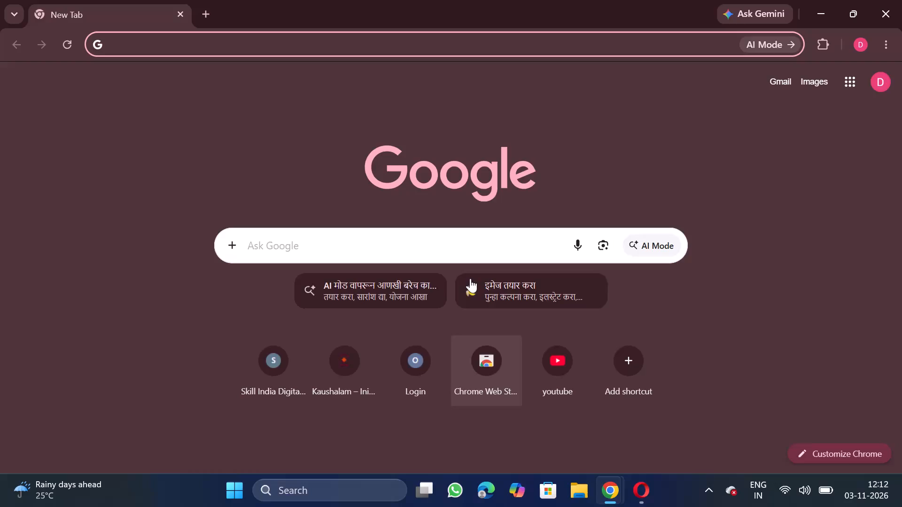
Reopen the recently closed NextGenApply dashboard and go to its CSV Upload page.
left_click(24, 15)
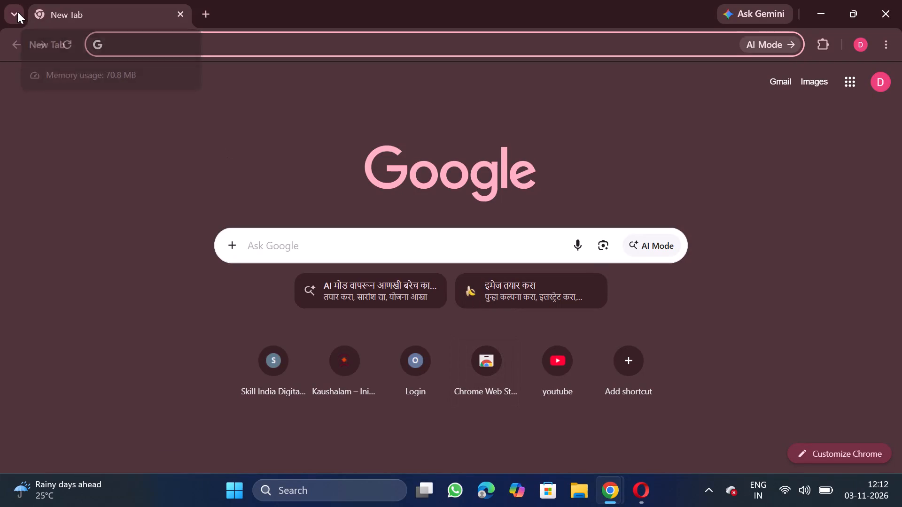
left_click(17, 12)
left_click(102, 228)
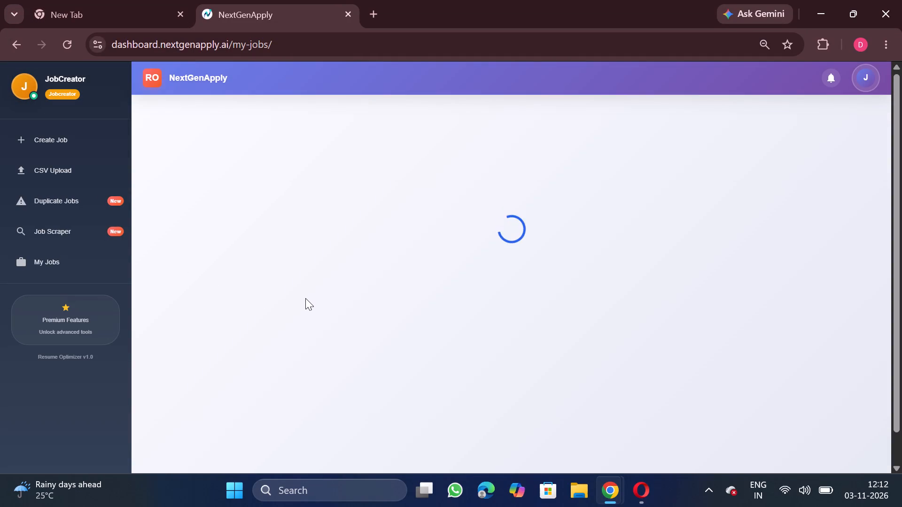
left_click(86, 177)
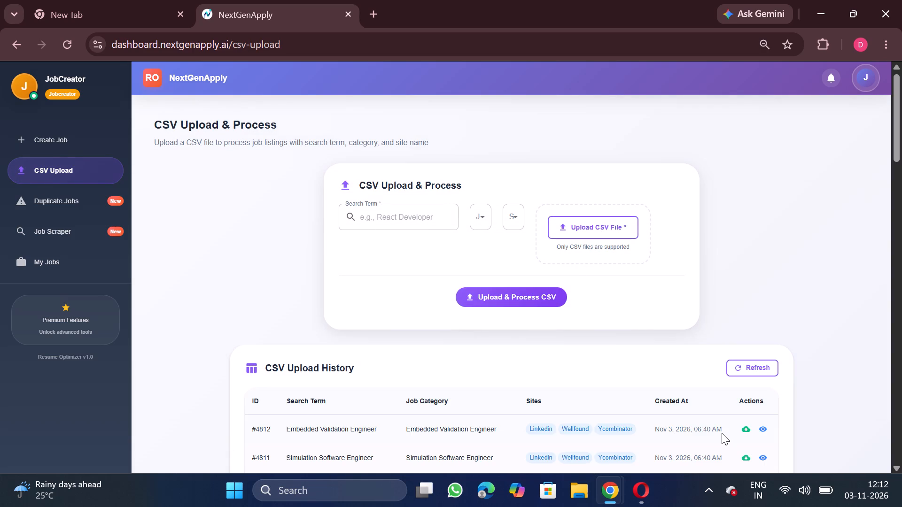
Look through the CSV Upload History down to the earliest uploads dated Nov 3, 2026.
scroll(722, 433, "up", 1)
scroll(722, 433, "down", 1)
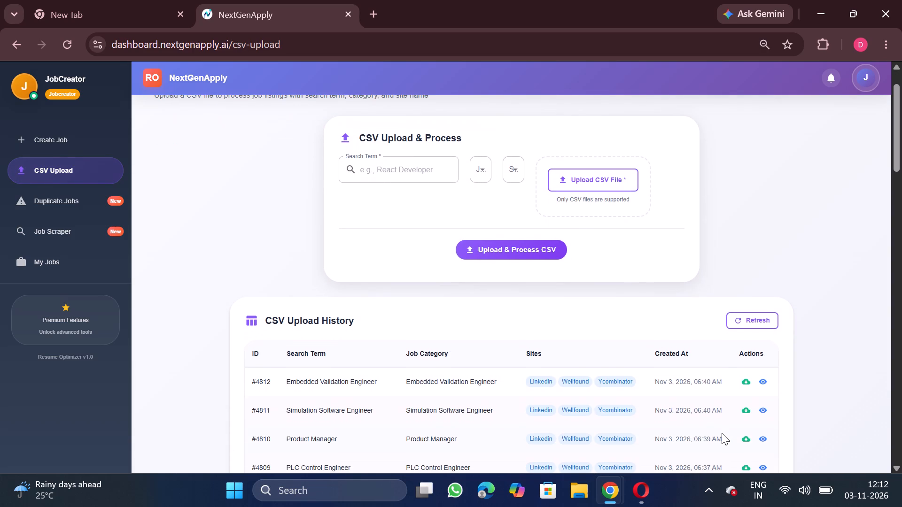
scroll(722, 433, "down", 3)
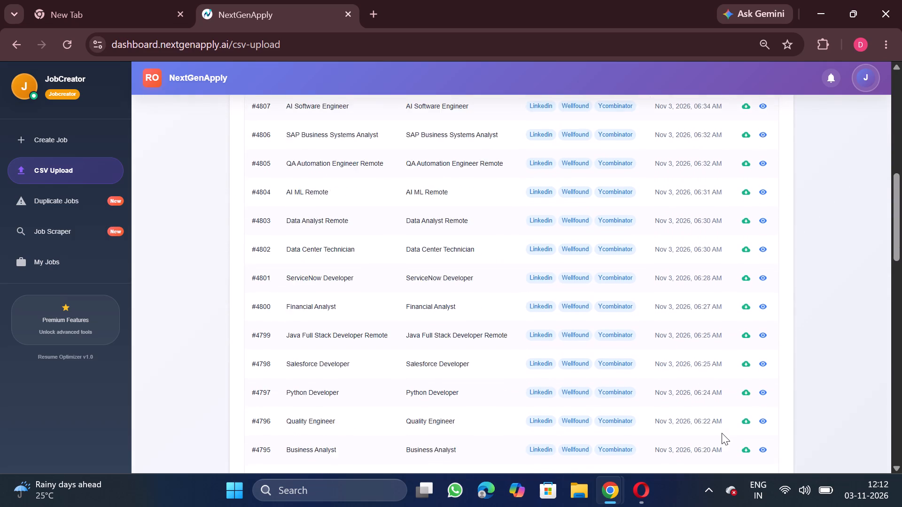
scroll(722, 433, "down", 5)
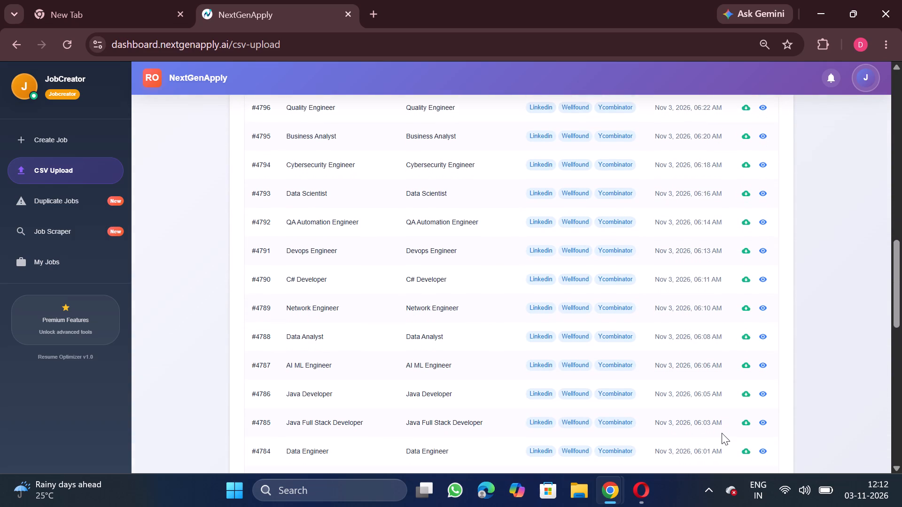
scroll(722, 433, "down", 1)
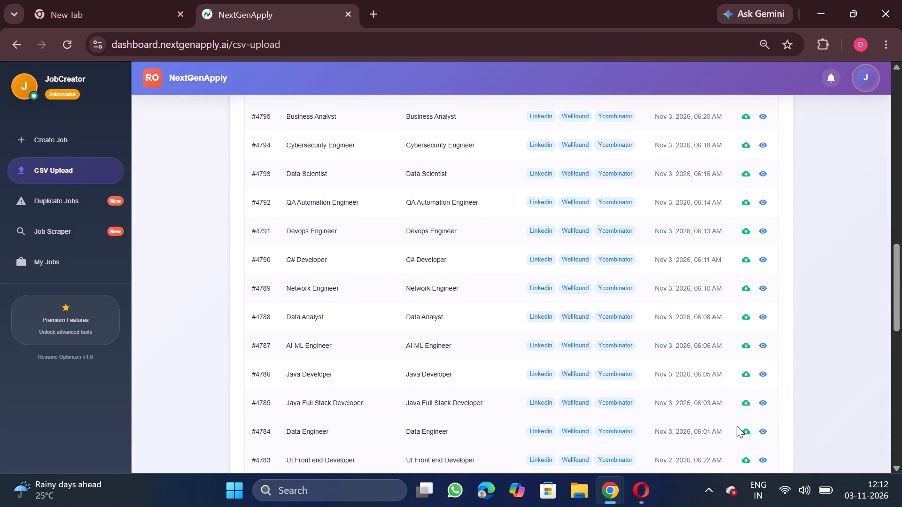
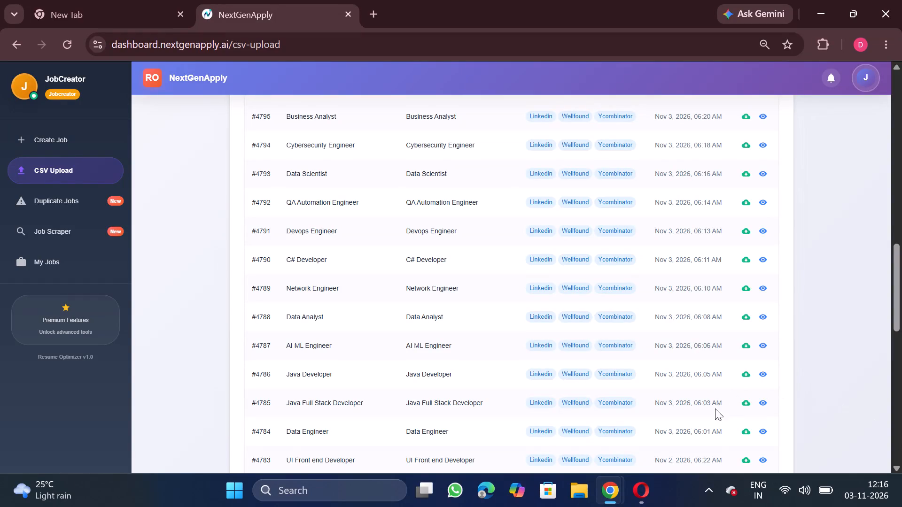
Download the processed CSV of the Data Engineer upload #4784 and open it in Excel.
left_click(744, 434)
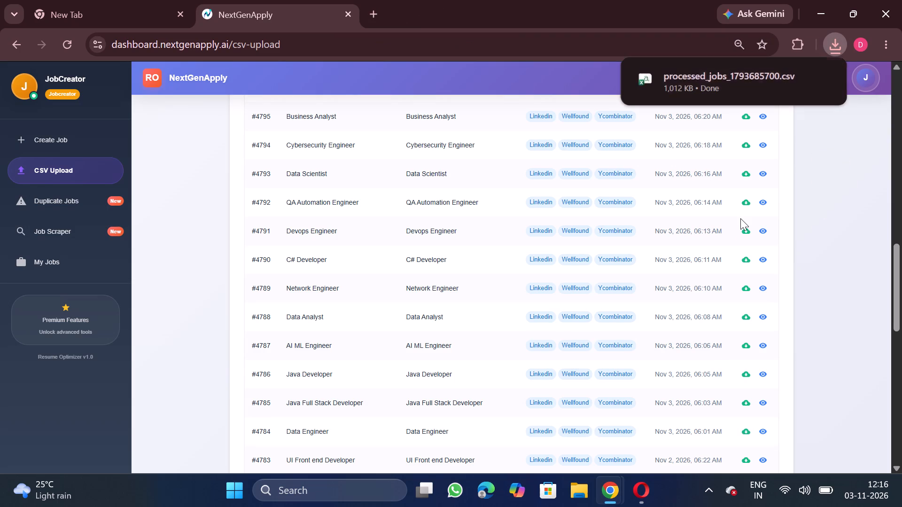
left_click(720, 77)
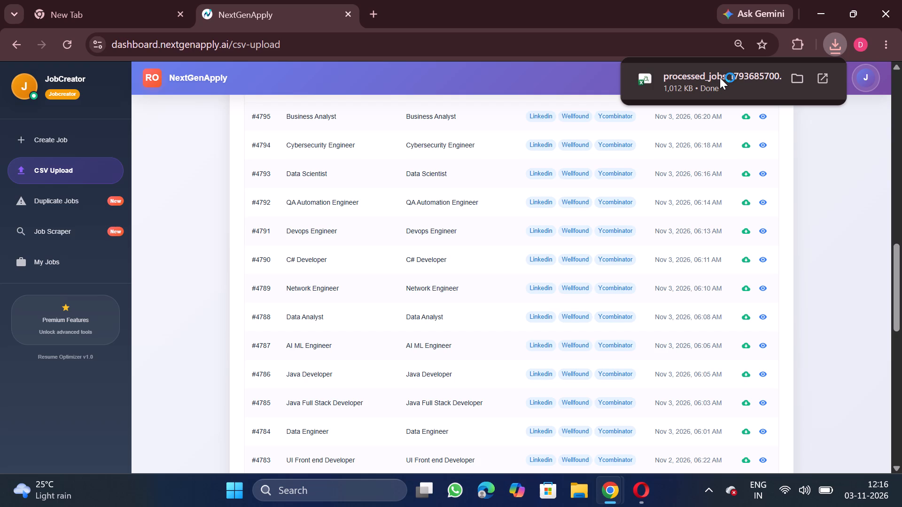
left_click(720, 77)
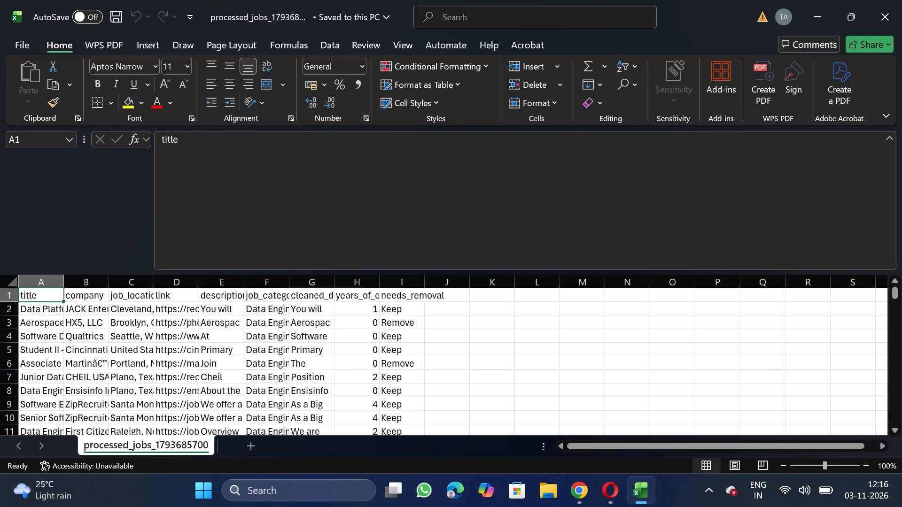
Remove duplicate rows from the whole job table, comparing only the company column.
left_click(155, 387)
key("ctrl+a")
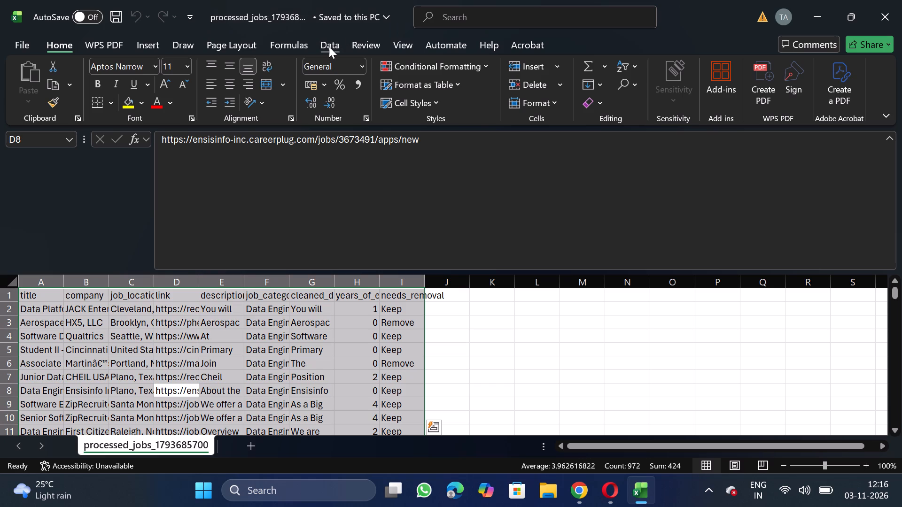
left_click(329, 46)
left_click(591, 81)
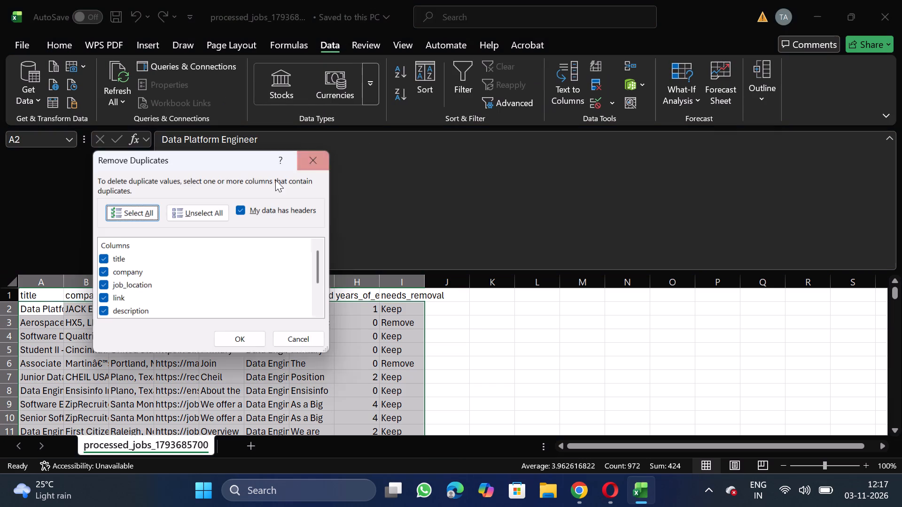
left_click(226, 209)
left_click(99, 270)
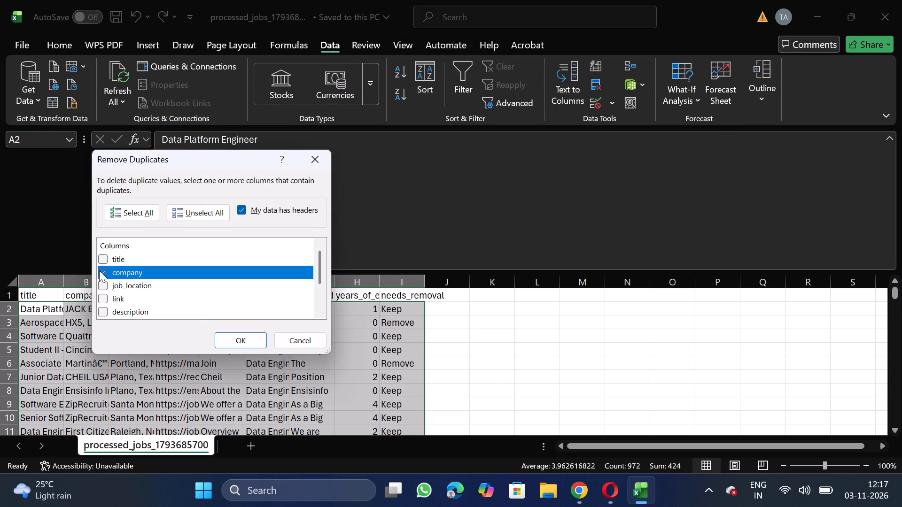
left_click(244, 342)
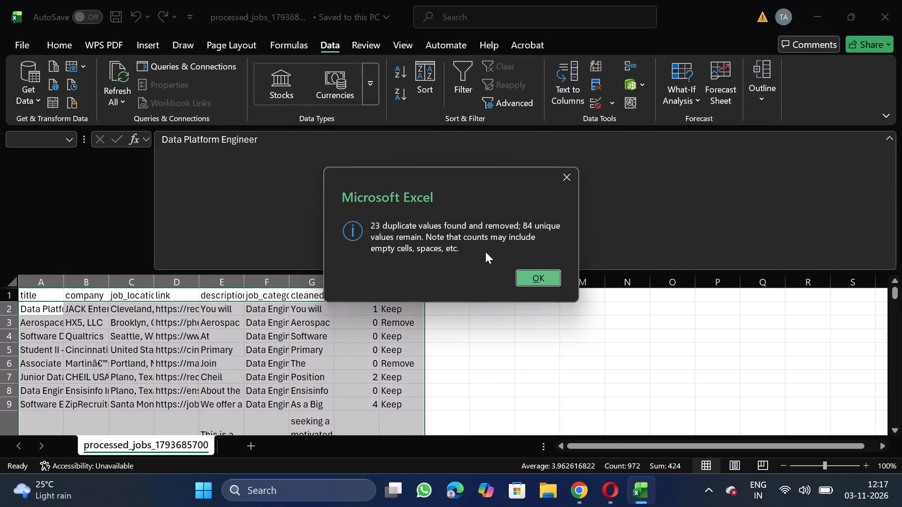
left_click(538, 274)
Filter needs_removal to Remove, delete all the matching rows, and turn the filter off.
left_click(401, 289)
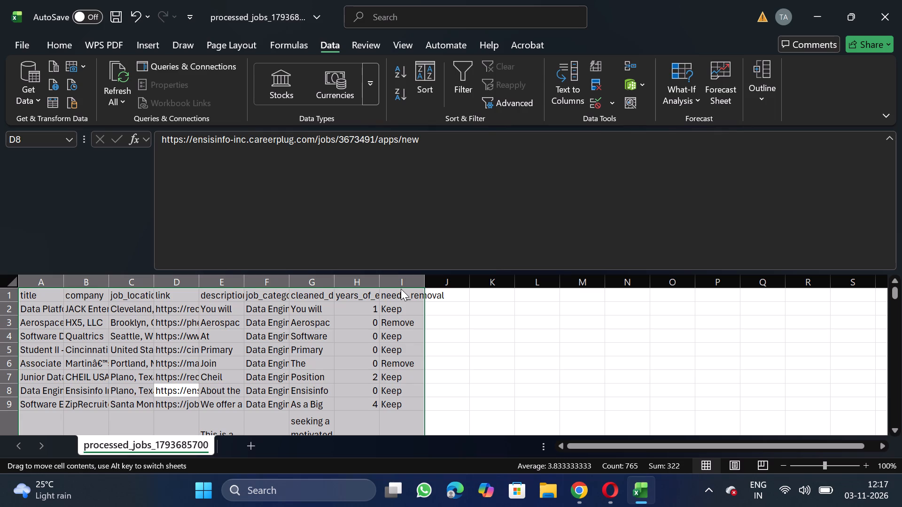
left_click(397, 296)
left_click(462, 84)
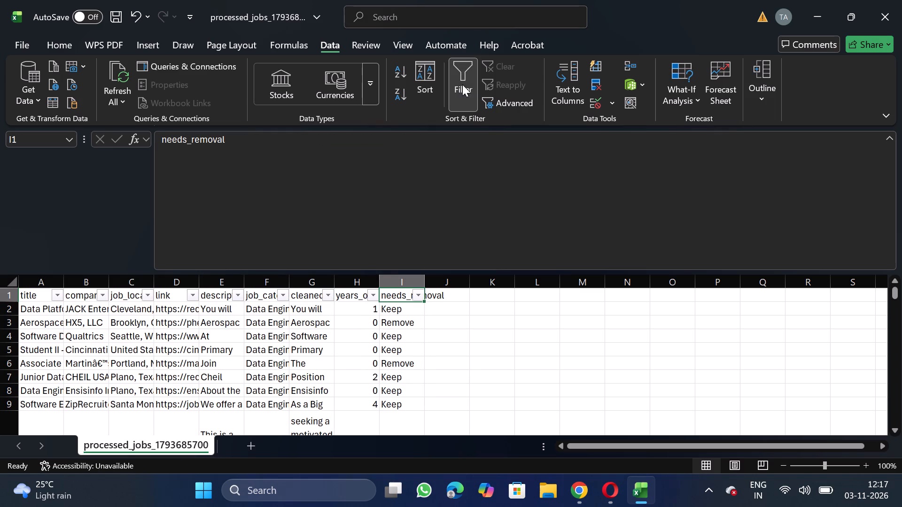
left_click(418, 298)
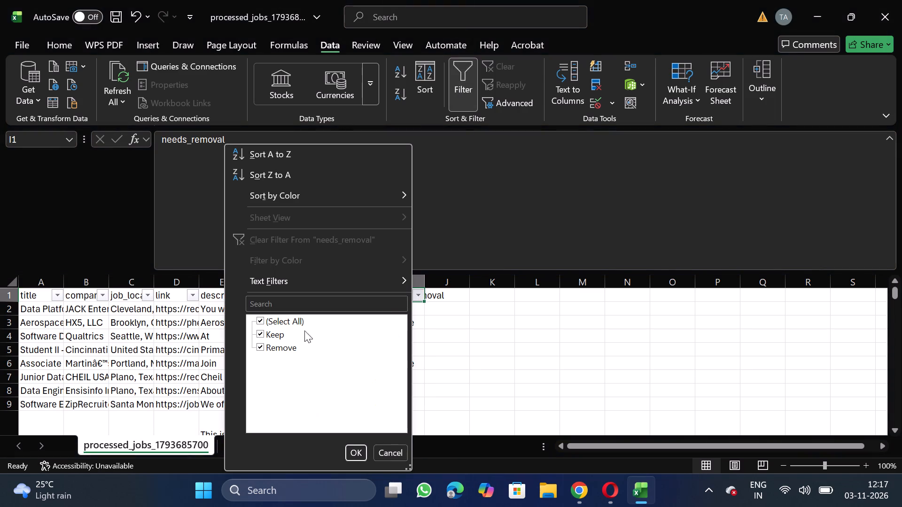
left_click(275, 333)
left_click(360, 458)
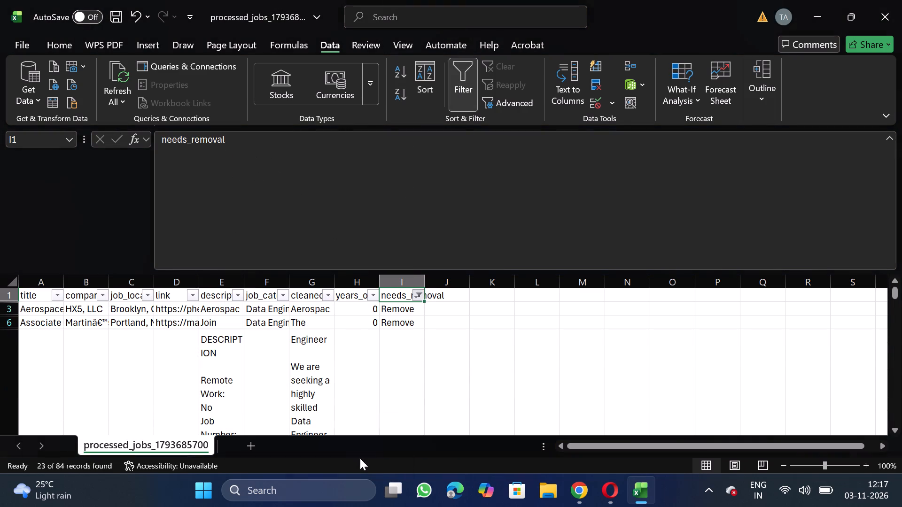
left_click(6, 307)
key("ctrl+shift+Down")
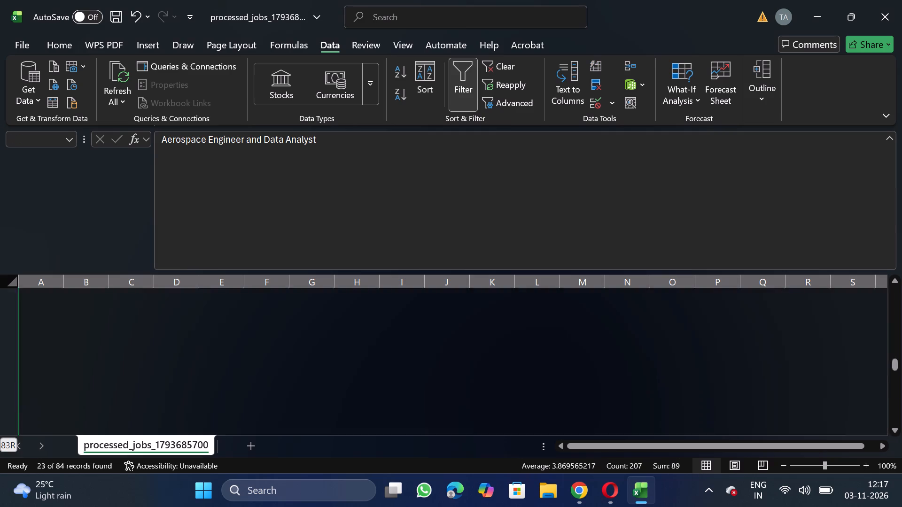
right_click(48, 338)
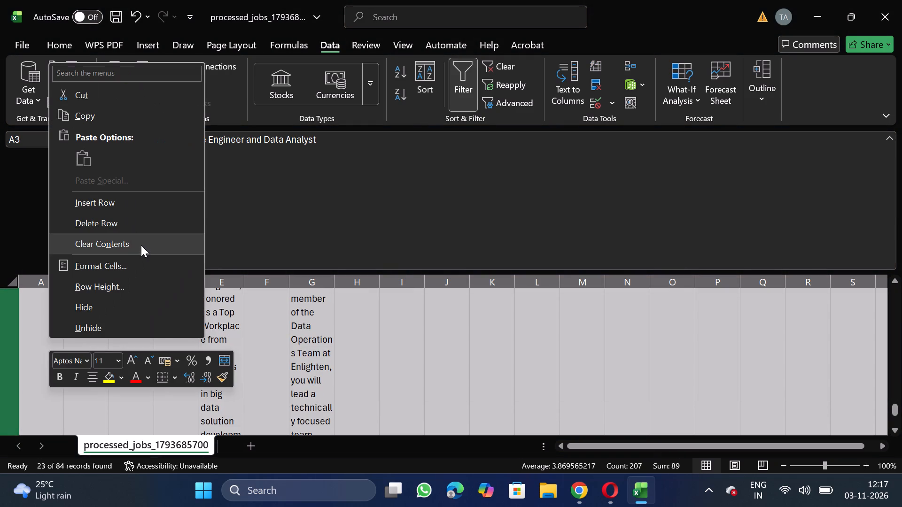
left_click(116, 219)
left_click(464, 90)
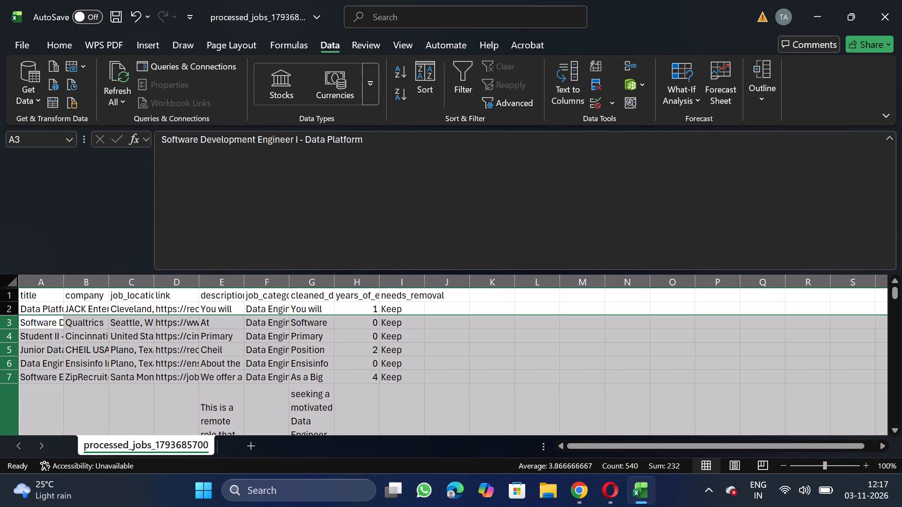
Filter years_of_experience to 8, 9, 10 and 12, delete all the matching rows, and turn the filter off.
left_click(349, 293)
left_click(467, 88)
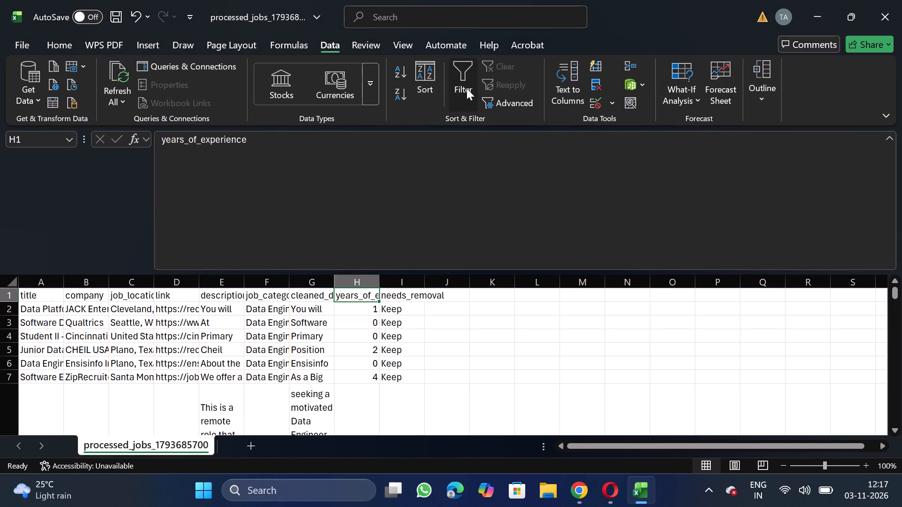
left_click(373, 298)
left_click(240, 325)
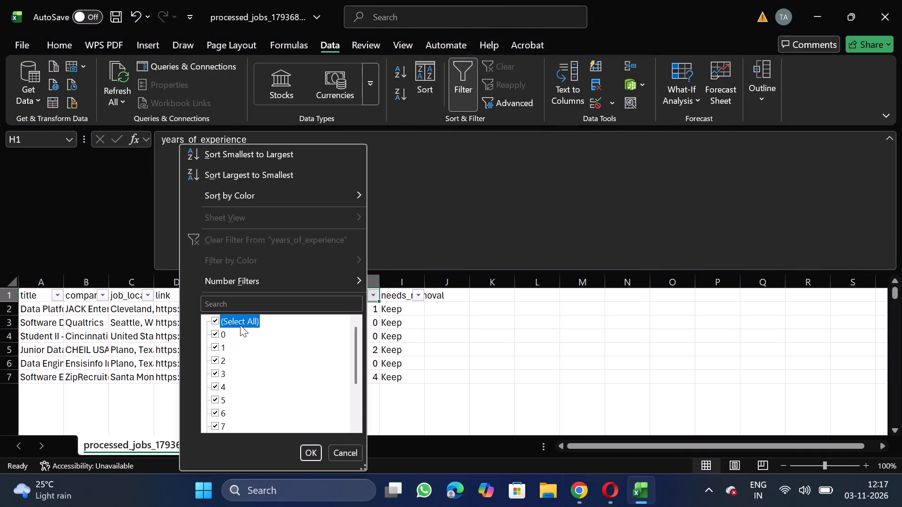
scroll(221, 374, "down", 1)
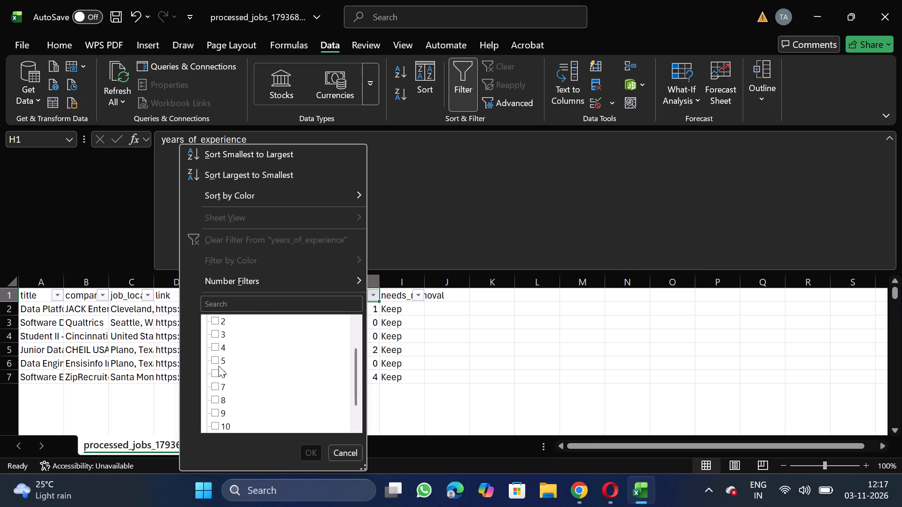
left_click(215, 378)
left_click(215, 387)
left_click(212, 405)
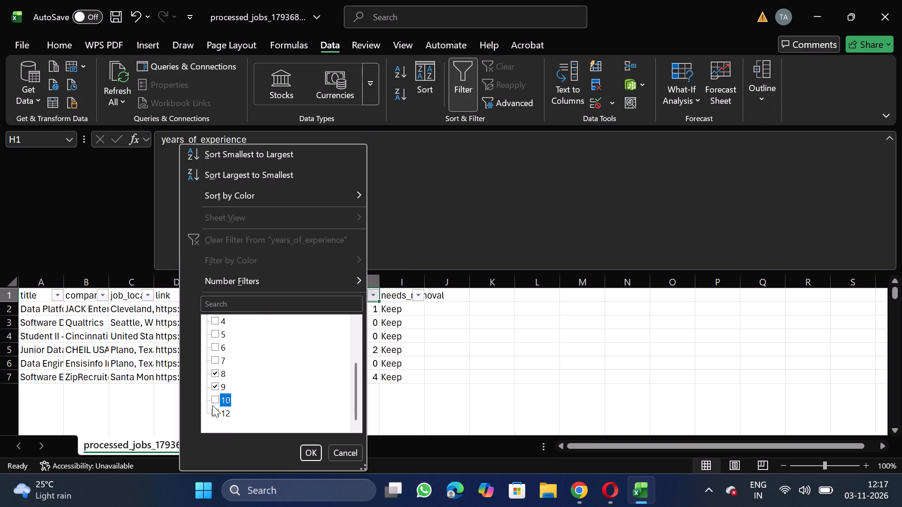
left_click(213, 414)
left_click(306, 451)
left_click(5, 325)
key("ctrl+shift+Down")
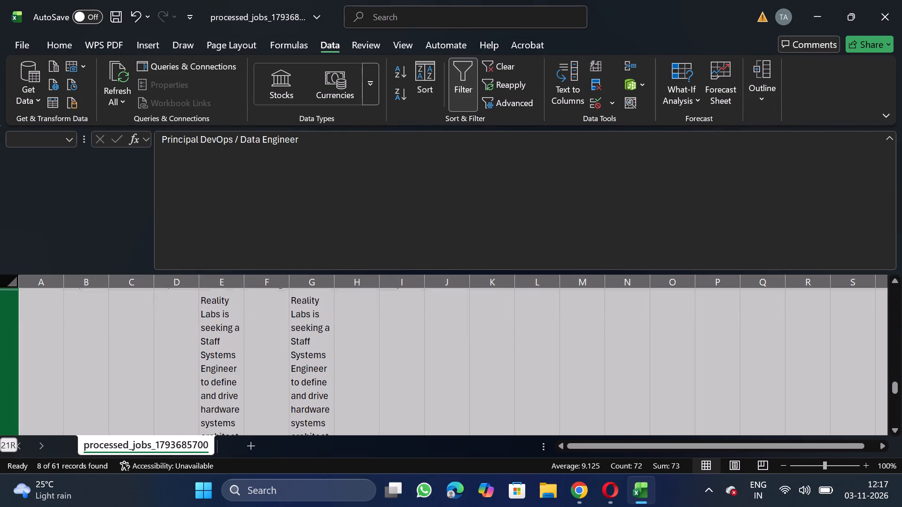
right_click(78, 385)
left_click(123, 265)
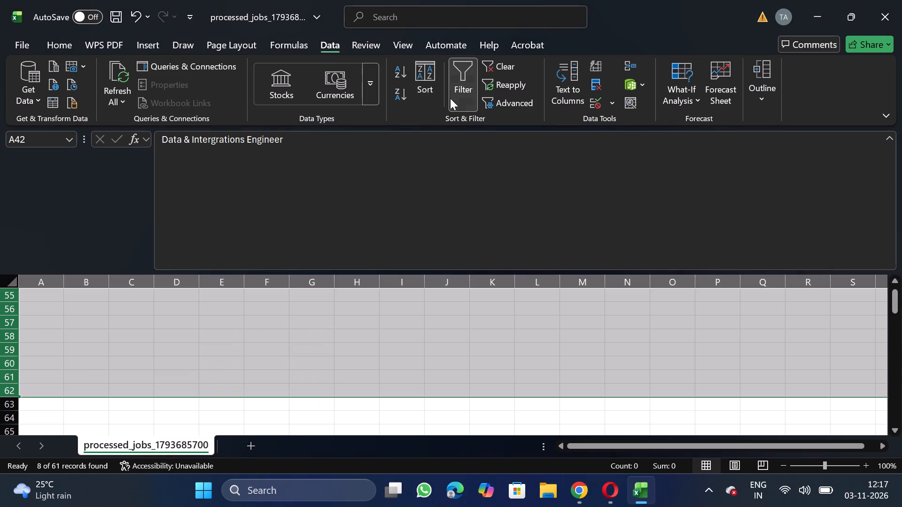
left_click(454, 99)
Delete the needs_removal column.
left_click_drag(893, 419, 891, 360)
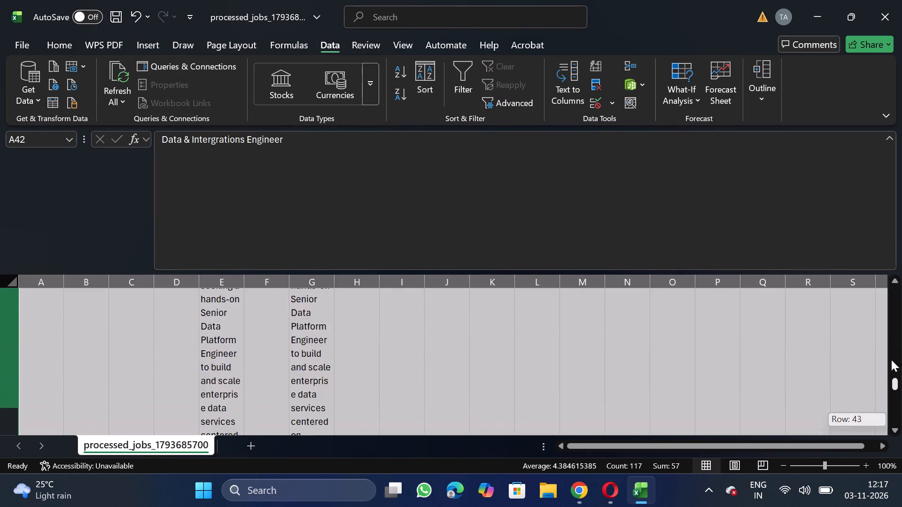
left_click_drag(891, 360, 888, 236)
left_click(402, 277)
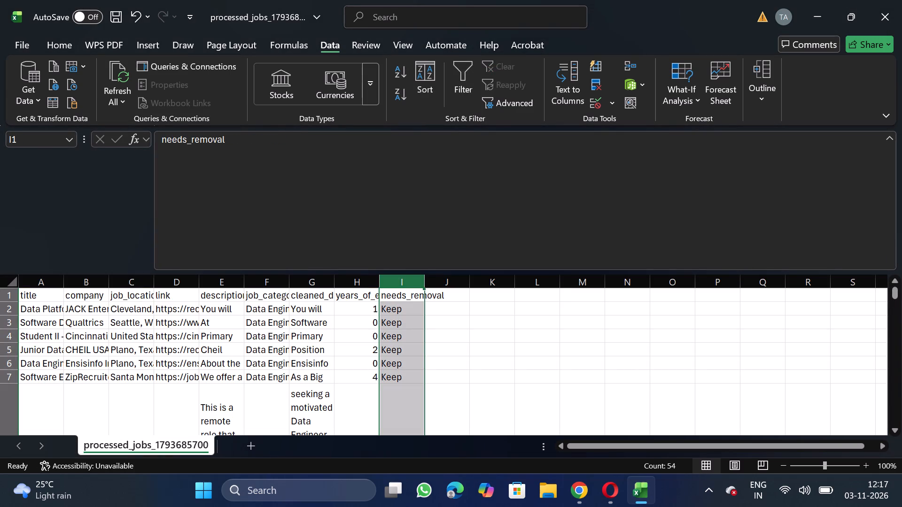
right_click(402, 325)
left_click(443, 207)
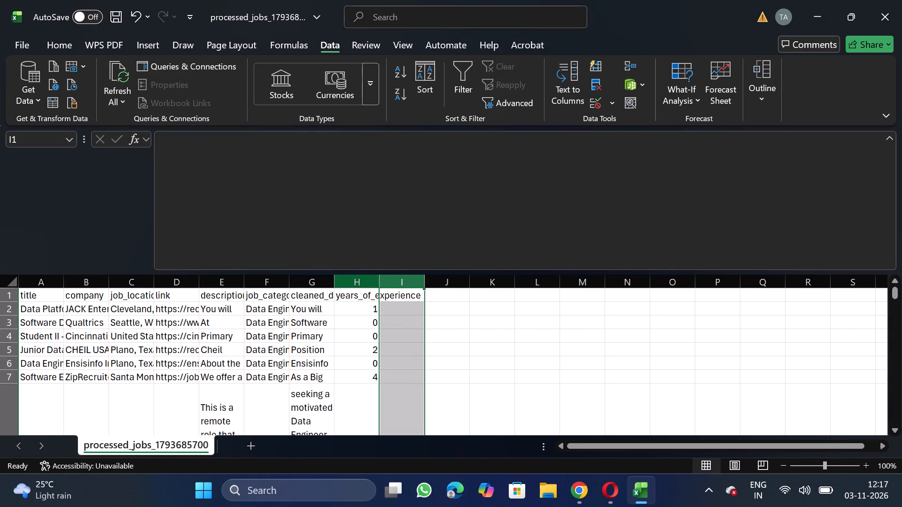
Check which values remain in the years_of_experience column using a temporary filter.
left_click(351, 288)
left_click(467, 76)
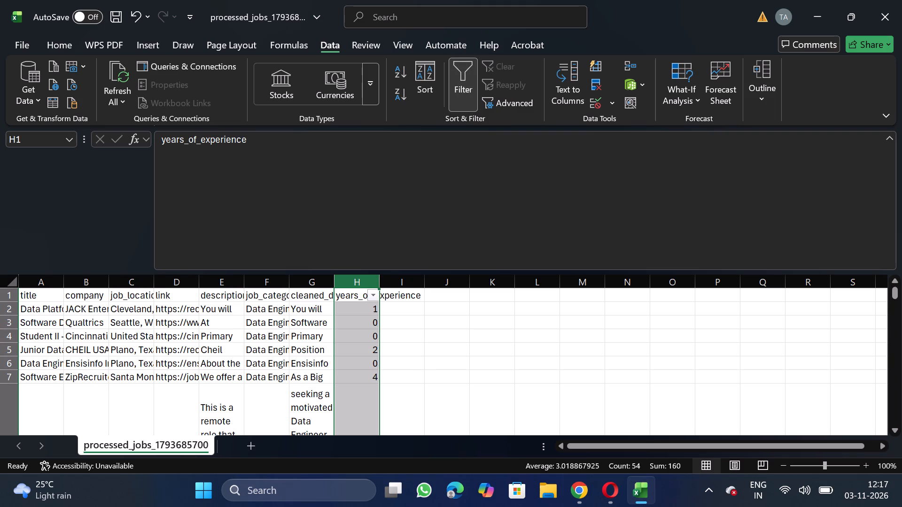
left_click(372, 295)
scroll(317, 359, "down", 1)
left_click(392, 358)
left_click(458, 68)
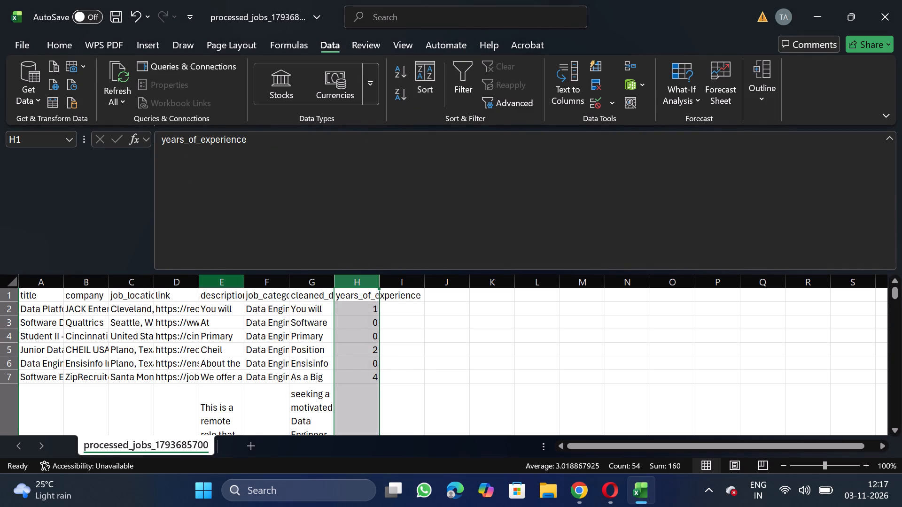
Move the job_category column in front of the title column.
left_click(272, 284)
key("ctrl+x")
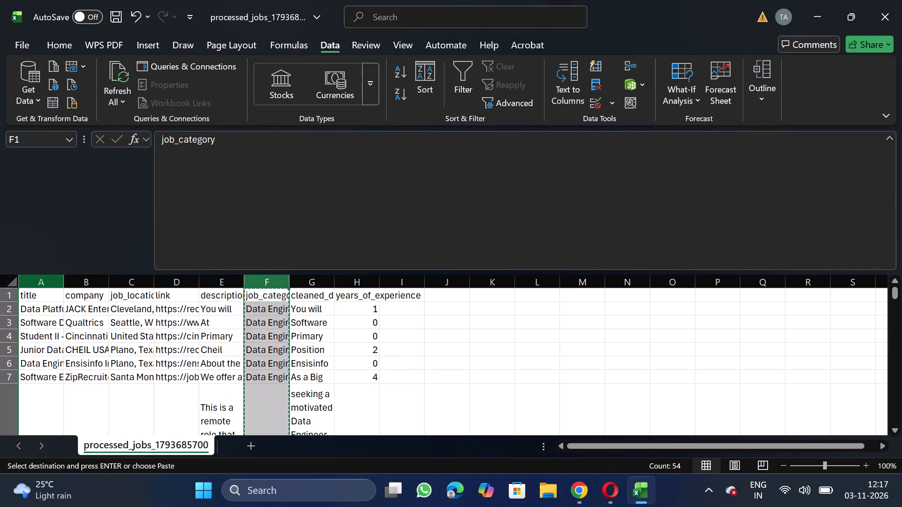
left_click(42, 285)
right_click(31, 338)
left_click(75, 206)
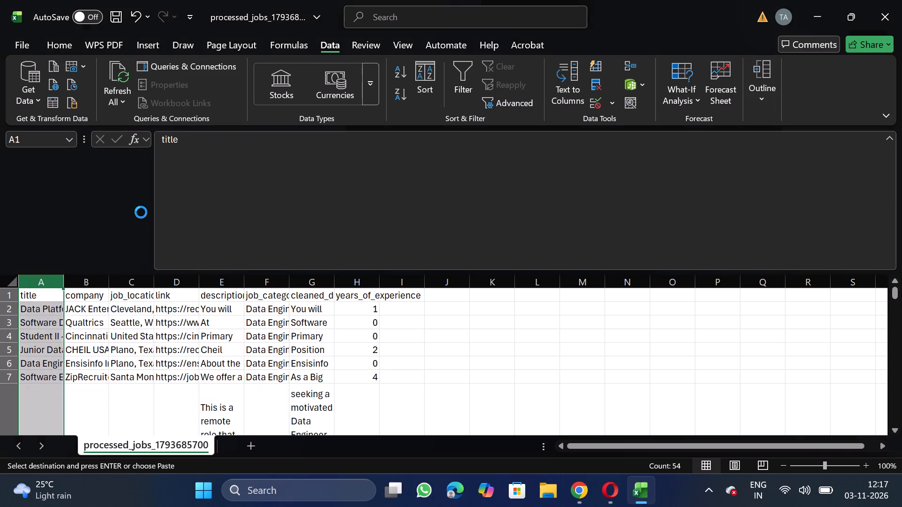
Turn off text wrapping for columns A through G.
left_click(272, 283, "shift")
key("shift+Right")
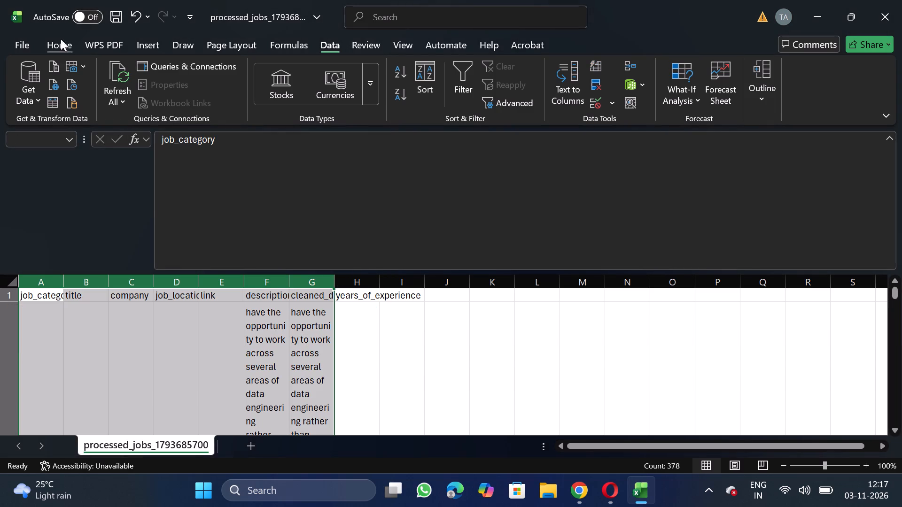
left_click(70, 44)
left_click(295, 118)
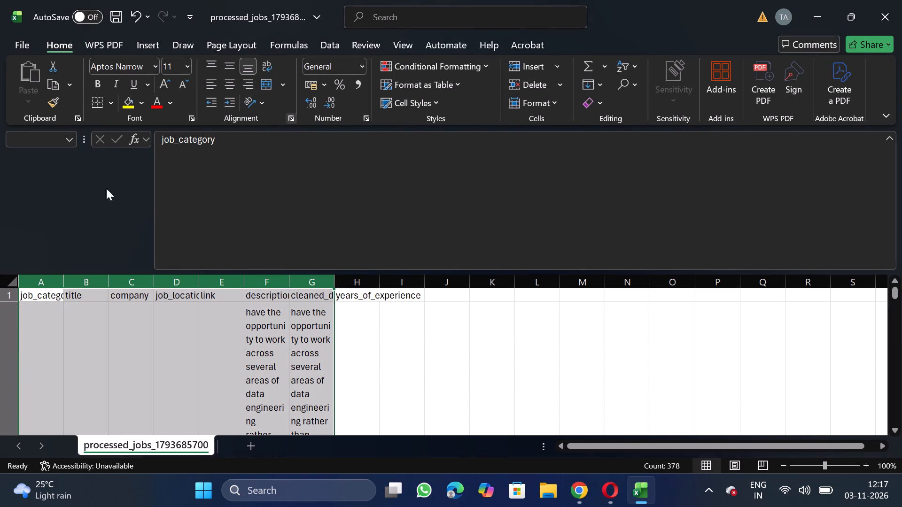
double_click(79, 225)
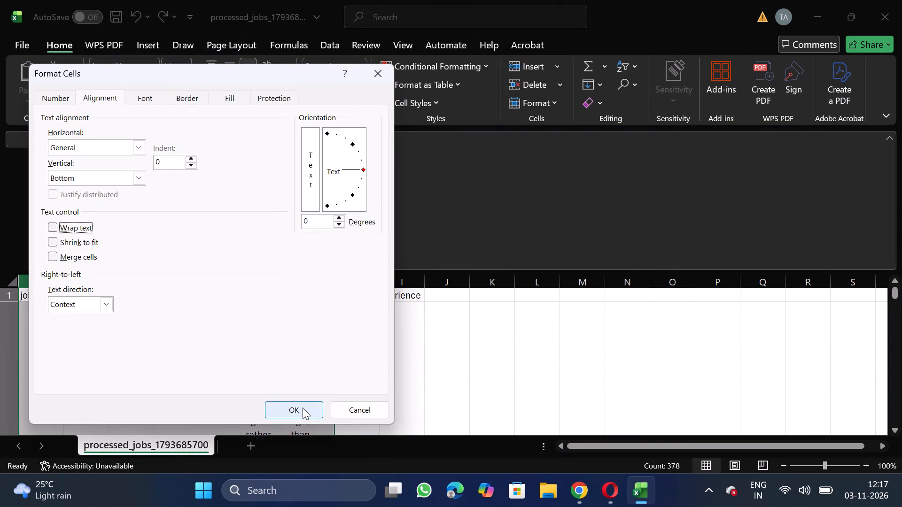
left_click(303, 407)
Move the link column to directly after years_of_experience.
left_click(223, 284)
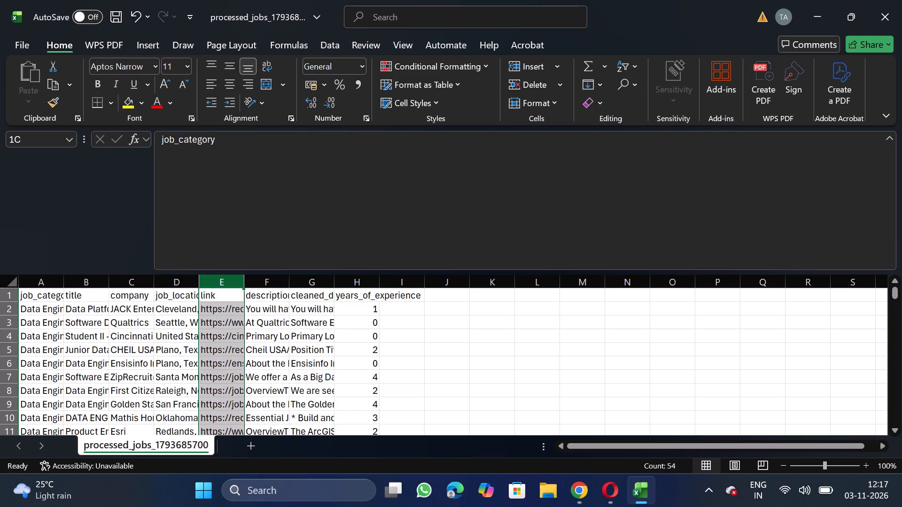
key("ctrl+x")
left_click(412, 283)
right_click(407, 331)
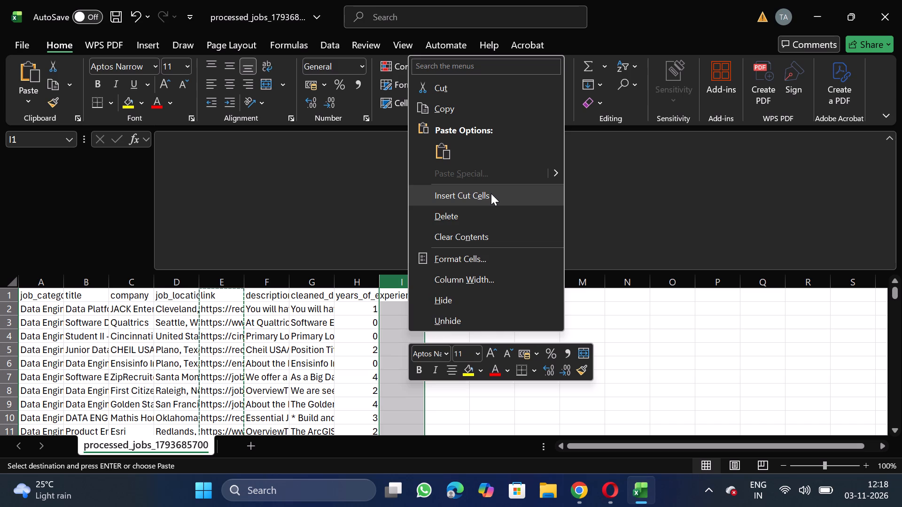
left_click(491, 193)
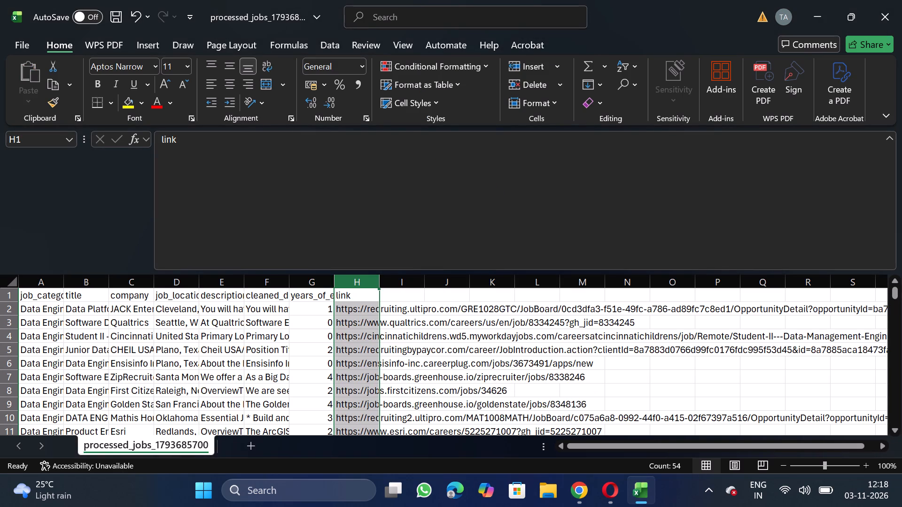
Move the years_of_experience column to directly after job_location, in front of the description column.
double_click(312, 283)
key("ctrl+x")
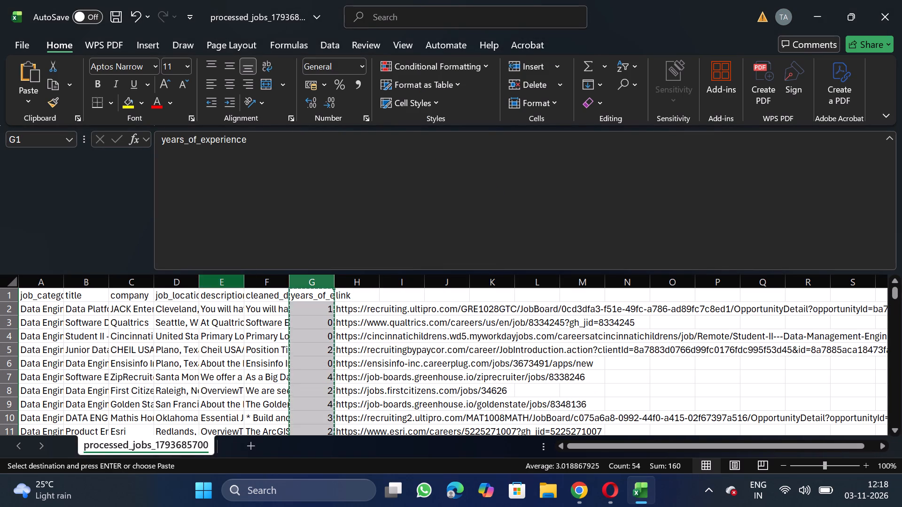
left_click(217, 282)
right_click(219, 337)
left_click(278, 199)
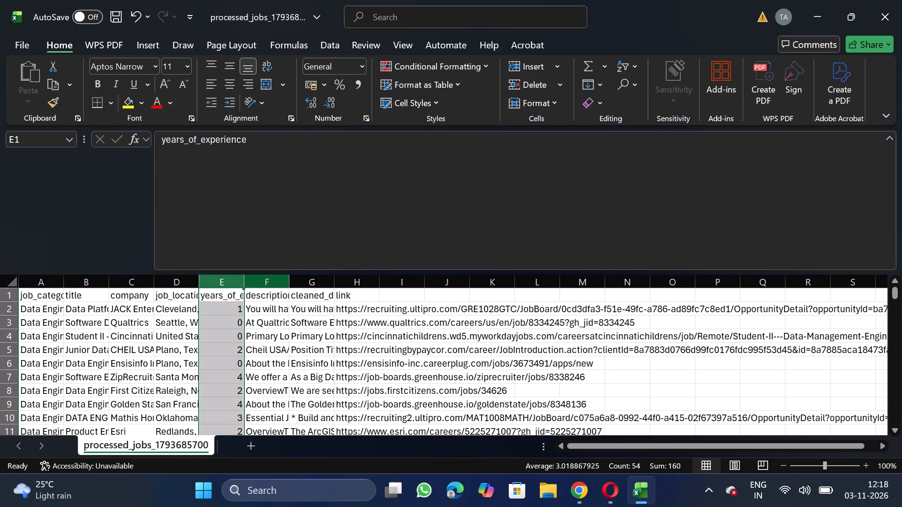
Rename the cleaned_description header in G1 as description, reusing the header text from F1.
left_click(268, 285)
left_click_drag(160, 141, 221, 140)
key("ctrl+c")
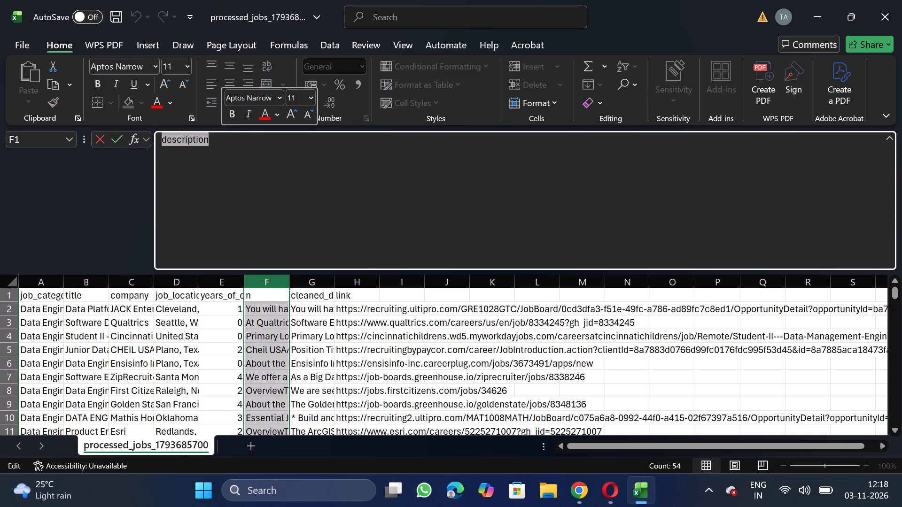
left_click(319, 290)
left_click(400, 235)
key("BackSpace")
key("BackSpace")
key("BackSpace")
key("BackSpace")
key("BackSpace")
key("BackSpace")
key("BackSpace")
key("BackSpace")
key("BackSpace")
key("BackSpace")
key("BackSpace")
key("BackSpace")
key("BackSpace")
key("BackSpace")
key("BackSpace")
key("BackSpace")
key("BackSpace")
key("BackSpace")
key("BackSpace")
key("BackSpace")
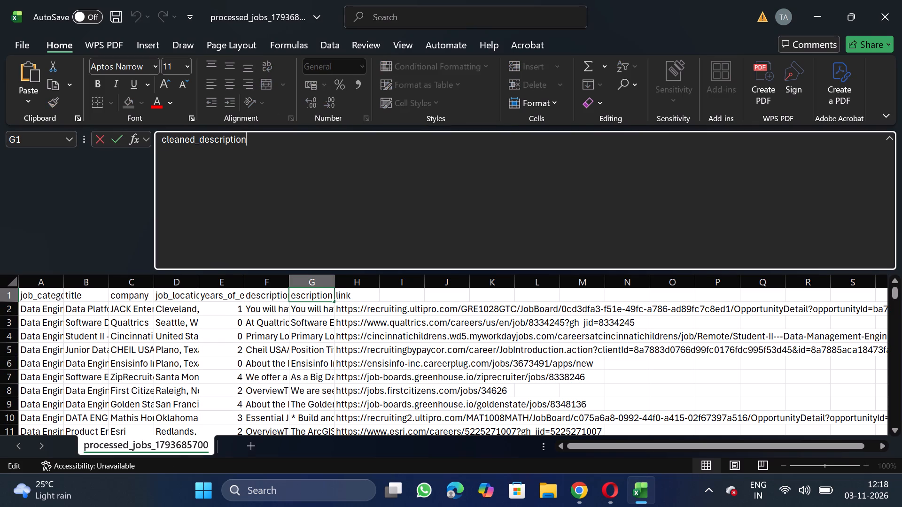
key("ctrl+v")
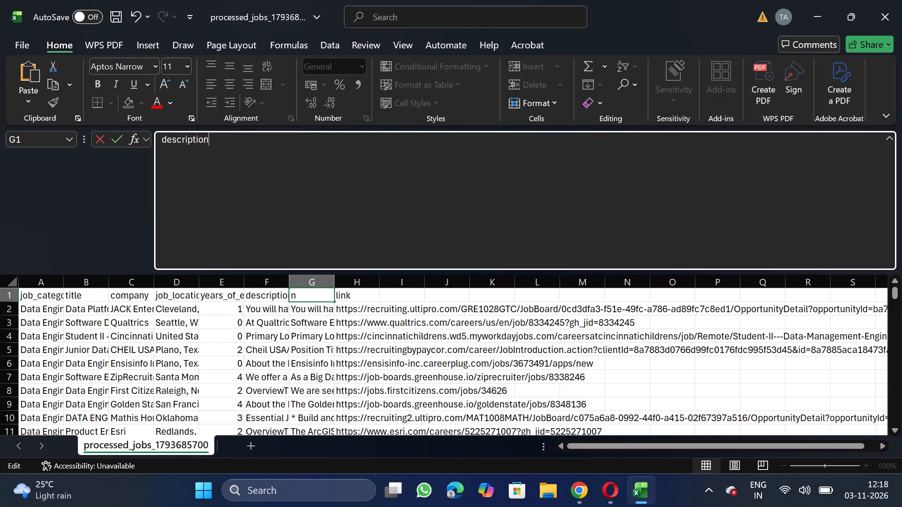
Clear the description header text from cell F1.
left_click(252, 292)
left_click(357, 226)
key("BackSpace")
key("BackSpace")
key("BackSpace")
key("BackSpace")
key("BackSpace")
key("BackSpace")
key("BackSpace")
key("BackSpace")
key("BackSpace")
key("BackSpace")
key("BackSpace")
key("BackSpace")
key("BackSpace")
key("BackSpace")
key("BackSpace")
key("BackSpace")
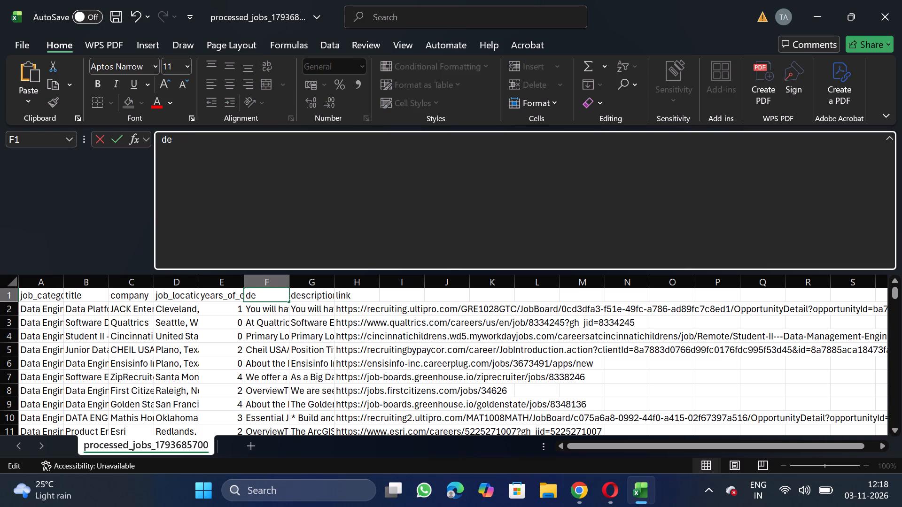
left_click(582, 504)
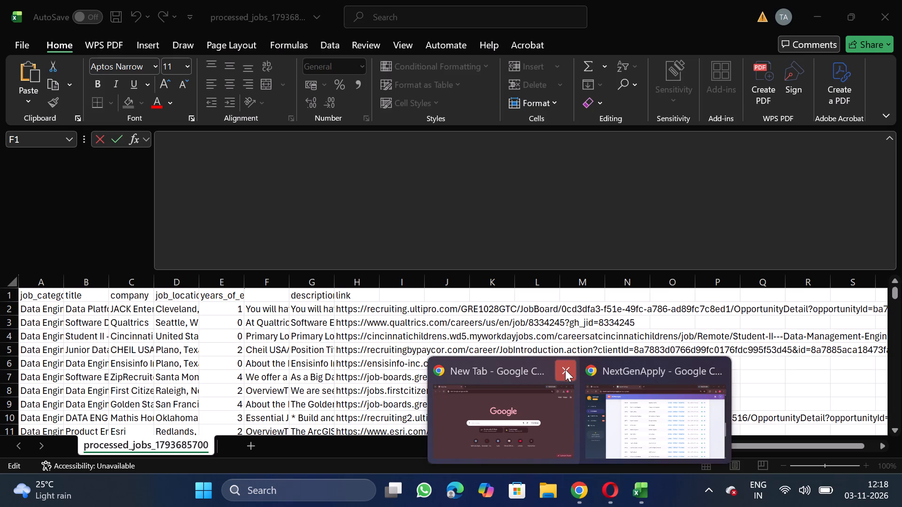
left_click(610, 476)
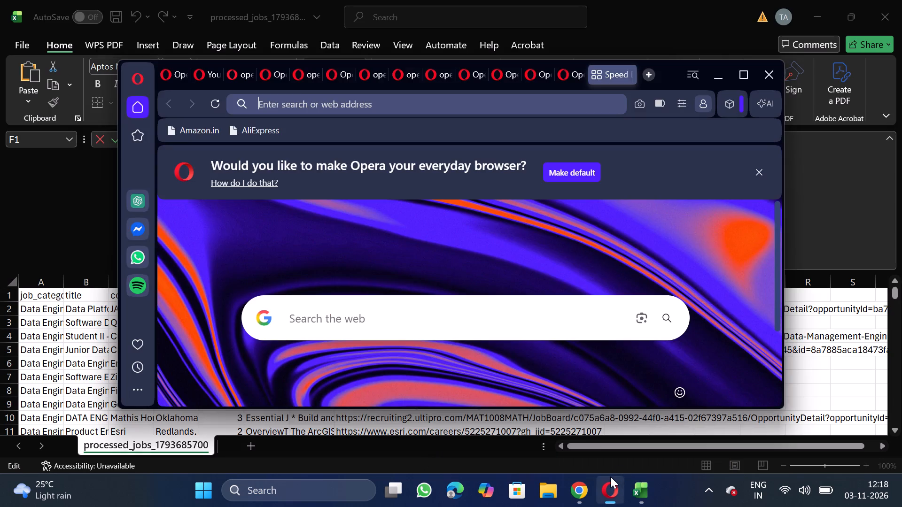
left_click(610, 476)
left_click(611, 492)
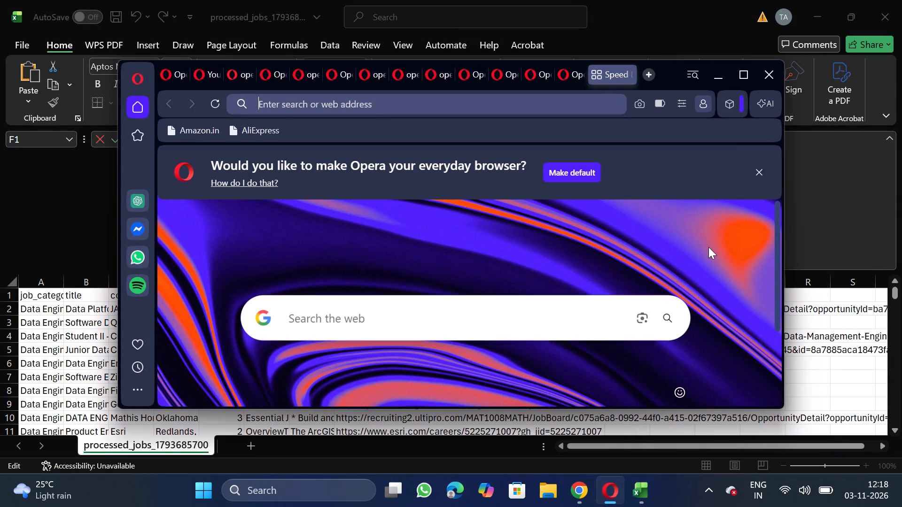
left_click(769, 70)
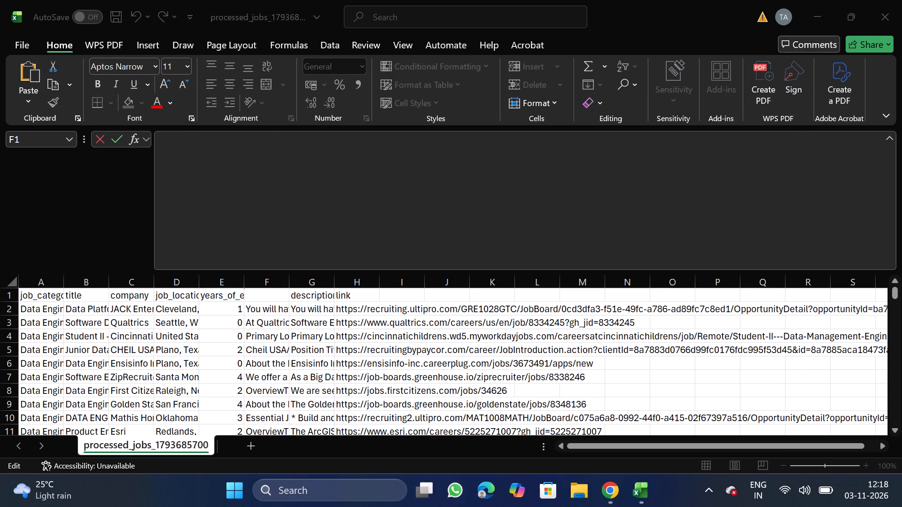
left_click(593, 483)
Copy original_description from NextGenApply's bulk CSV upload format requirements and enter it as the header in Excel cell F1.
left_click(606, 485)
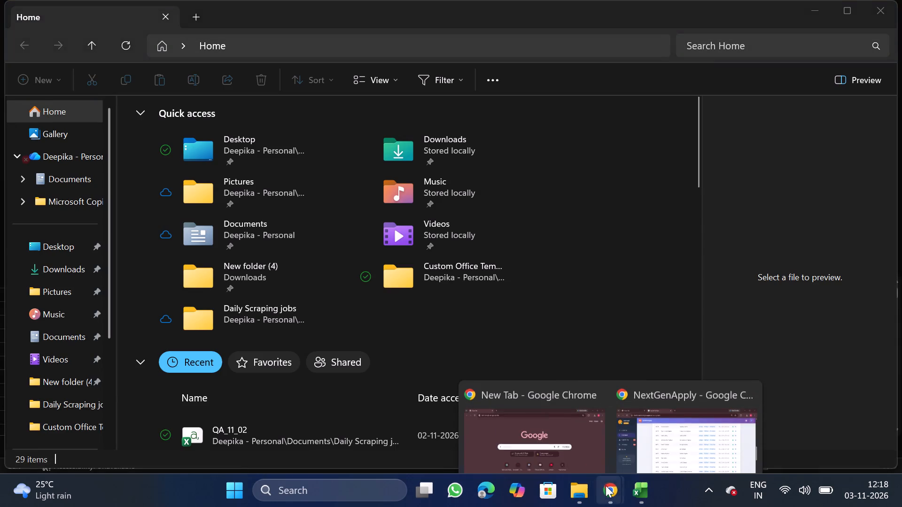
left_click(600, 374)
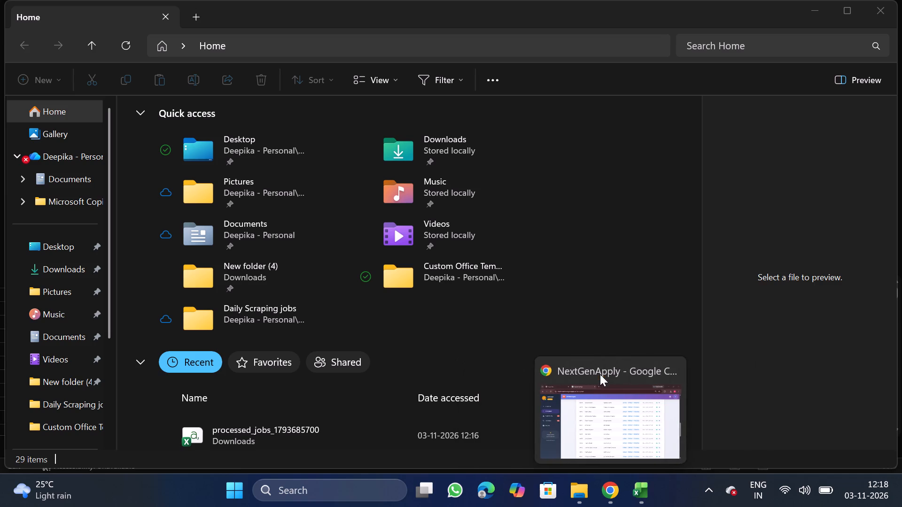
left_click(590, 392)
left_click(76, 145)
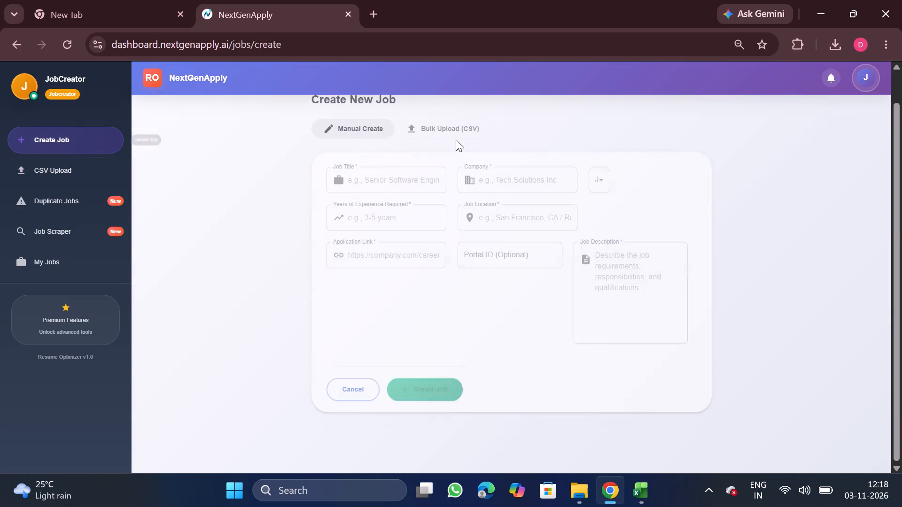
left_click(440, 133)
double_click(503, 233)
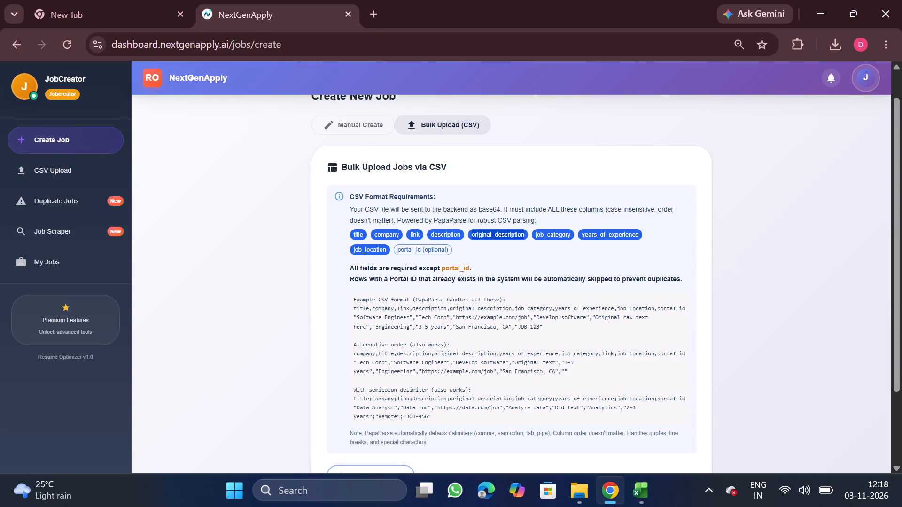
key("ctrl+c")
left_click(628, 499)
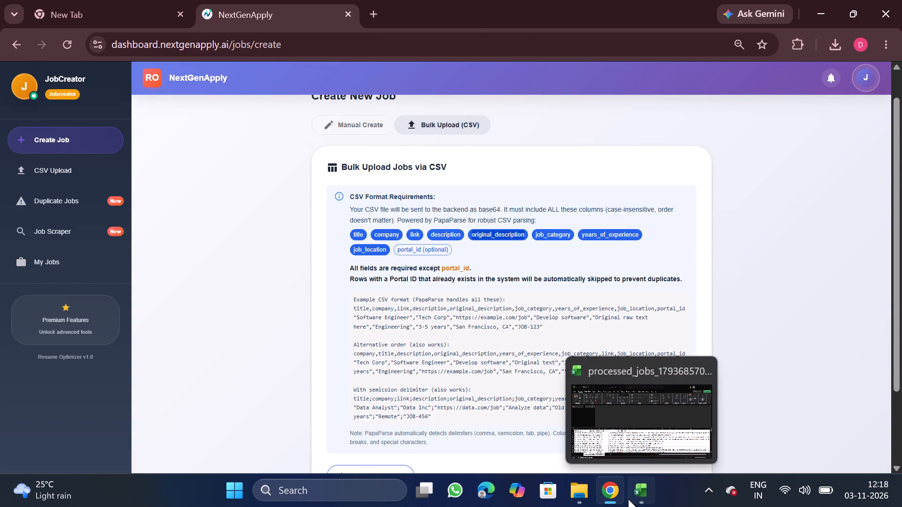
key("ctrl+v")
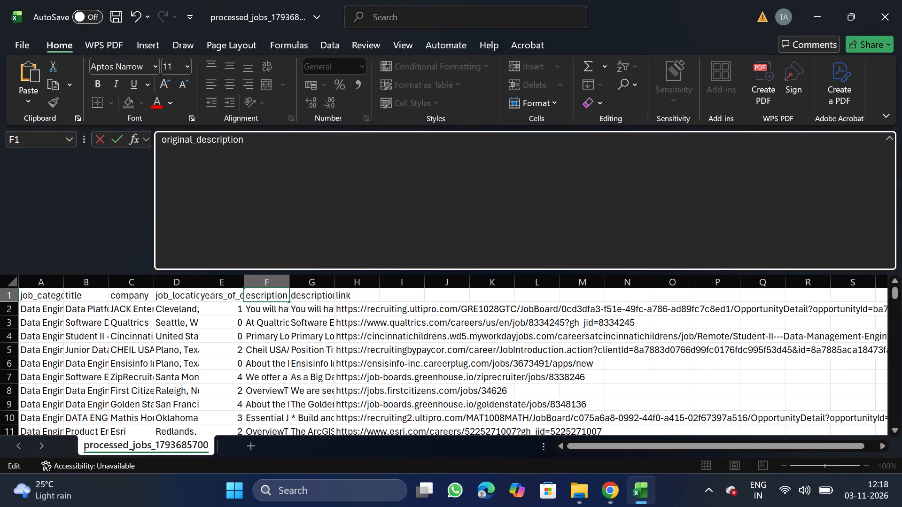
Review the job titles and filter the title column to only Student II - Data Management Engineer.
left_click(84, 292)
left_click(339, 46)
left_click(465, 79)
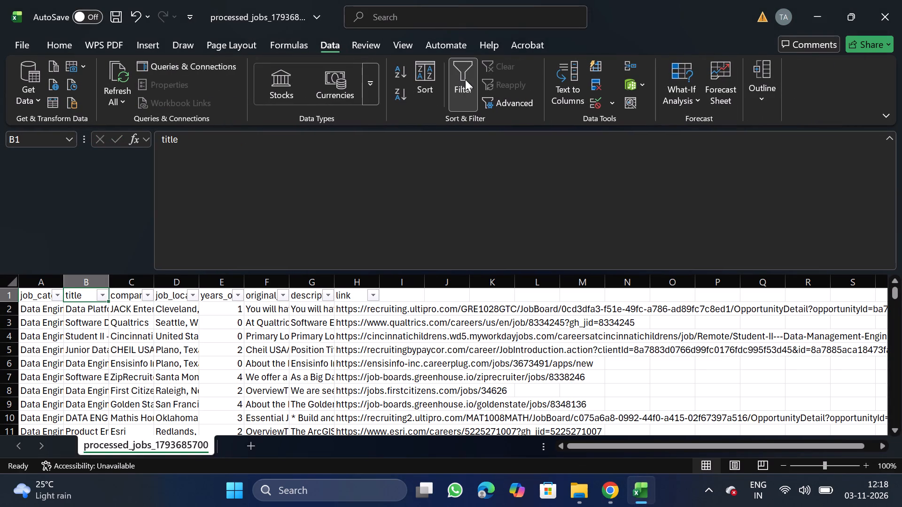
left_click(106, 291)
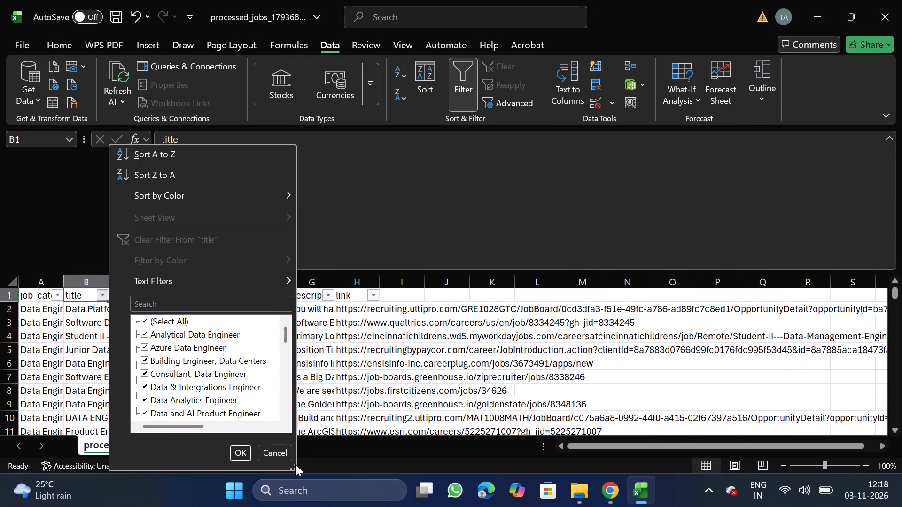
double_click(295, 469)
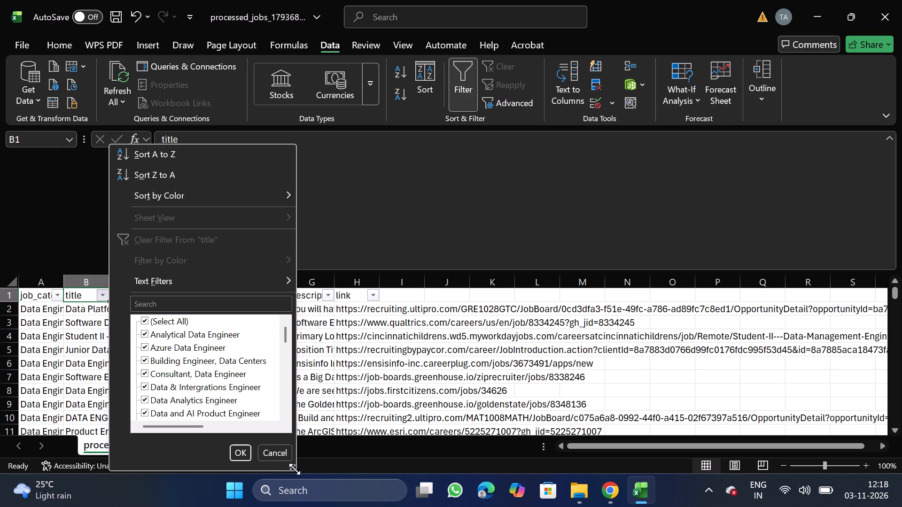
left_click_drag(295, 469, 595, 506)
left_click(178, 325)
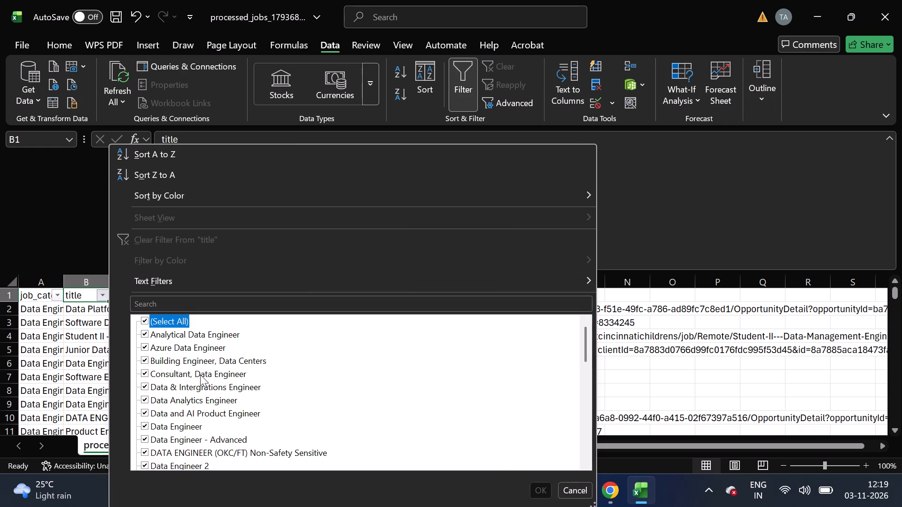
scroll(224, 457, "down", 1)
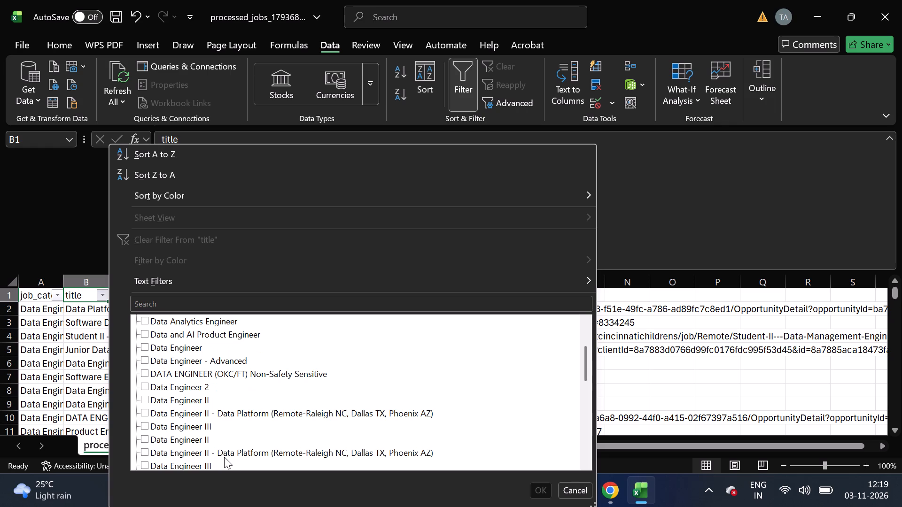
scroll(210, 458, "down", 1)
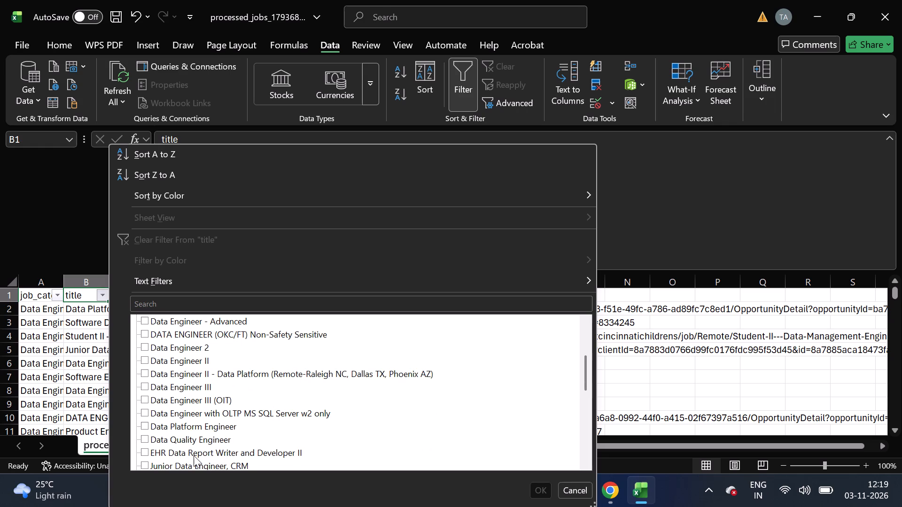
scroll(194, 455, "down", 1)
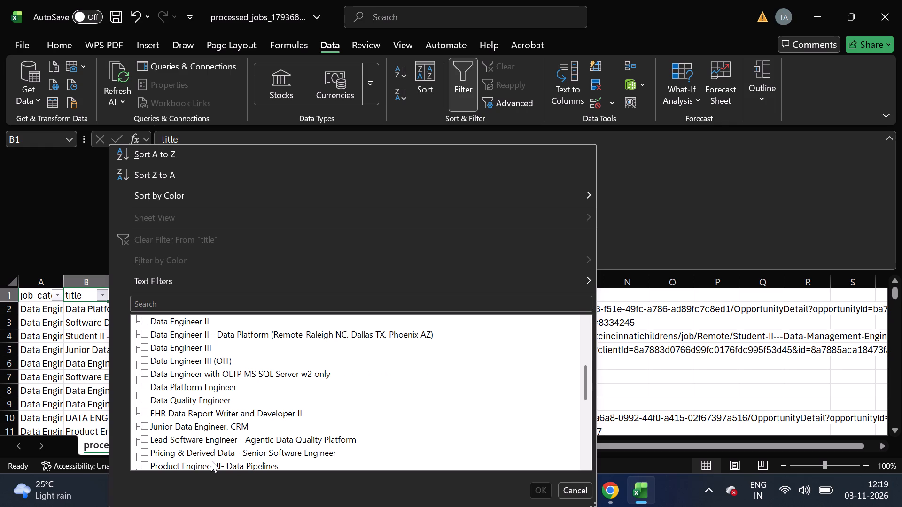
scroll(211, 461, "down", 1)
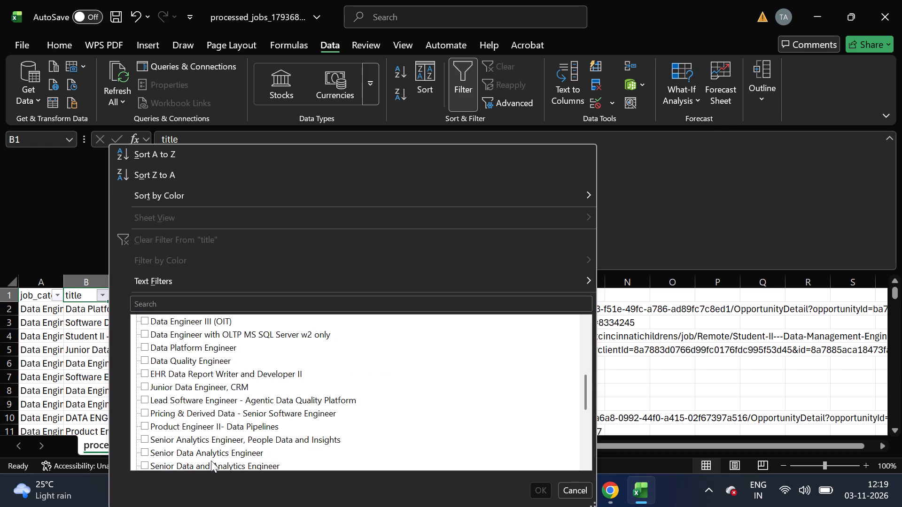
scroll(206, 461, "down", 1)
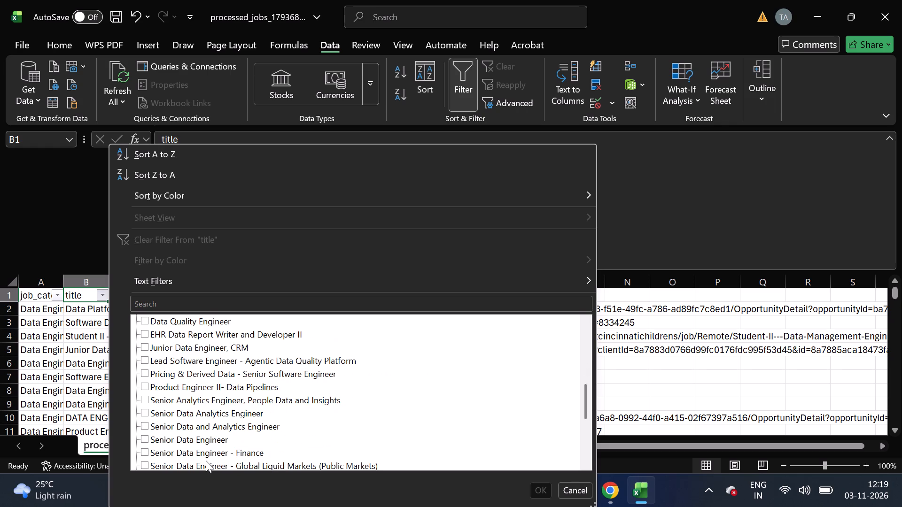
scroll(206, 461, "down", 1)
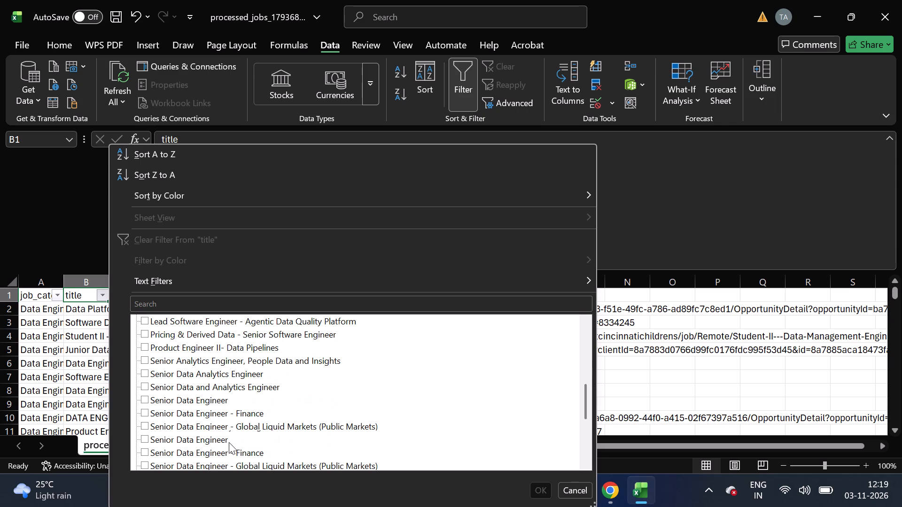
scroll(233, 442, "down", 2)
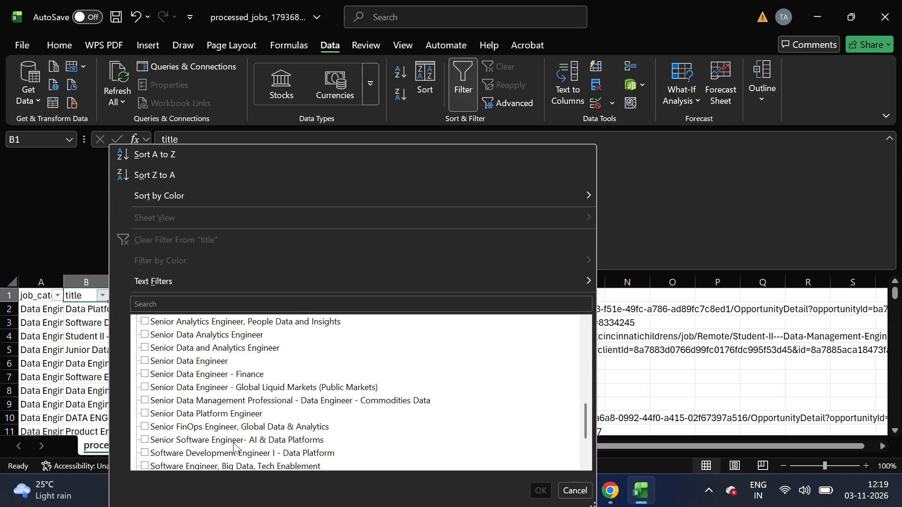
scroll(219, 453, "down", 1)
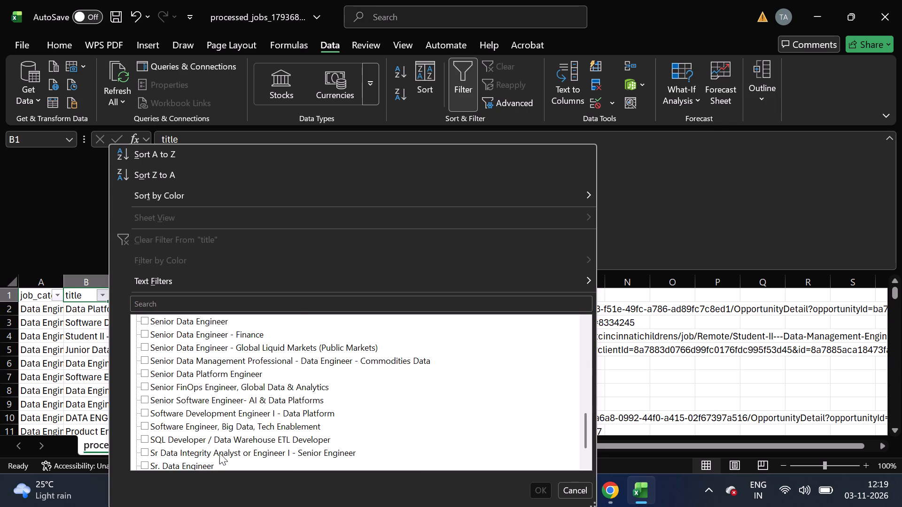
scroll(219, 453, "down", 2)
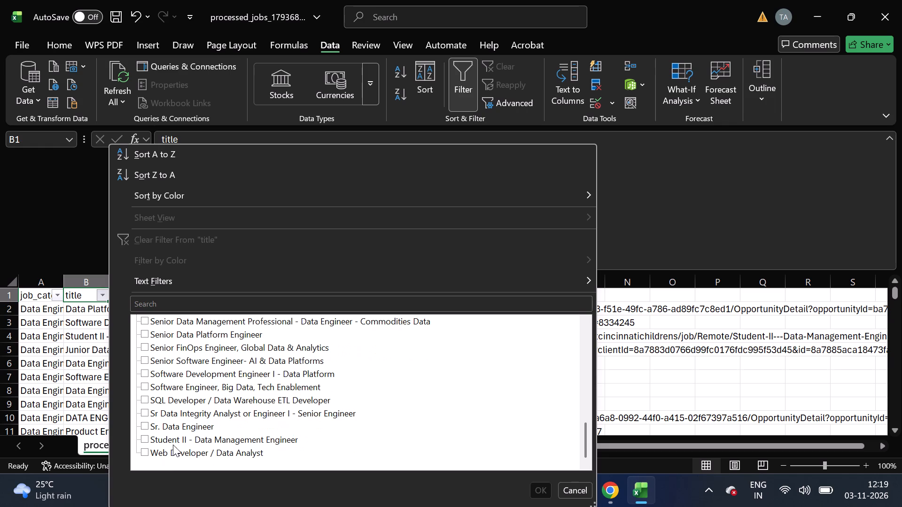
left_click(195, 441)
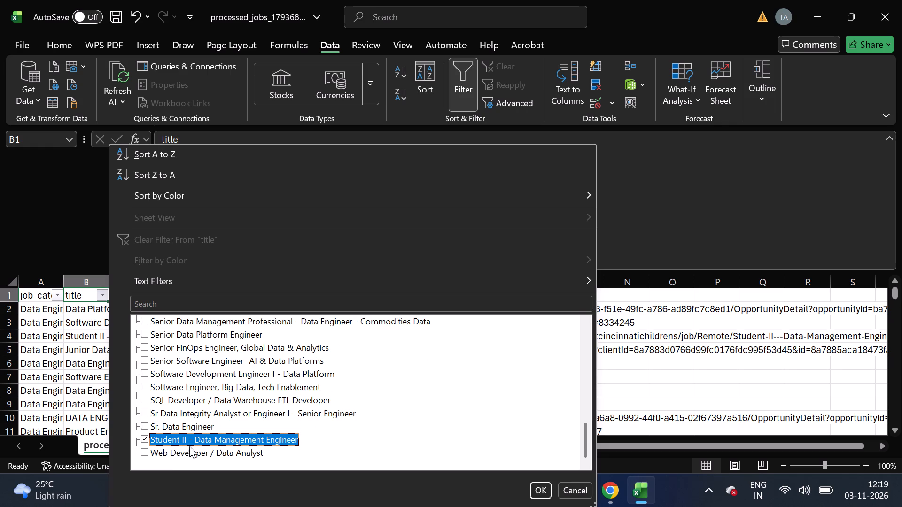
left_click(548, 493)
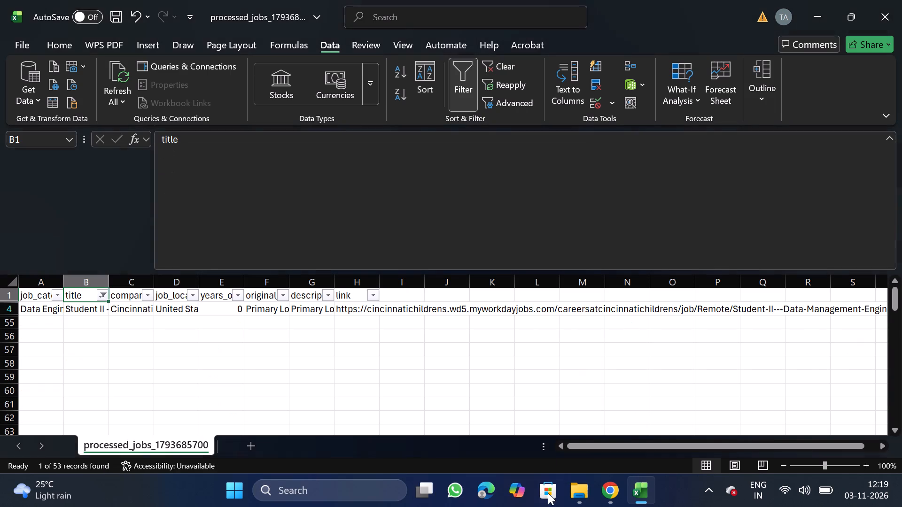
Delete the filtered Student II - Data Management Engineer row and remove the filter from the sheet.
left_click(0, 303)
left_click(3, 307)
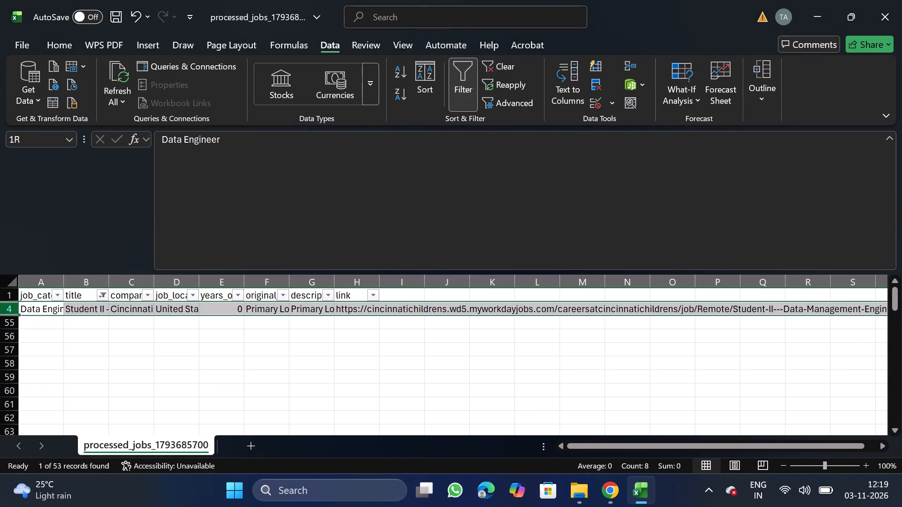
right_click(21, 307)
left_click(81, 199)
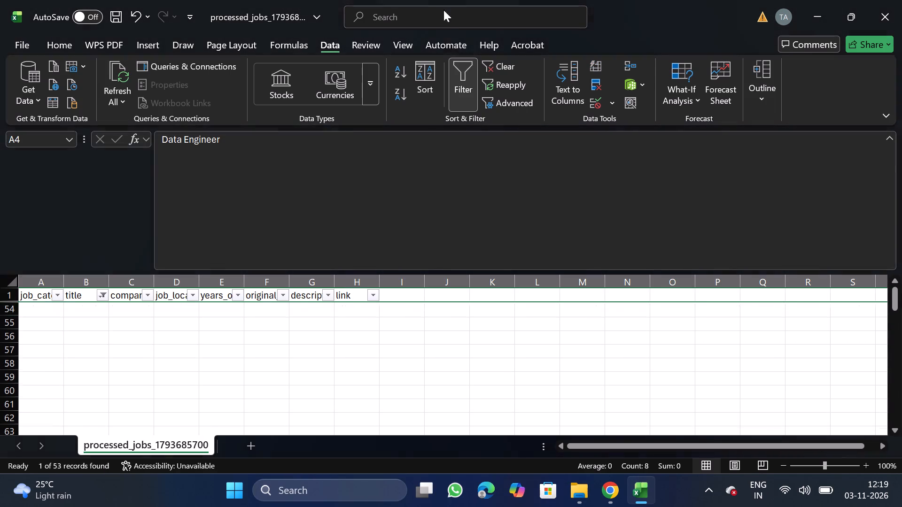
left_click(460, 84)
left_click(93, 295)
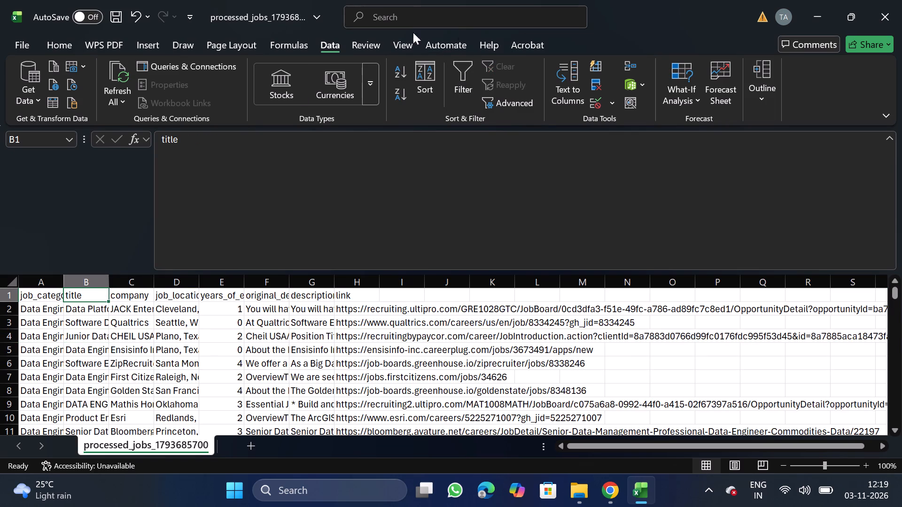
Filter the title column by lead to check for matching job titles, and remove the filter.
left_click(452, 84)
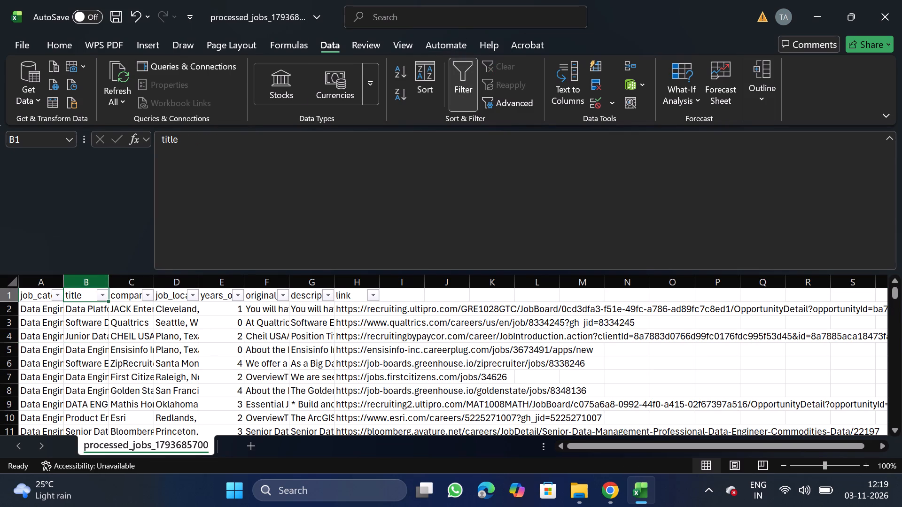
left_click(101, 287)
left_click(103, 296)
left_click(153, 307)
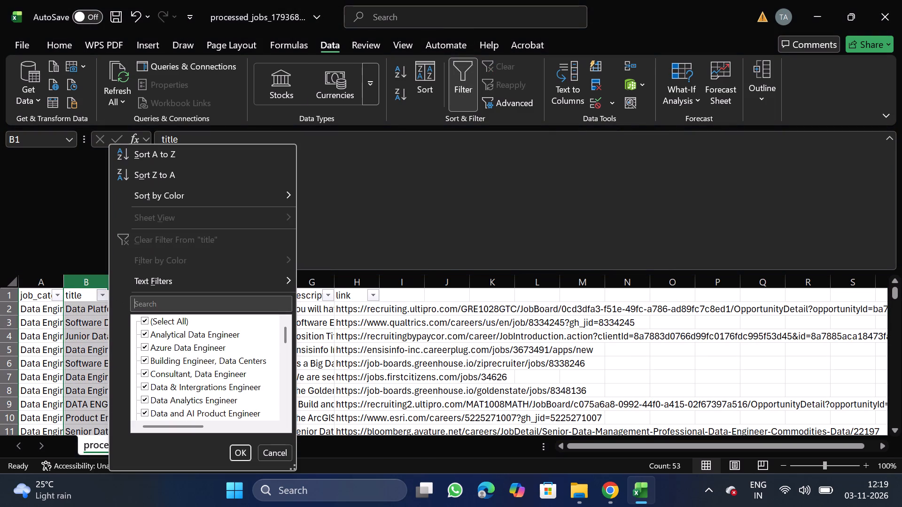
type("lead")
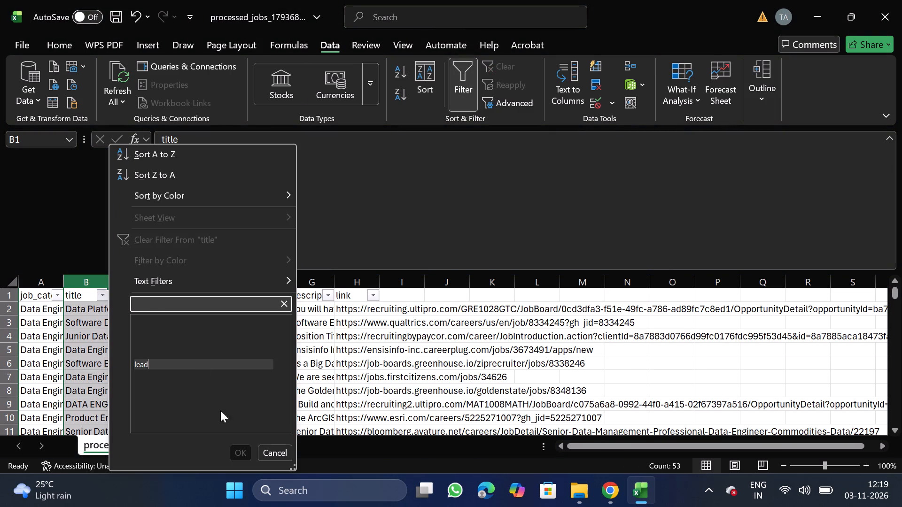
left_click(240, 452)
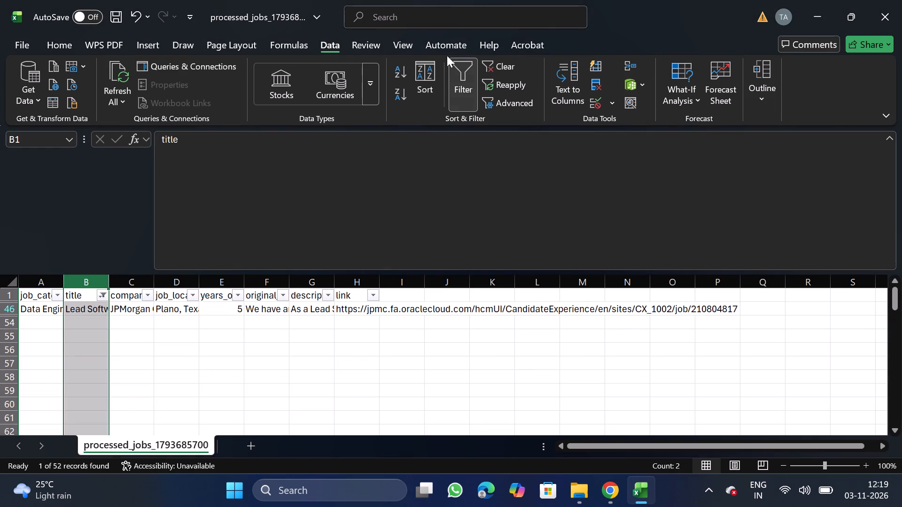
left_click(453, 72)
Filter the title column by consultant to check for matching job titles, and remove the filter.
left_click(461, 82)
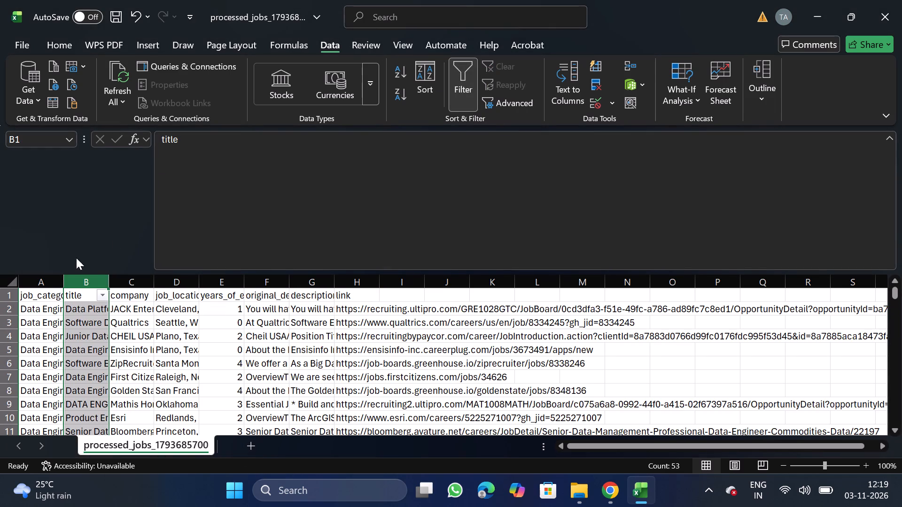
left_click(101, 295)
left_click(166, 303)
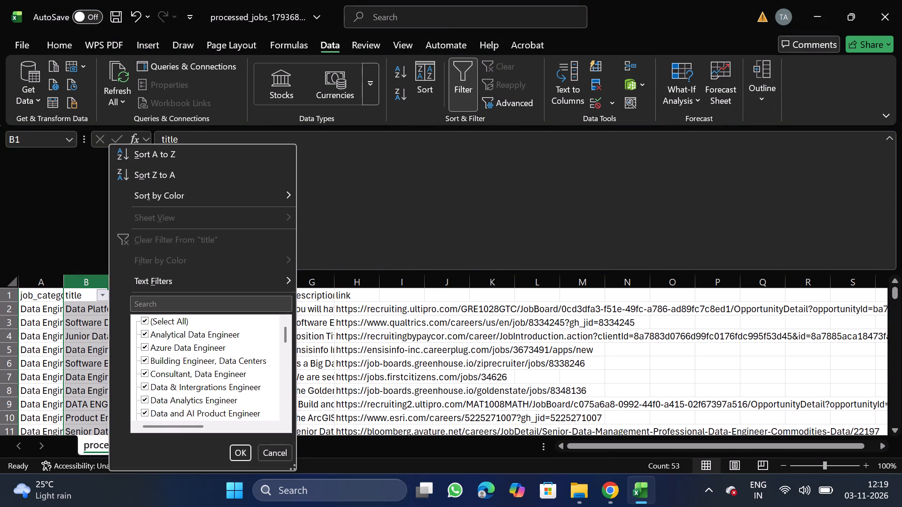
type("consultant")
left_click(238, 450)
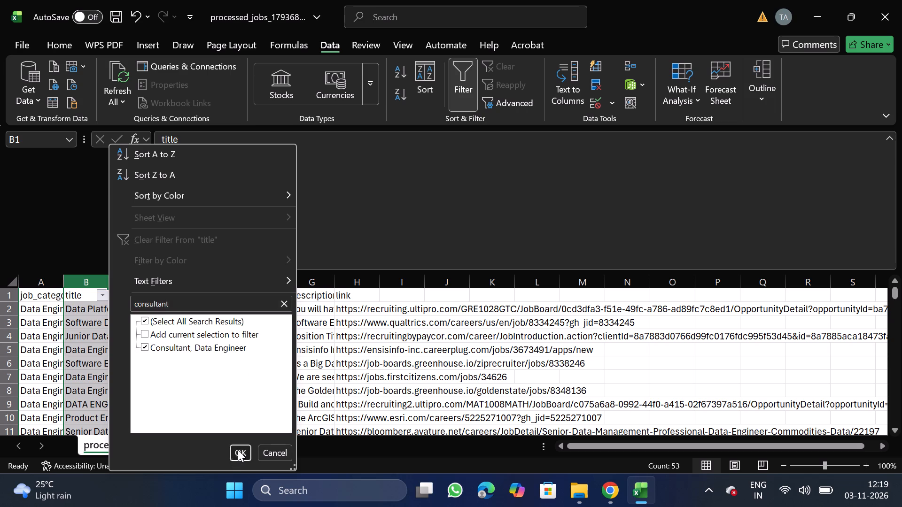
left_click(466, 79)
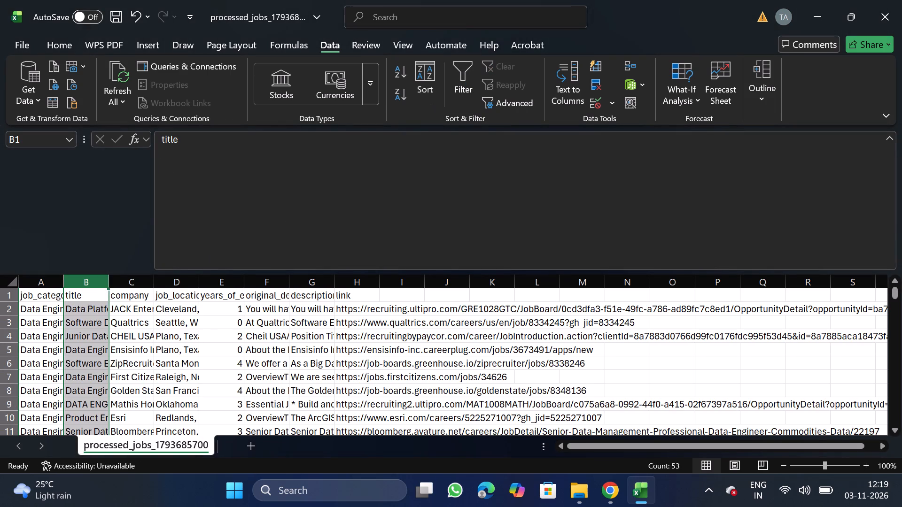
Filter the title column by warehouse to check for matching job titles, and remove the filter.
left_click(91, 297)
left_click(456, 77)
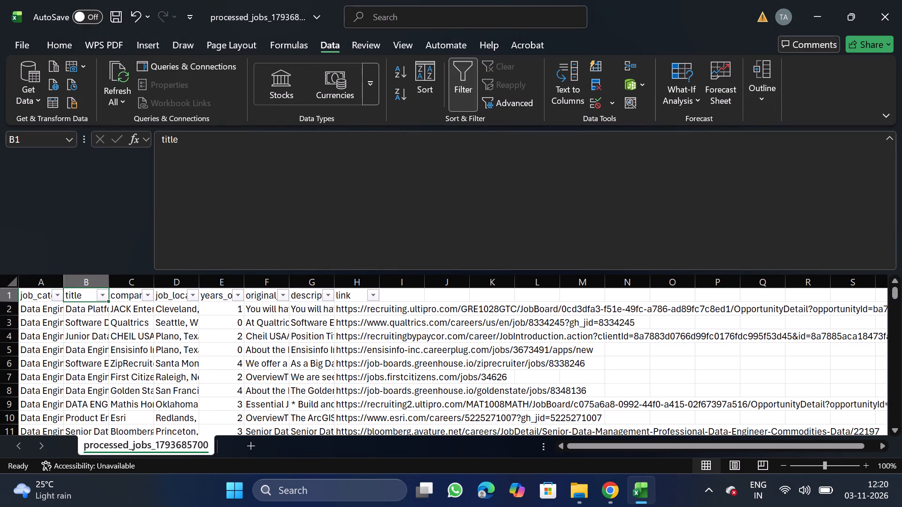
left_click(107, 298)
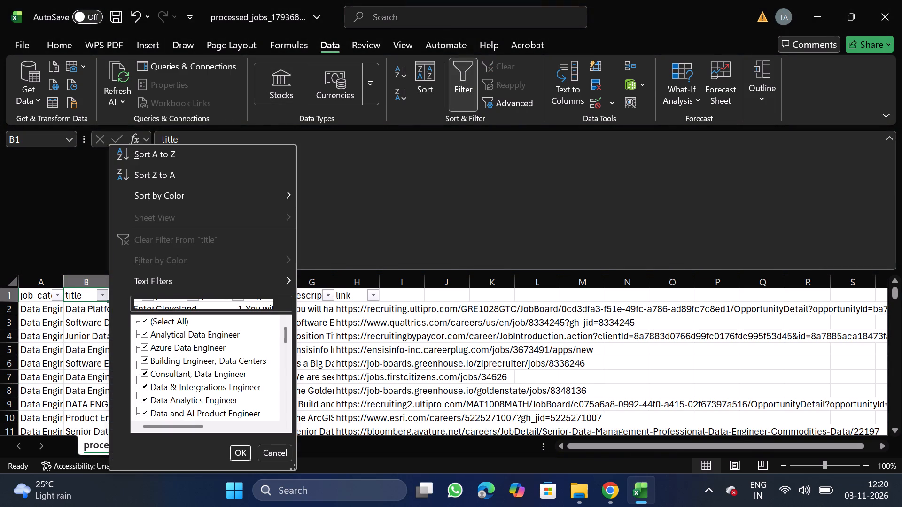
left_click(176, 302)
type("ware")
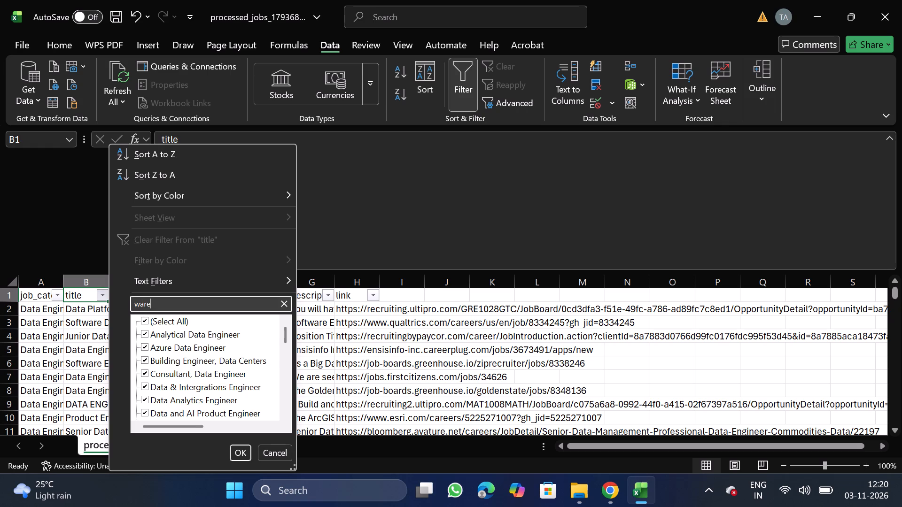
key("h")
type("ouse")
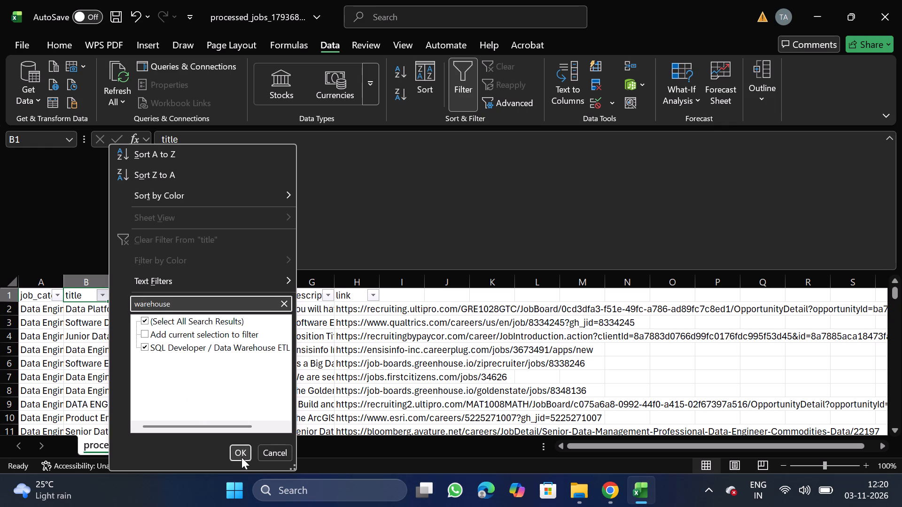
left_click(241, 457)
left_click(450, 93)
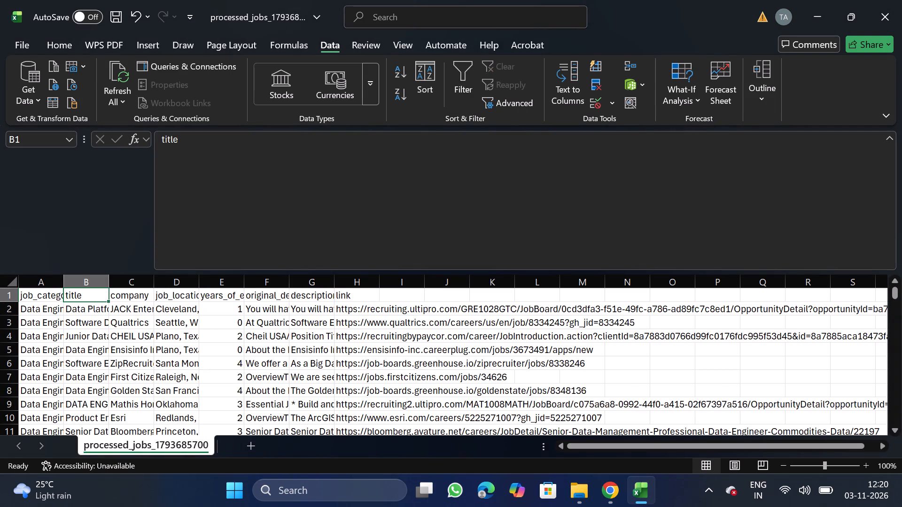
Turn on filtering from the company header, search the company filter values for walmat, and clear the search text.
left_click(120, 290)
left_click(459, 83)
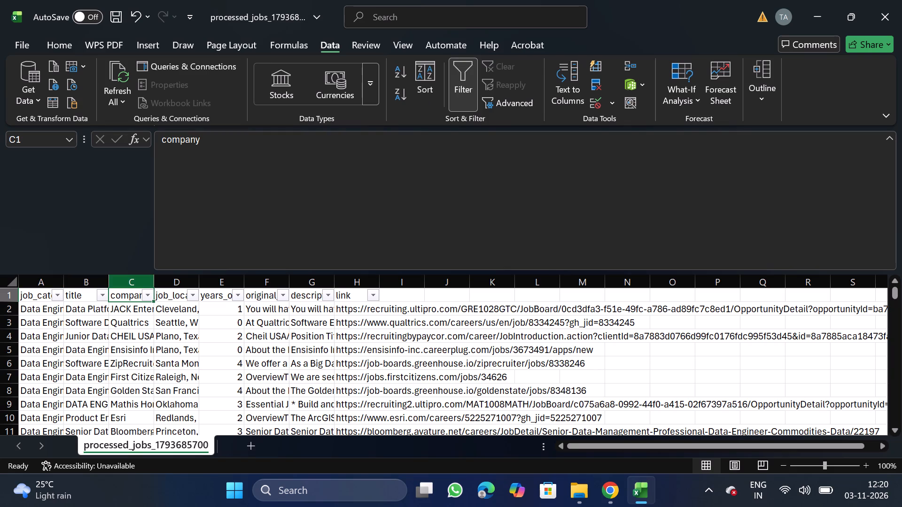
left_click(145, 294)
left_click(207, 303)
type("walmat")
key("BackSpace")
key("BackSpace")
key("BackSpace")
key("BackSpace")
key("BackSpace")
key("BackSpace")
key("BackSpace")
key("BackSpace")
key("BackSpace")
key("BackSpace")
key("BackSpace")
key("BackSpace")
key("BackSpace")
key("BackSpace")
key("BackSpace")
key("BackSpace")
key("BackSpace")
key("BackSpace")
key("BackSpace")
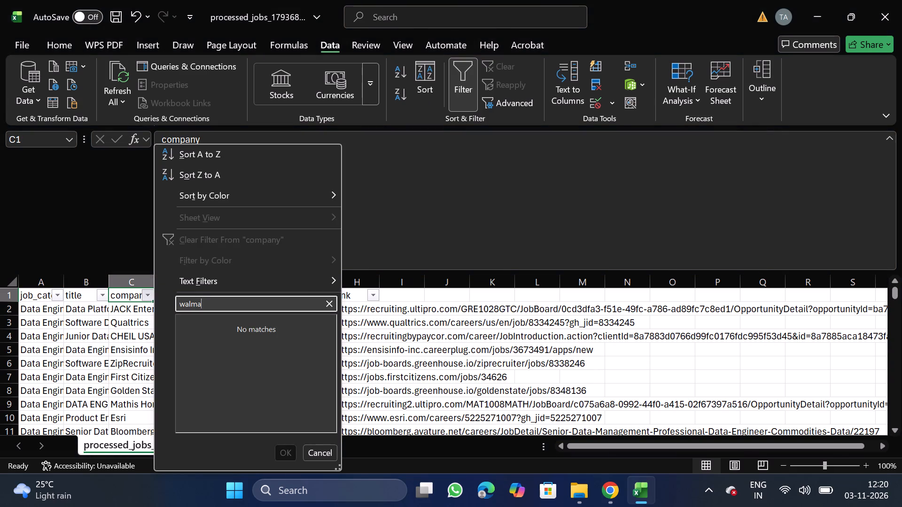
Search the company filter values for dried, and clear the search text.
type("dried")
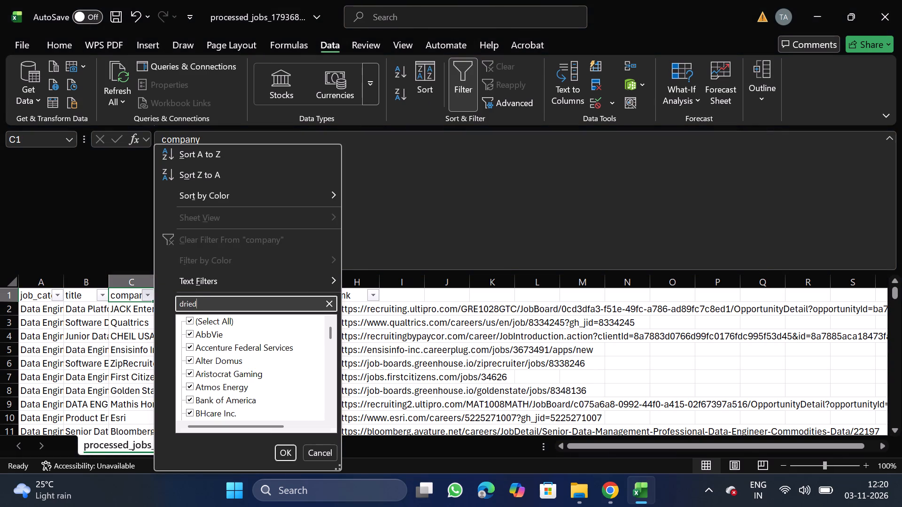
key("BackSpace")
key("BackSpace")
key("BackSpace")
key("BackSpace")
key("BackSpace")
key("BackSpace")
key("BackSpace")
key("BackSpace")
key("BackSpace")
key("BackSpace")
key("BackSpace")
key("BackSpace")
key("BackSpace")
key("BackSpace")
Search the company filter values for capital, and clear the search text.
type("capital")
key("BackSpace")
key("BackSpace")
key("BackSpace")
key("BackSpace")
key("BackSpace")
key("BackSpace")
key("BackSpace")
key("BackSpace")
key("BackSpace")
key("BackSpace")
key("BackSpace")
key("BackSpace")
key("BackSpace")
key("BackSpace")
key("BackSpace")
key("BackSpace")
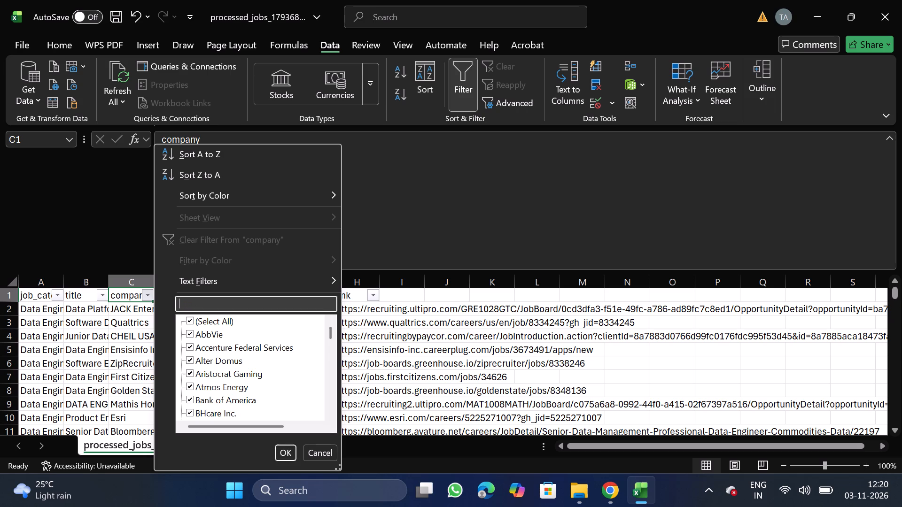
Search the company filter values for under, and clear the search text.
type("under")
key("BackSpace")
key("BackSpace")
key("BackSpace")
key("BackSpace")
key("BackSpace")
key("BackSpace")
key("BackSpace")
key("BackSpace")
key("BackSpace")
key("BackSpace")
key("BackSpace")
key("BackSpace")
key("BackSpace")
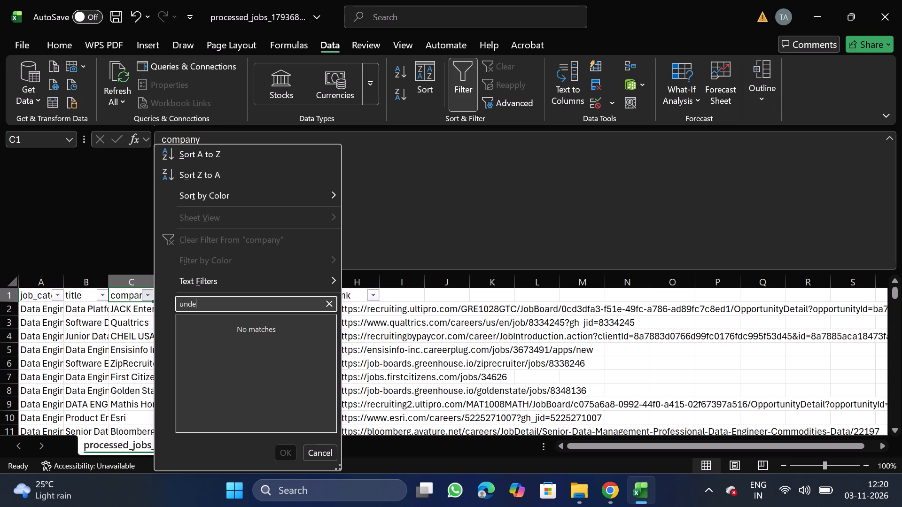
Search the company filter values for hunt, and clear the search text.
type("hn")
key("BackSpace")
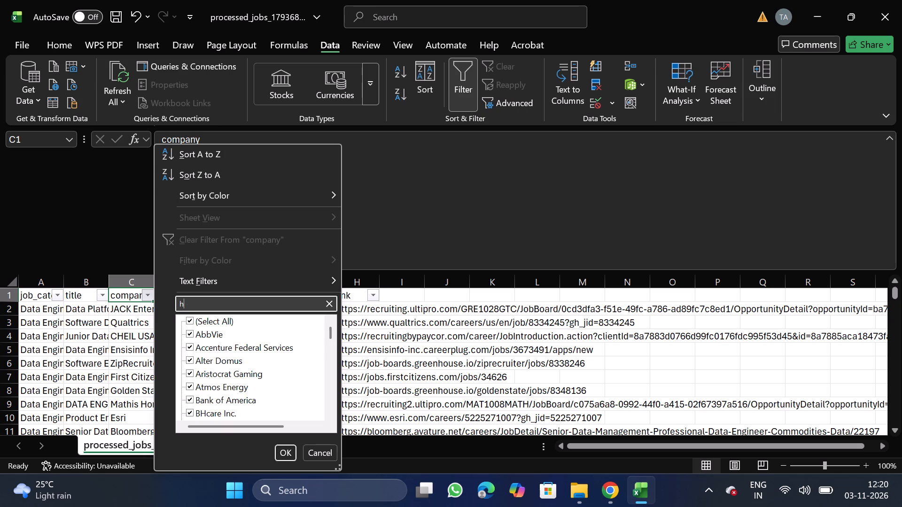
type("unt")
key("BackSpace")
key("BackSpace")
key("BackSpace")
key("BackSpace")
key("BackSpace")
key("BackSpace")
key("BackSpace")
key("BackSpace")
key("BackSpace")
key("BackSpace")
key("BackSpace")
key("BackSpace")
key("BackSpace")
key("BackSpace")
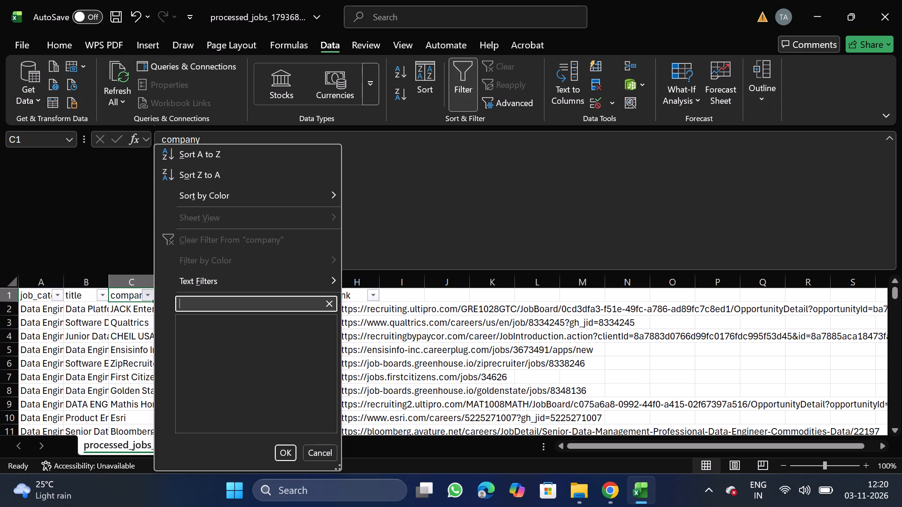
Search the company filter values for skims, and clear the search text.
type("skims")
key("BackSpace")
key("BackSpace")
key("BackSpace")
key("BackSpace")
key("BackSpace")
key("BackSpace")
key("BackSpace")
key("BackSpace")
key("BackSpace")
key("BackSpace")
key("BackSpace")
key("BackSpace")
key("BackSpace")
key("BackSpace")
key("BackSpace")
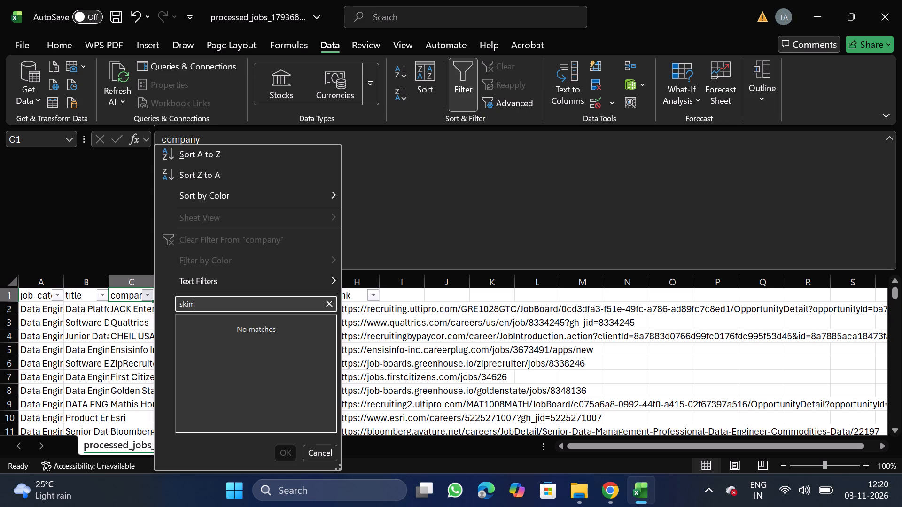
Search the company filter values for ape, and clear the search text.
type("ape")
key("BackSpace")
key("BackSpace")
key("BackSpace")
key("BackSpace")
key("BackSpace")
key("BackSpace")
key("BackSpace")
key("BackSpace")
key("BackSpace")
key("BackSpace")
key("BackSpace")
Search the company filter values for in landem, cancel without filtering, and turn off filtering on the sheet.
type("in landem")
left_click(318, 450)
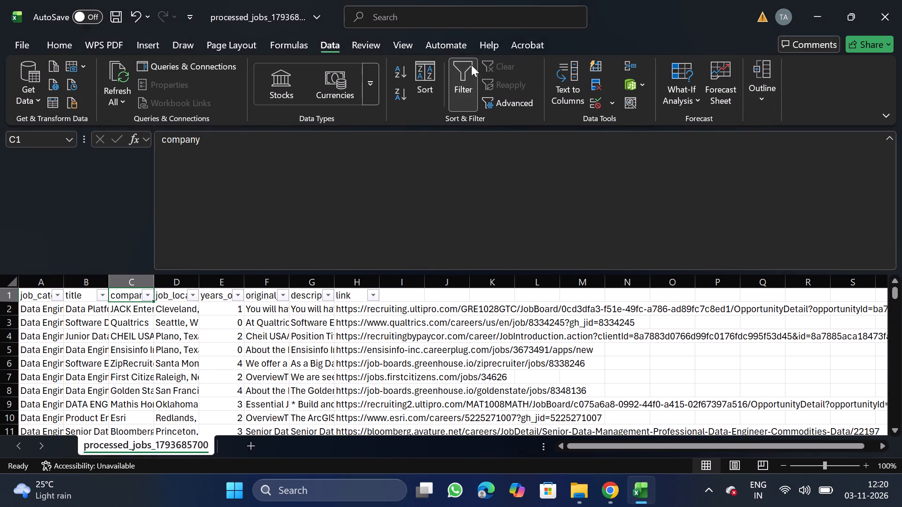
left_click(460, 88)
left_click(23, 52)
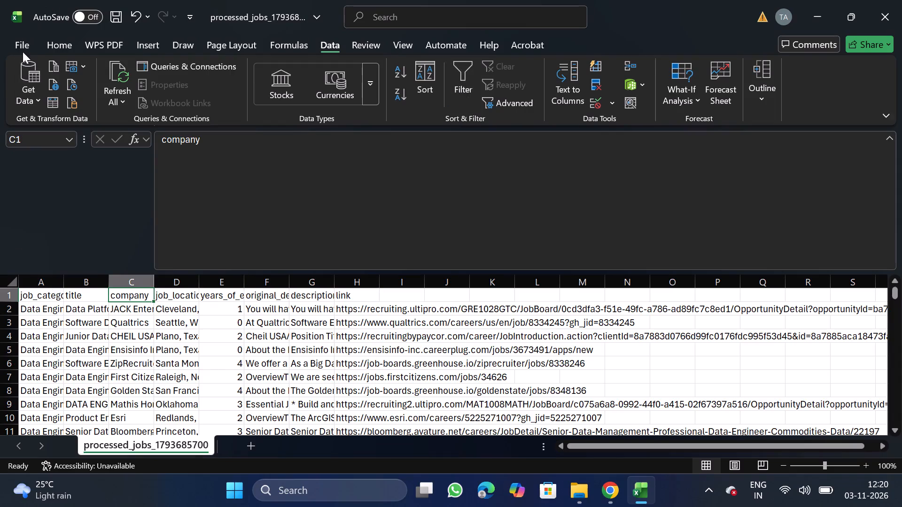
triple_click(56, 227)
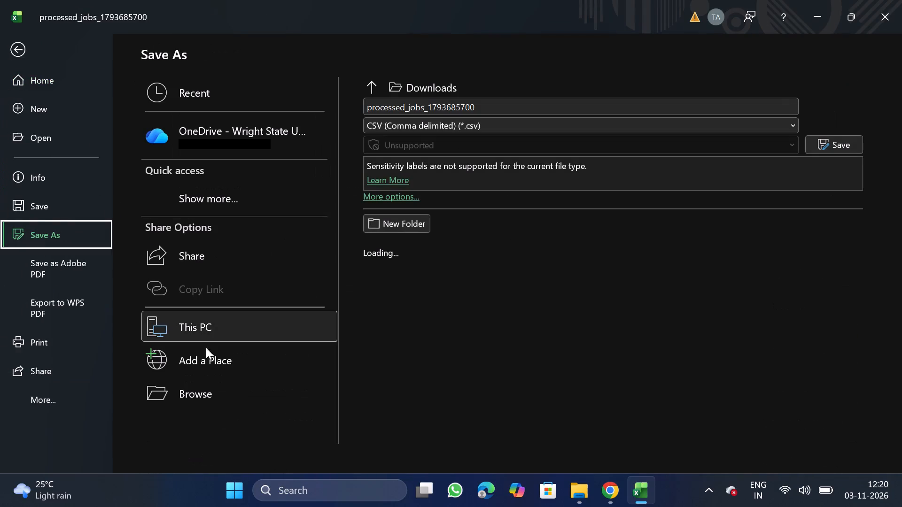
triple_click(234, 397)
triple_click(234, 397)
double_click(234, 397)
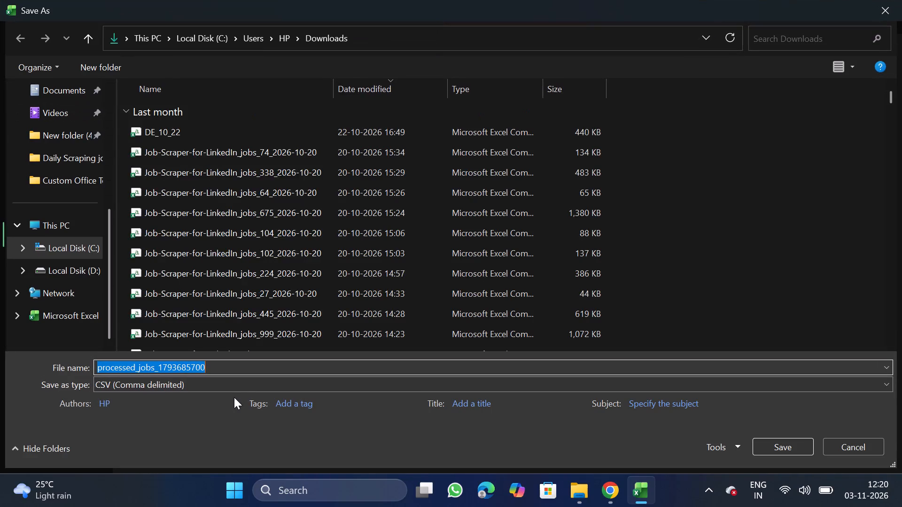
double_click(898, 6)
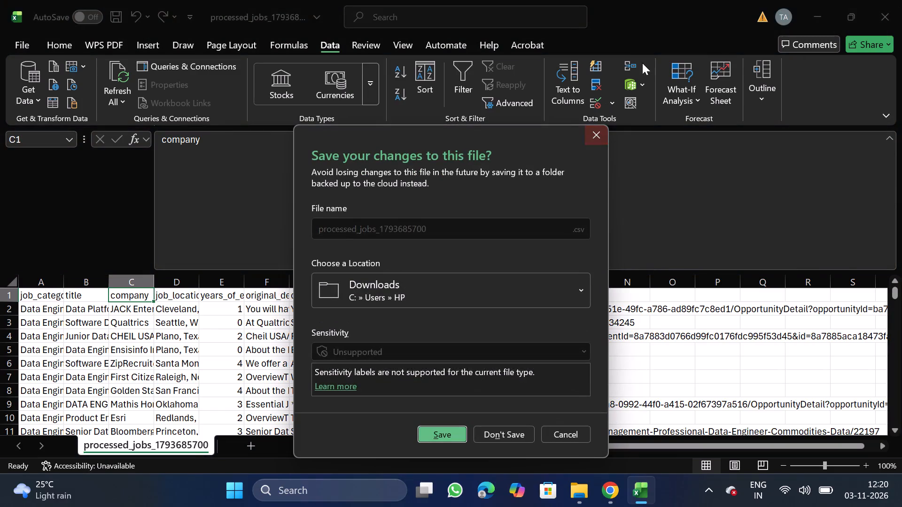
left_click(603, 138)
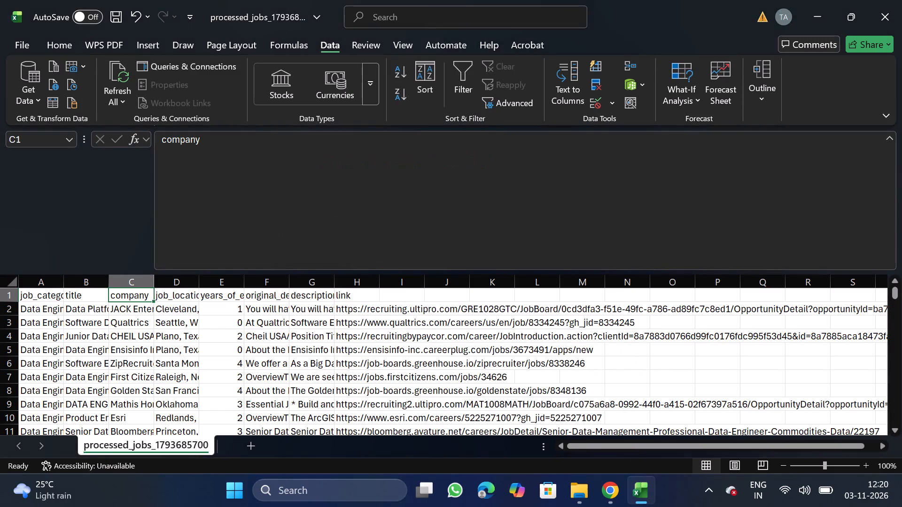
Save the cleaned Data Engineer sheet as the CSV DE_11_03 in Documents > Daily Scraping jobs.
left_click(22, 38)
triple_click(52, 237)
left_click(52, 237)
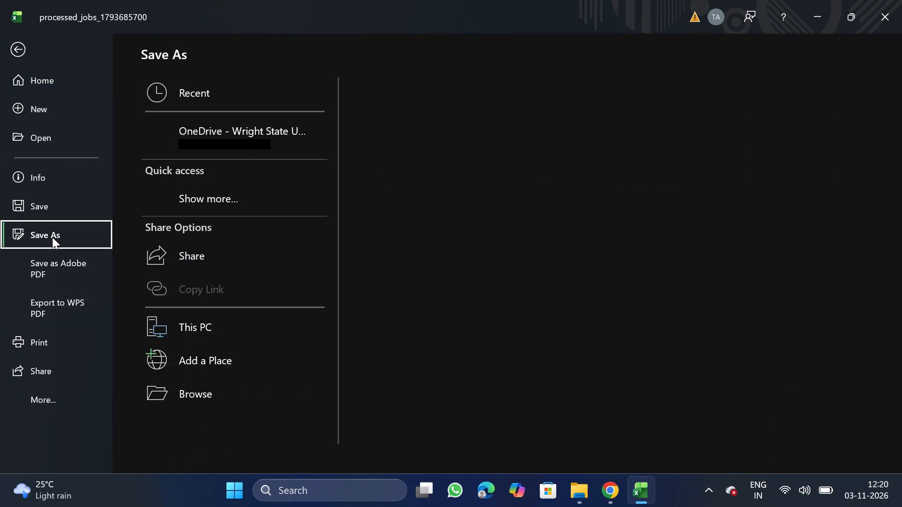
triple_click(199, 389)
triple_click(199, 389)
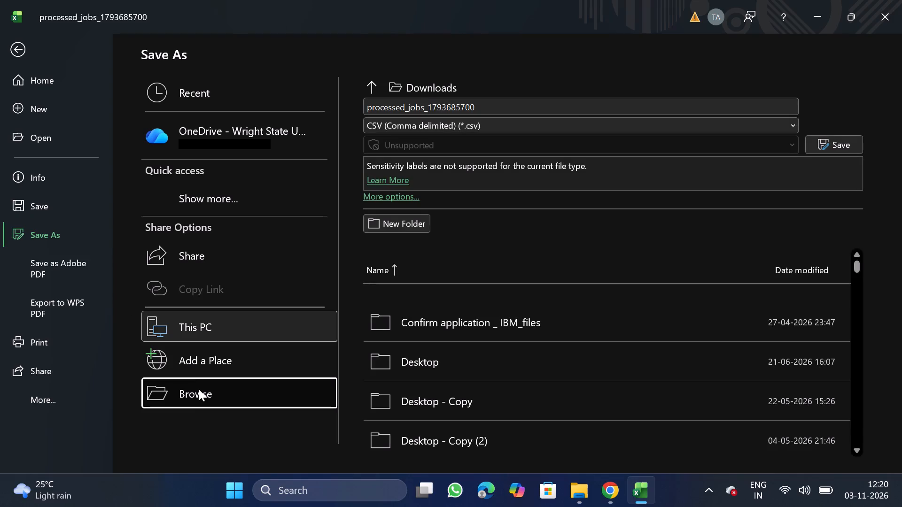
double_click(199, 389)
double_click(80, 161)
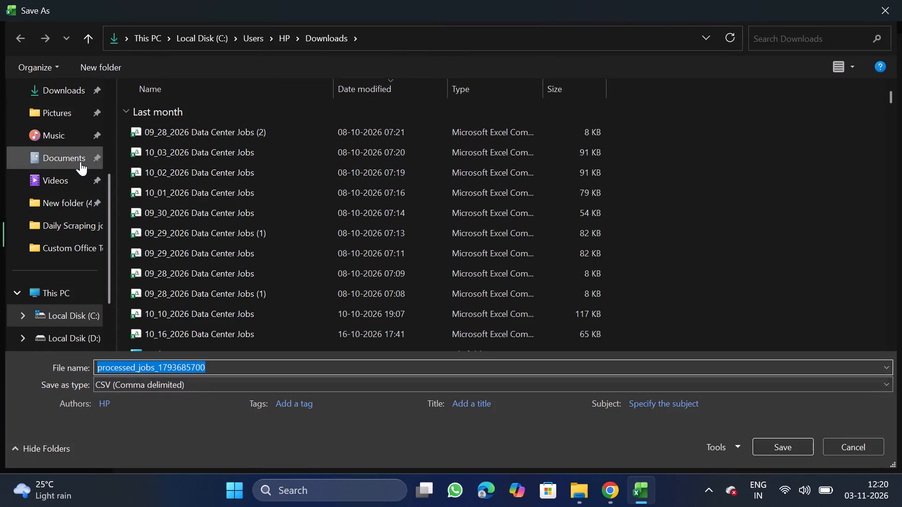
double_click(196, 154)
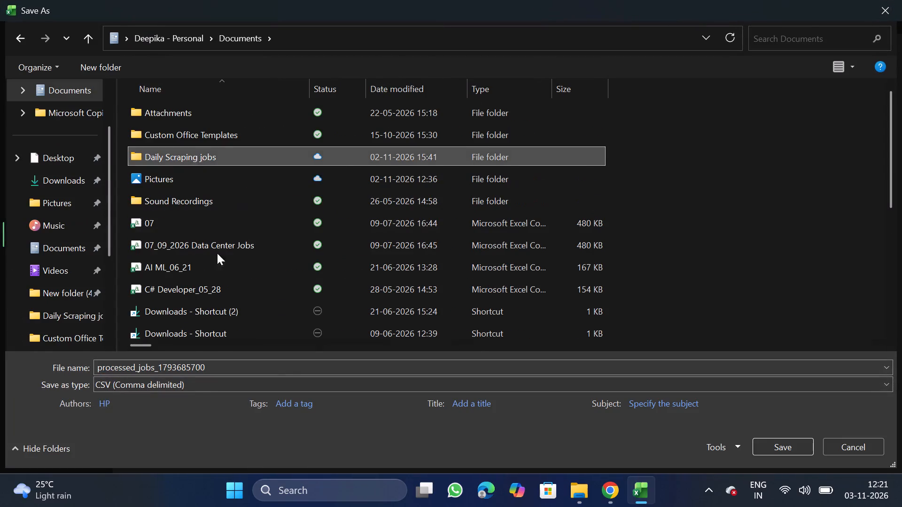
left_click(282, 366)
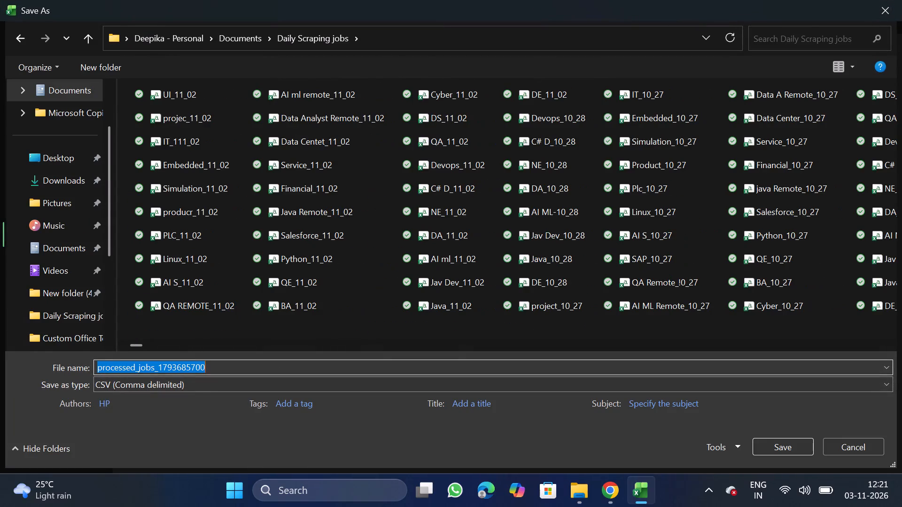
key("BackSpace")
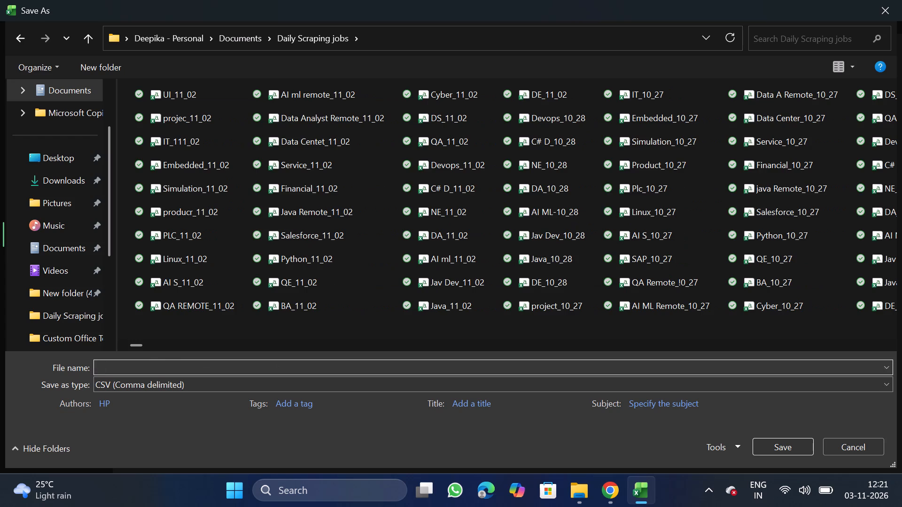
key("BackSpace")
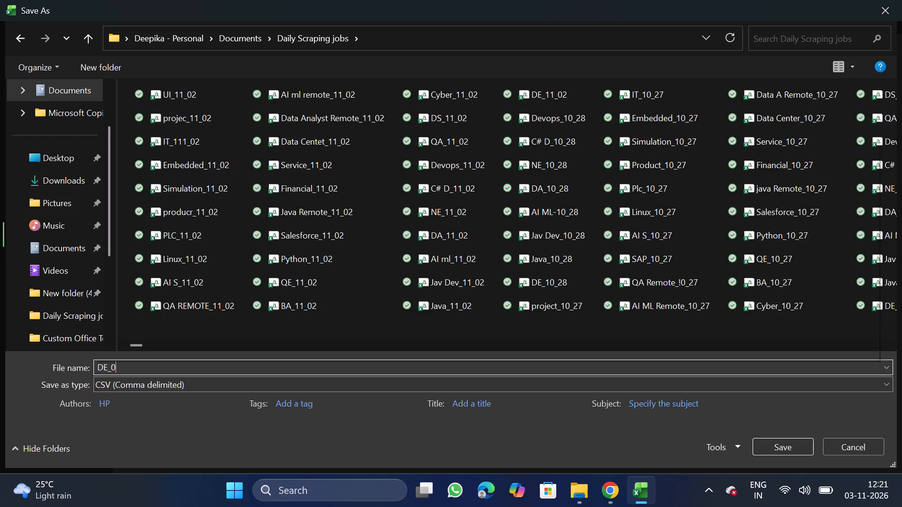
key("BackSpace")
type("11+")
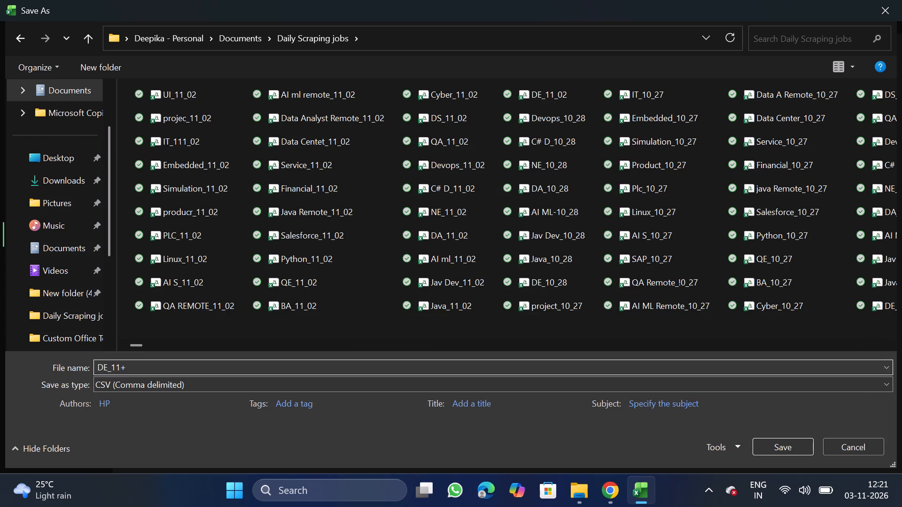
key("BackSpace")
type("_03")
left_click(814, 452)
left_click(781, 438)
Switch to NextGenApply in Chrome and bulk upload DE_11_03.csv from the Daily Scraping jobs folder.
left_click(605, 492)
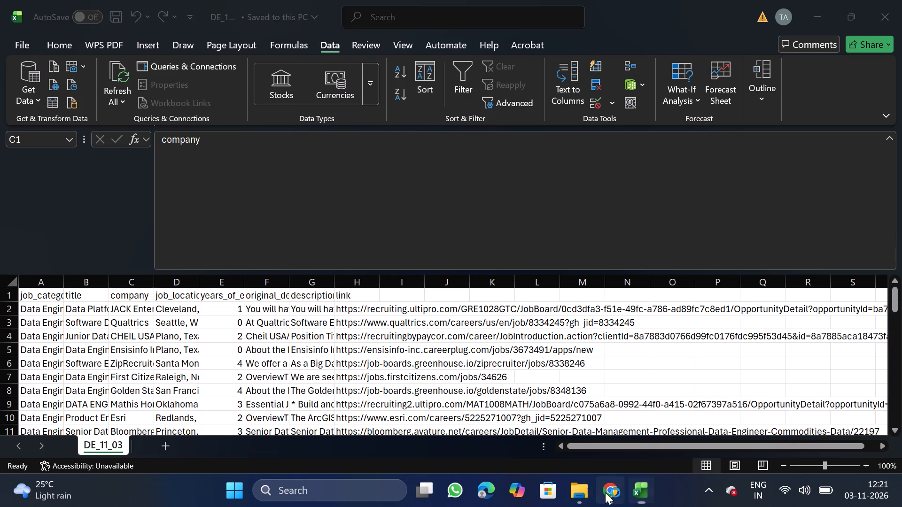
scroll(512, 446, "down", 2)
left_click(373, 391)
left_click(377, 380)
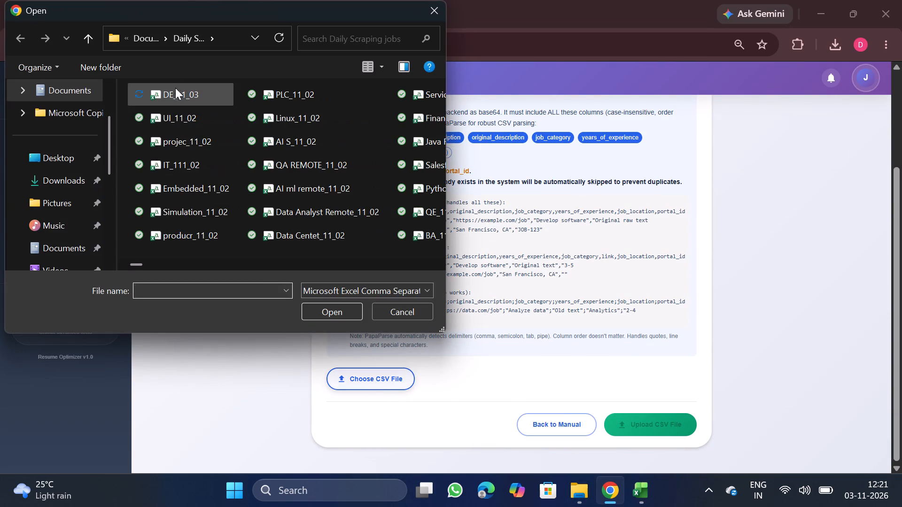
double_click(192, 98)
scroll(381, 335, "down", 1)
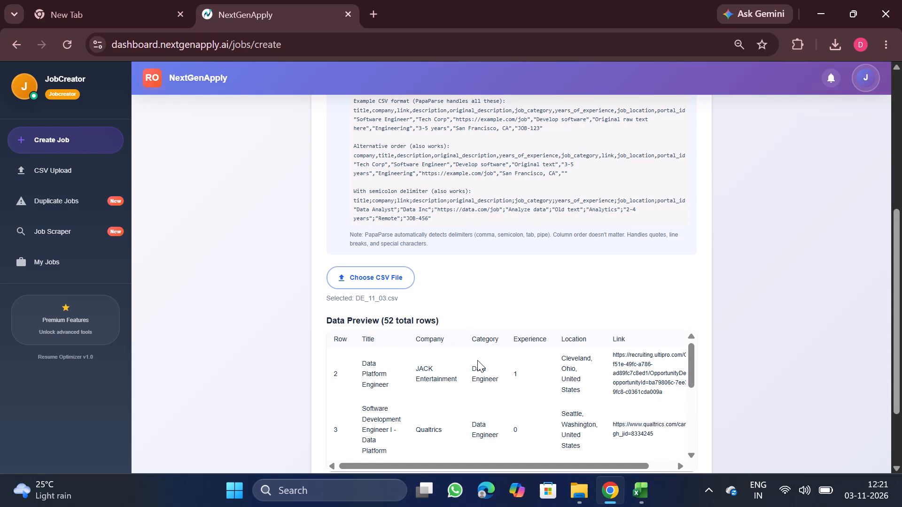
scroll(477, 360, "down", 1)
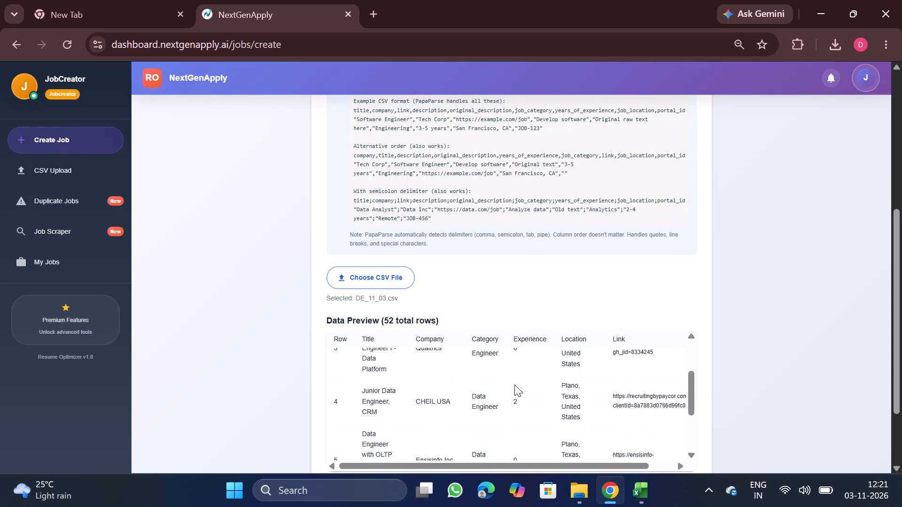
scroll(514, 384, "down", 3)
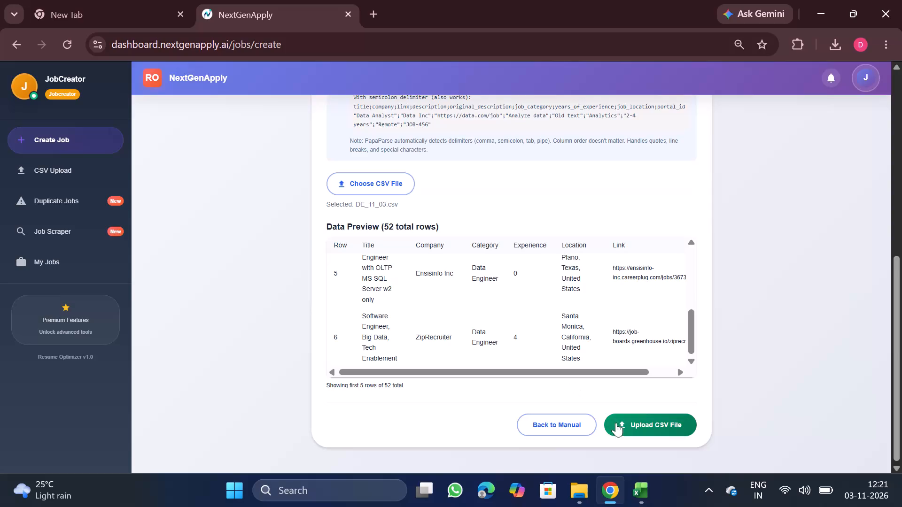
left_click(626, 427)
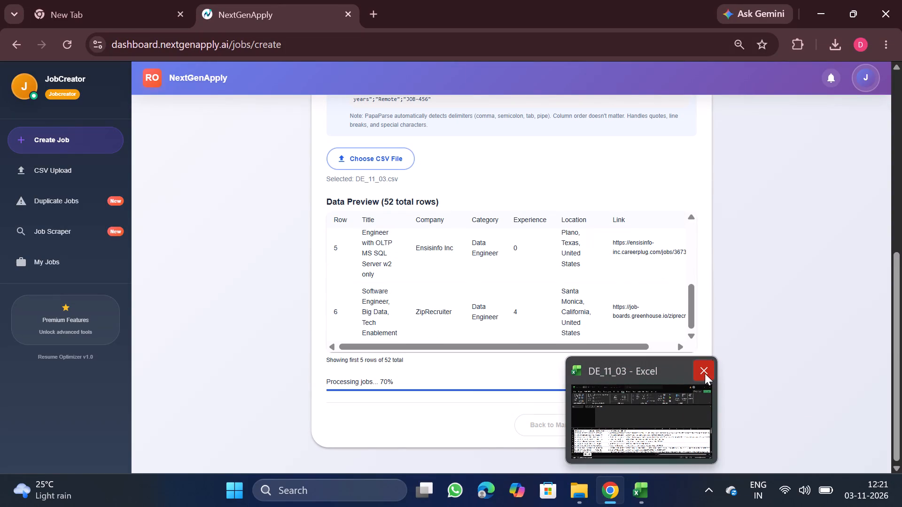
Close the DE_11_03 workbook in Excel.
left_click(704, 375)
Download the Nov 3, 2026 Java Full Stack Developer CSV (#4785) from the CSV upload history and open it in Excel.
scroll(528, 331, "up", 4)
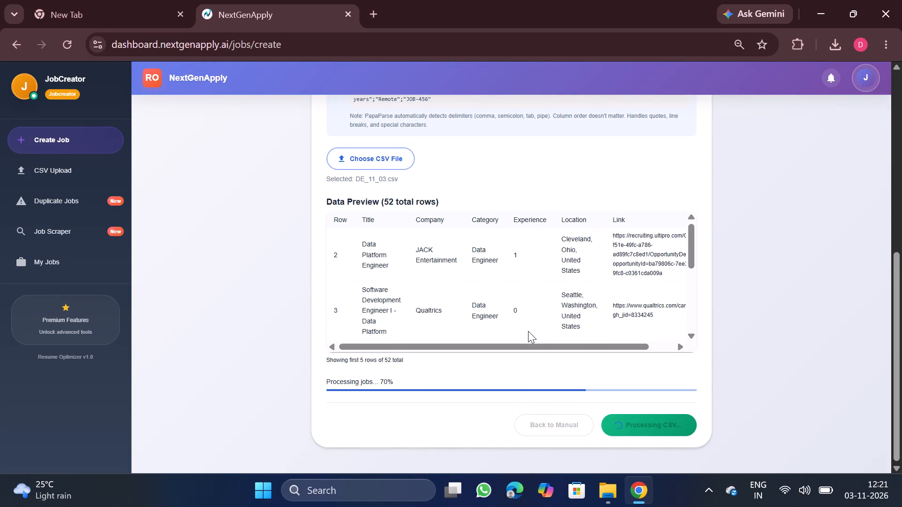
scroll(396, 296, "up", 3)
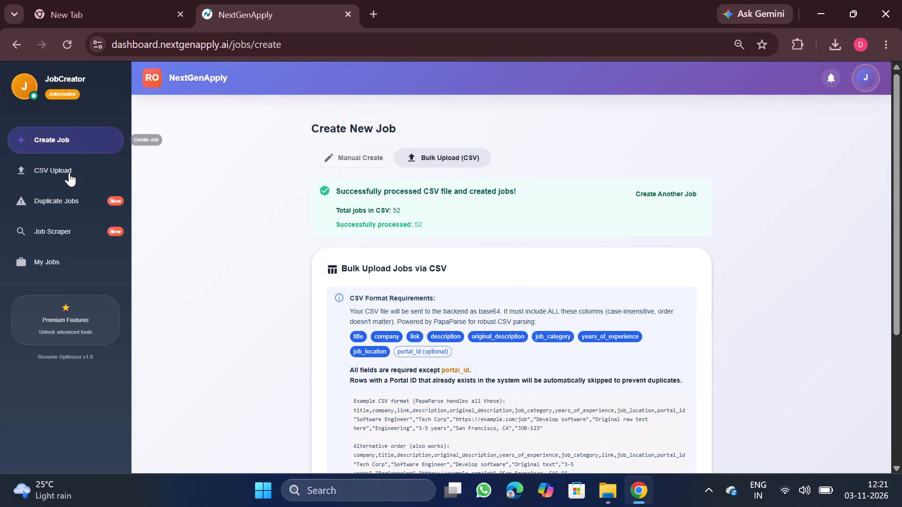
left_click(69, 172)
scroll(461, 285, "up", 4)
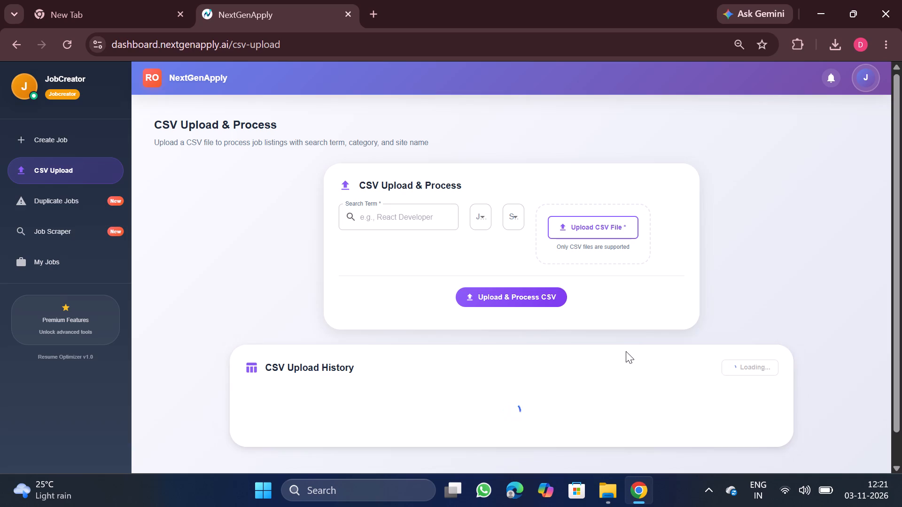
scroll(709, 403, "down", 3)
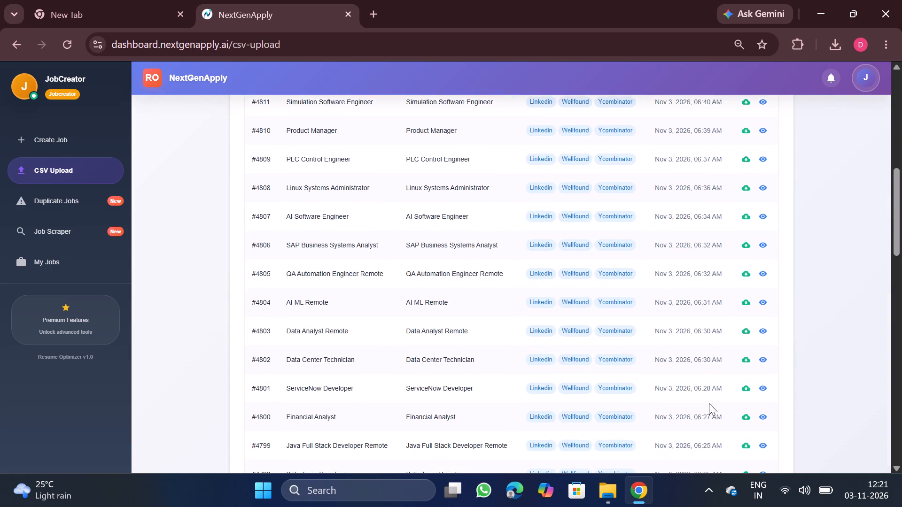
scroll(709, 403, "down", 4)
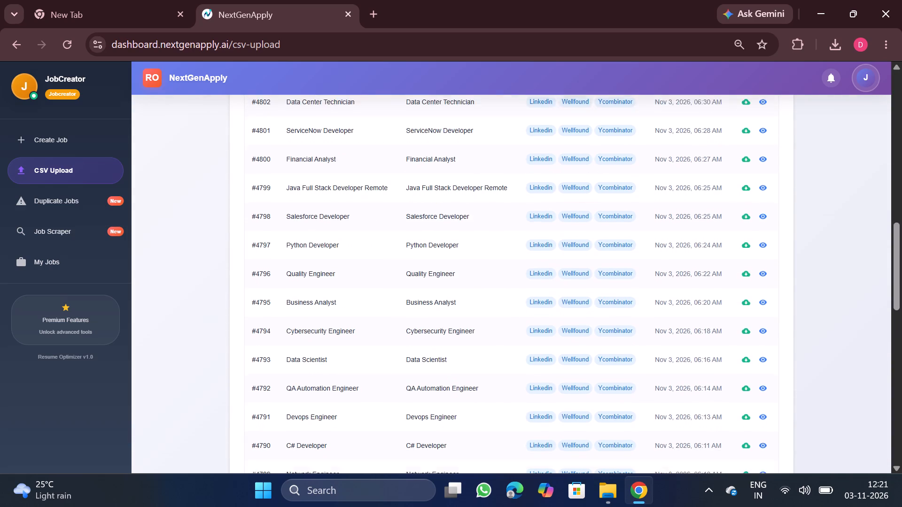
scroll(709, 403, "down", 2)
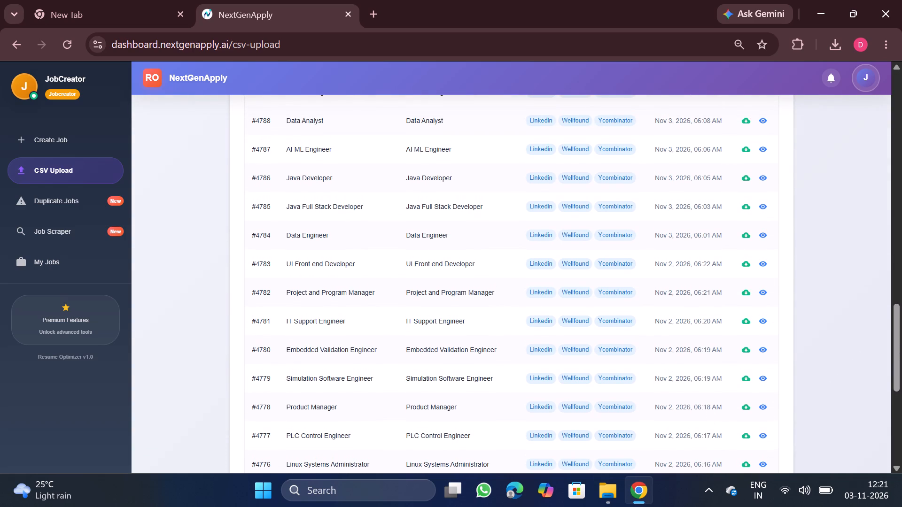
scroll(709, 403, "up", 3)
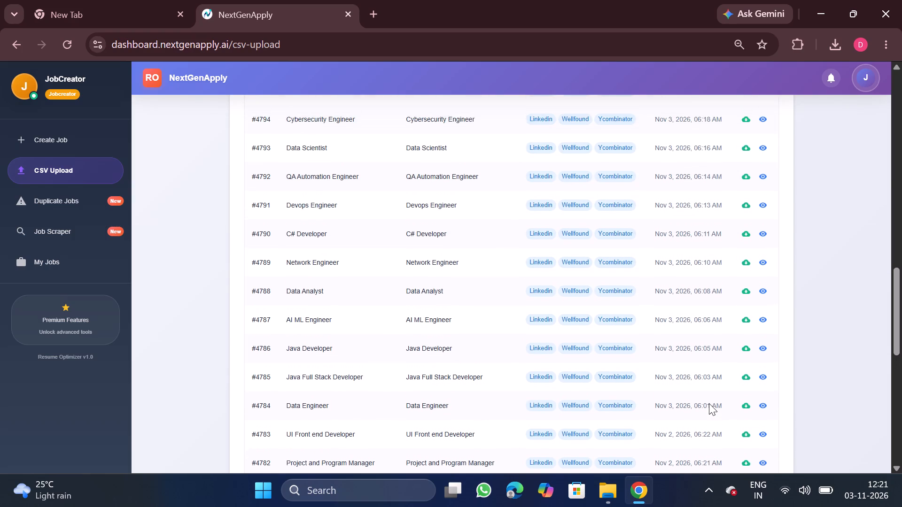
scroll(709, 403, "up", 1)
left_click(750, 391)
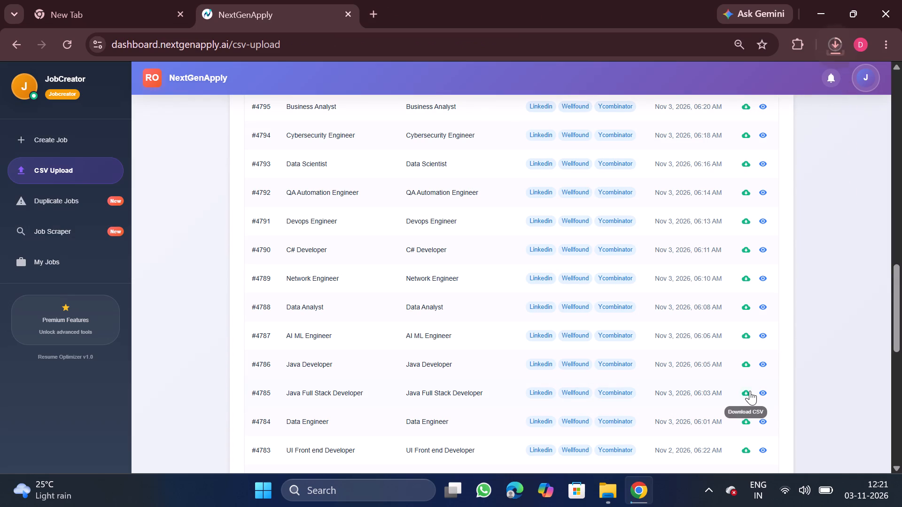
left_click(738, 76)
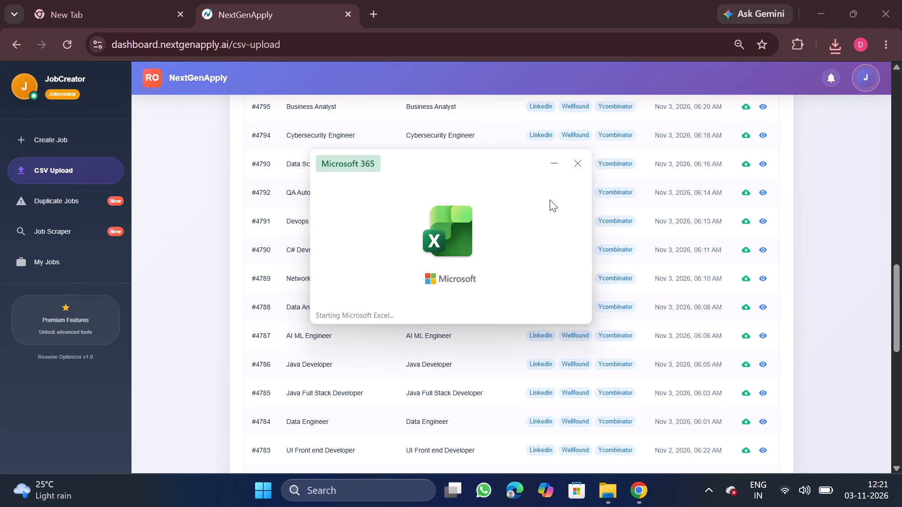
Remove duplicate rows from the whole Java Full Stack Developer sheet, comparing only the company column.
left_click(219, 367)
key("ctrl+a")
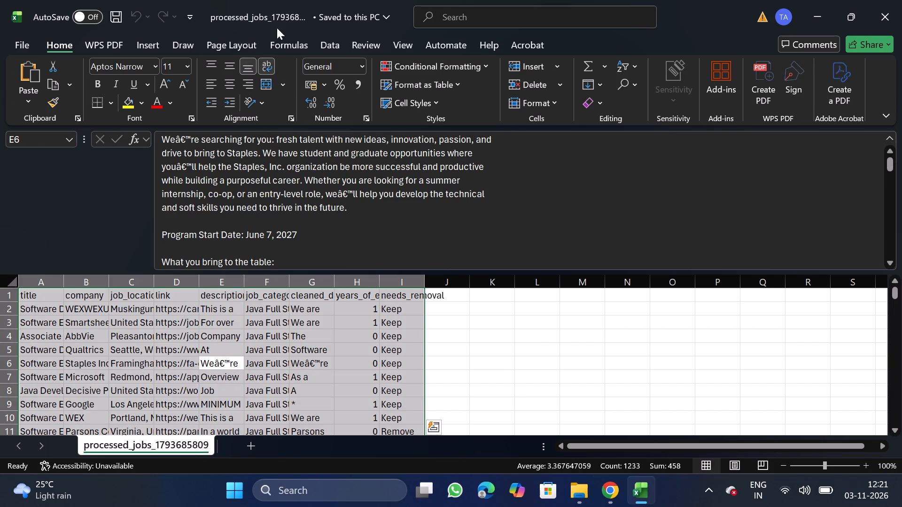
left_click(334, 53)
left_click(596, 84)
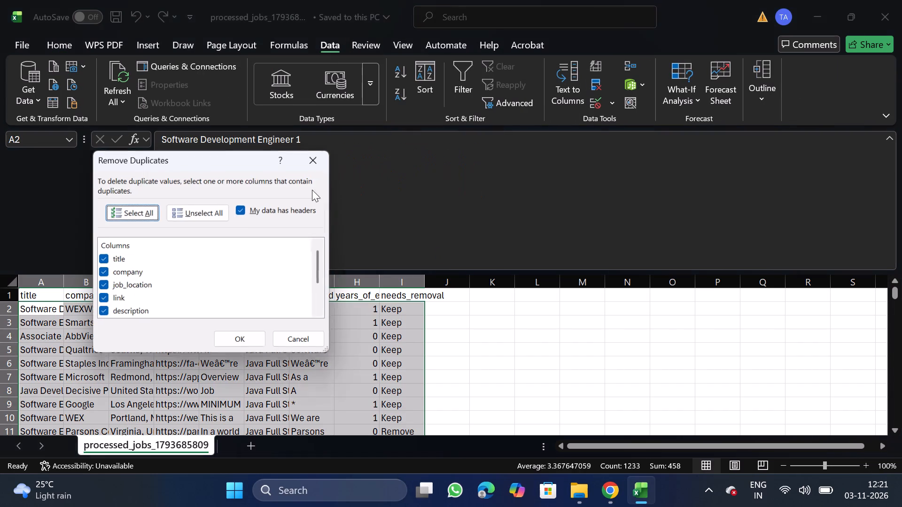
left_click(218, 213)
left_click(101, 274)
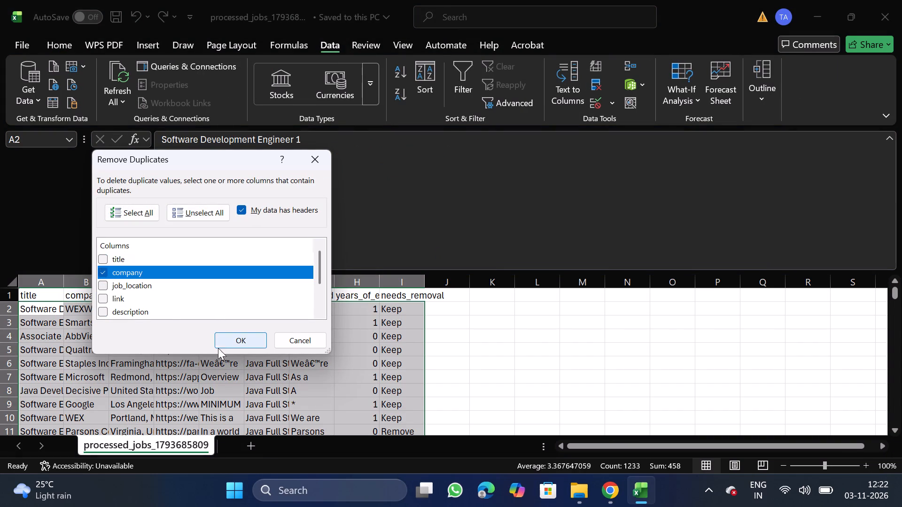
left_click(247, 341)
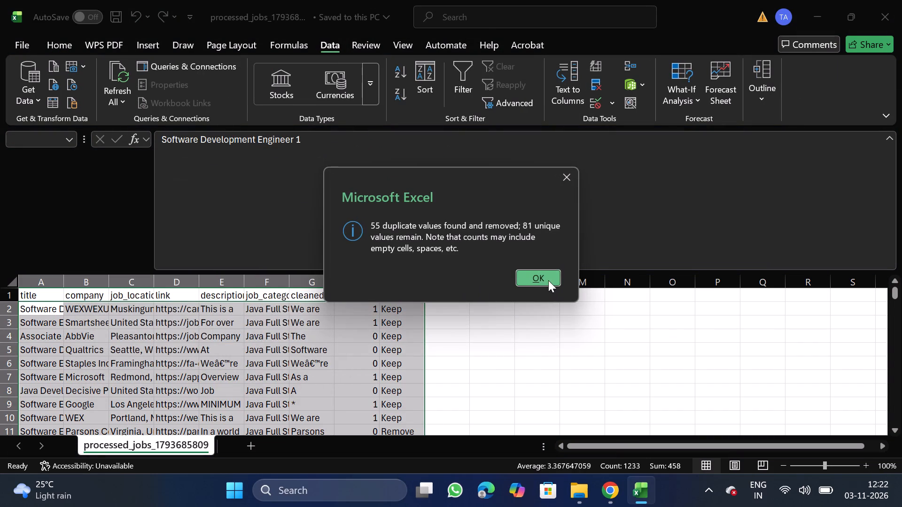
left_click(548, 280)
Turn on filtering and filter the needs_removal column to show only the Remove rows.
left_click(399, 299)
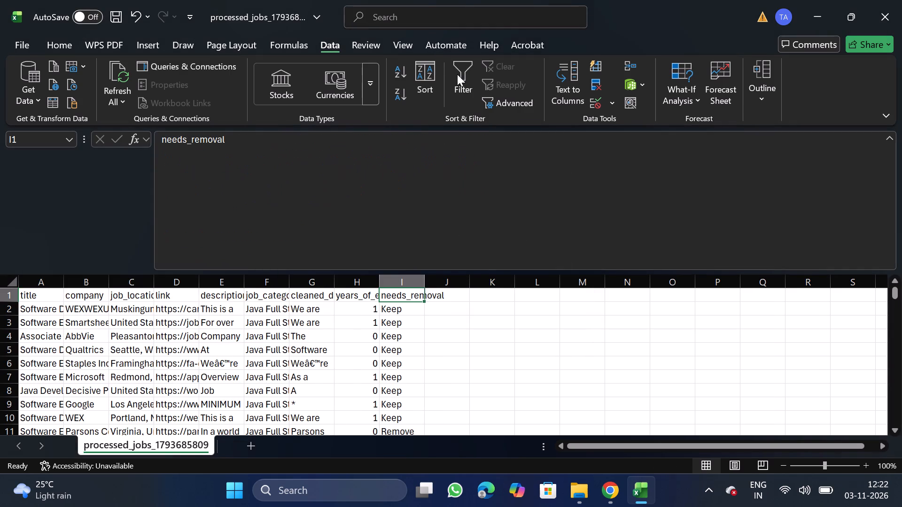
left_click(457, 74)
left_click(417, 302)
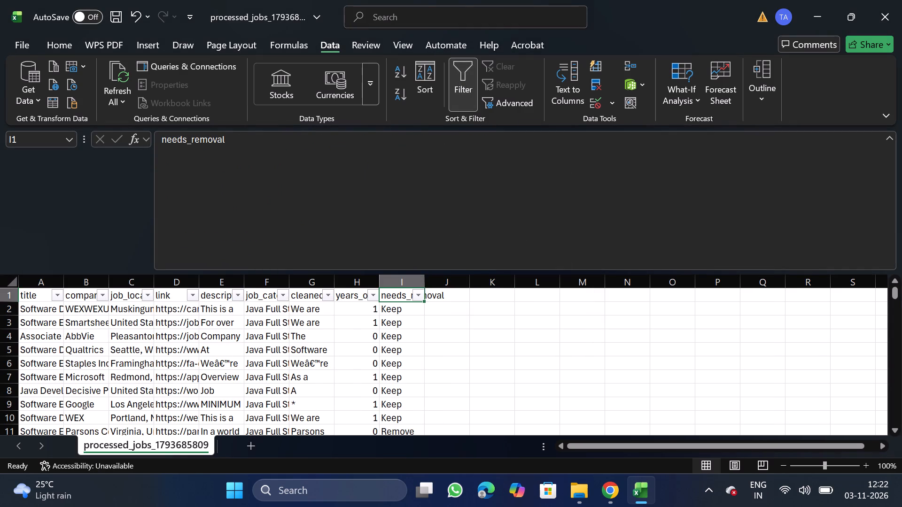
left_click(416, 297)
left_click_drag(279, 336, 328, 359)
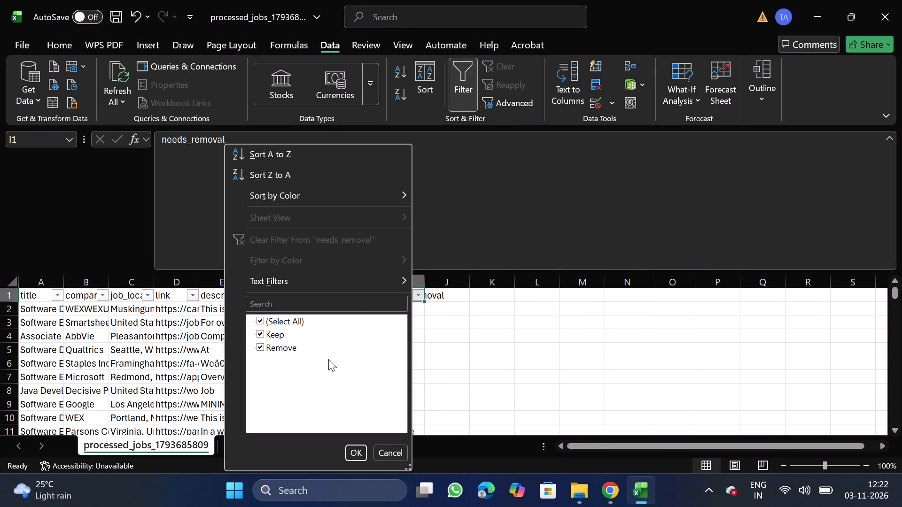
left_click_drag(328, 359, 267, 288)
left_click(279, 331)
left_click(356, 448)
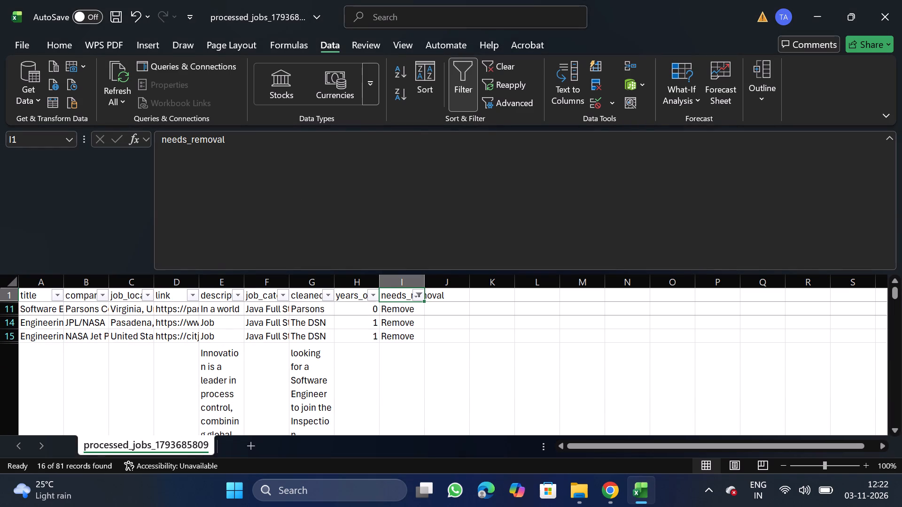
Delete all the filtered rows marked Remove and turn filtering off to show the remaining rows.
left_click(6, 312)
left_click(6, 312)
left_click(6, 308)
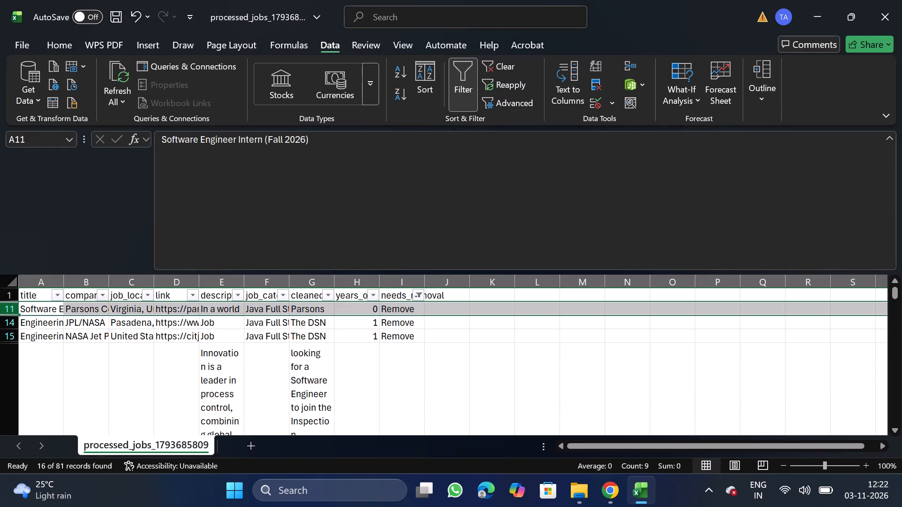
key("ctrl+shift+Down")
right_click(107, 358)
left_click(162, 251)
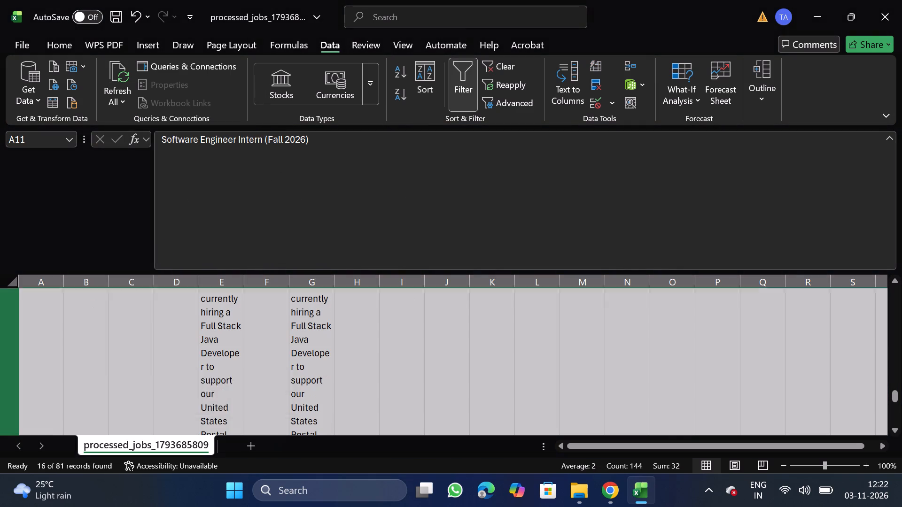
left_click(467, 84)
Turn filtering back on and filter years_of_experience to show only the values 8, 10 and 12.
left_click(365, 297)
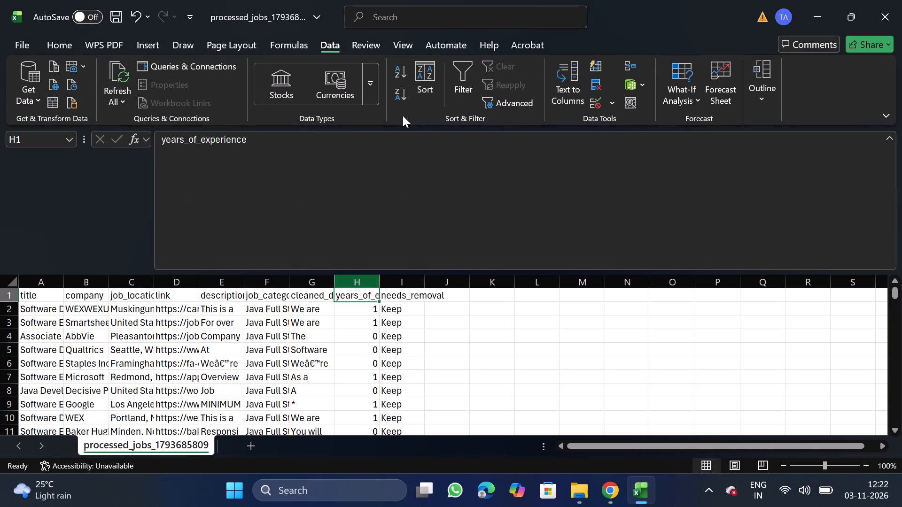
left_click(467, 75)
left_click(375, 296)
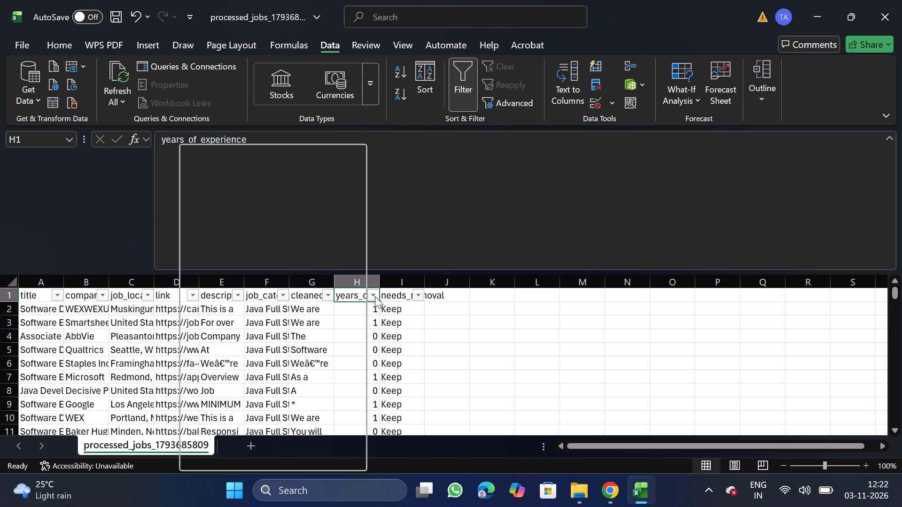
left_click(239, 328)
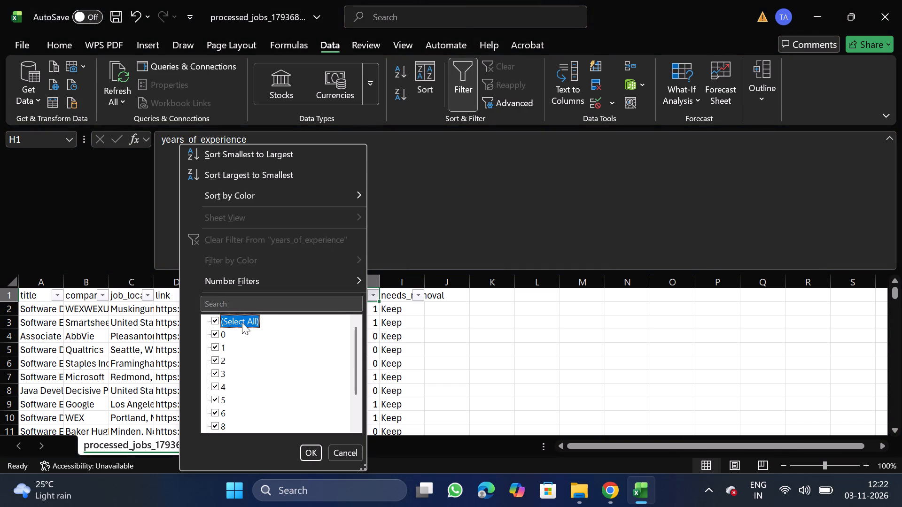
left_click(242, 323)
scroll(240, 371, "down", 1)
left_click(221, 384)
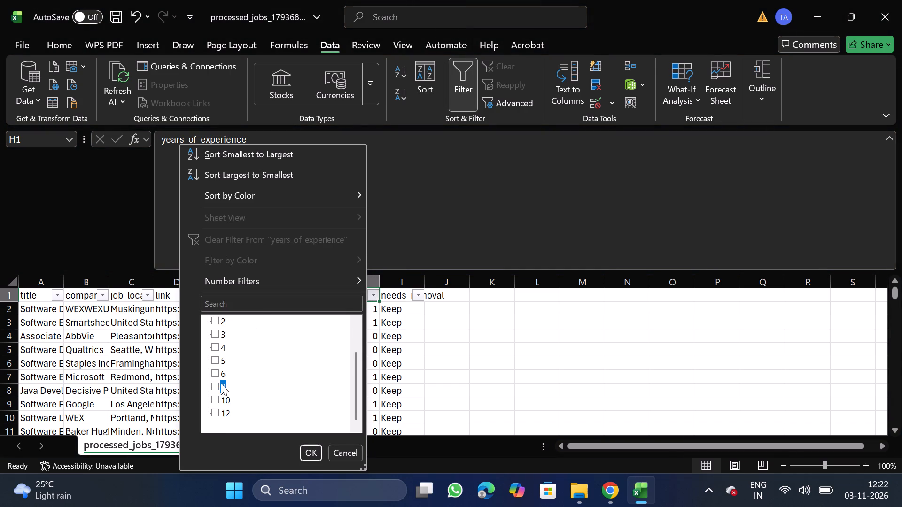
left_click_drag(218, 404, 218, 415)
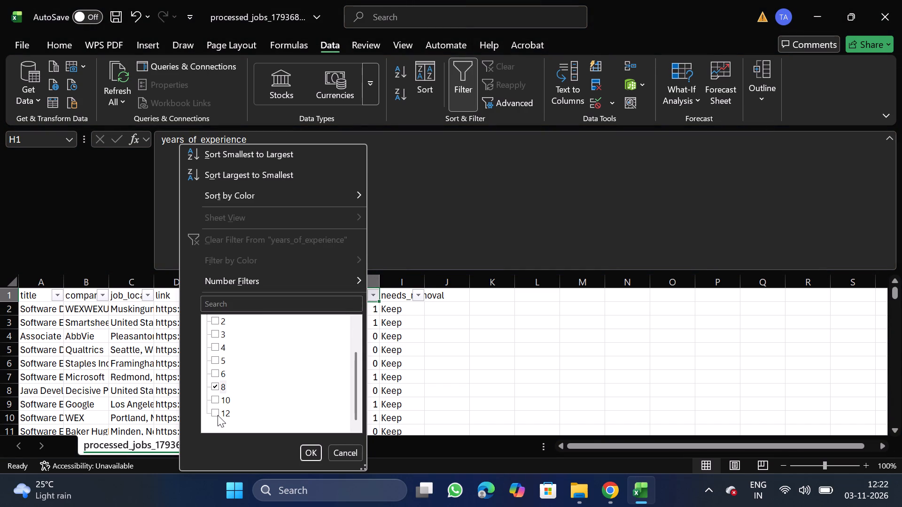
left_click_drag(218, 415, 218, 416)
left_click(218, 416)
left_click(218, 400)
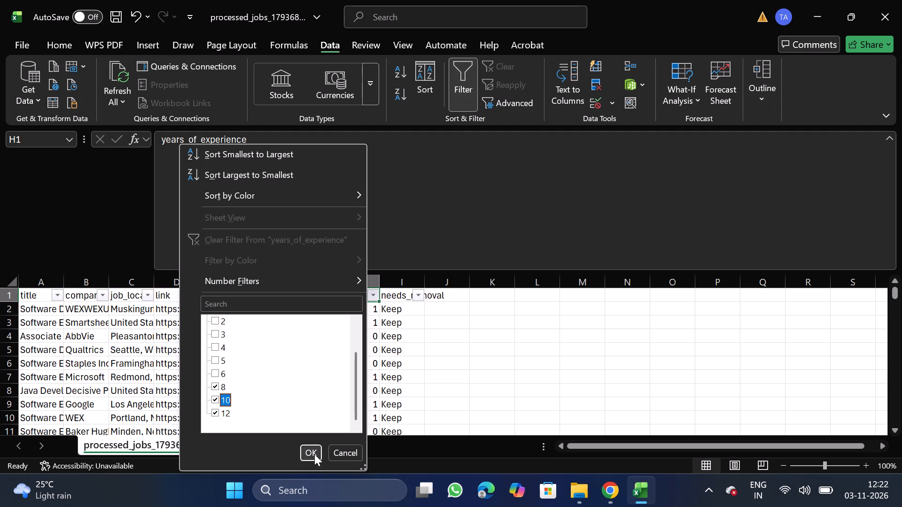
left_click(314, 454)
Delete all the filtered rows with 8, 10 or 12 years of experience and turn filtering off.
left_click(0, 329)
key("ctrl+shift+Down")
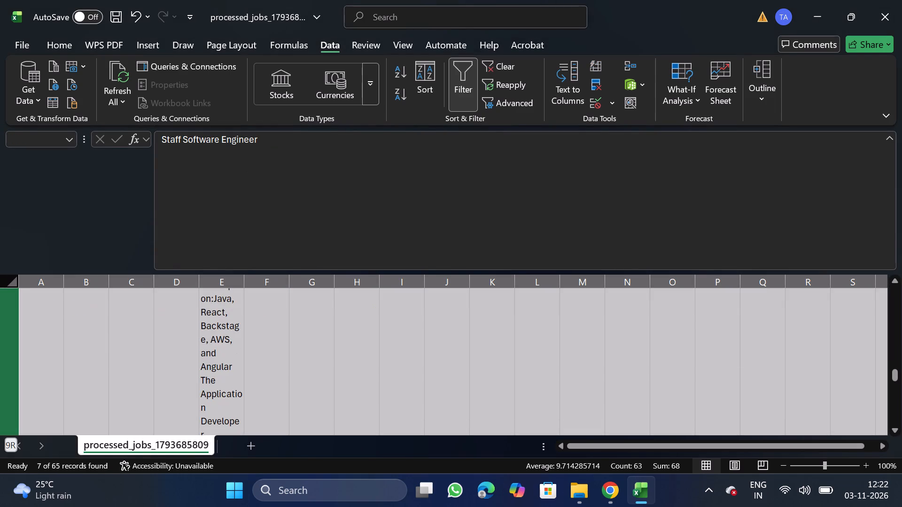
right_click(136, 388)
left_click(209, 278)
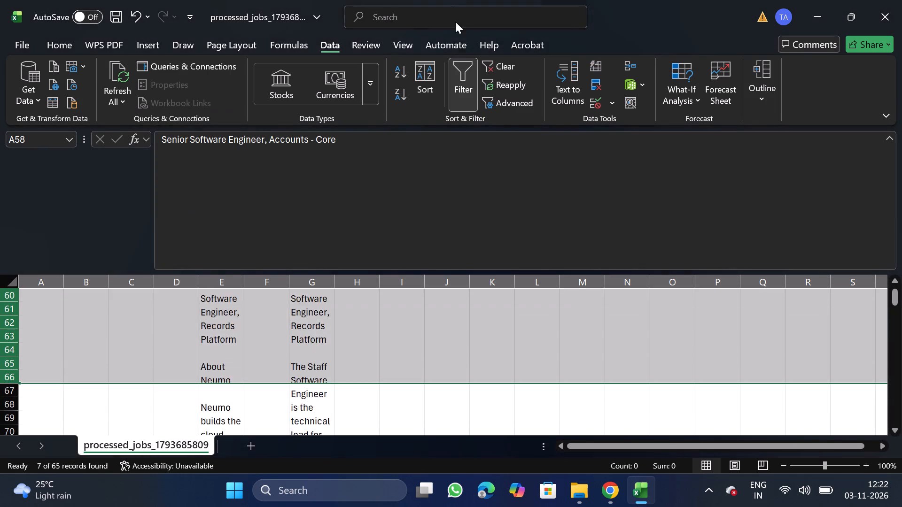
left_click(460, 76)
Delete the entire needs_removal column from the Java Full Stack Developer sheet.
left_click(898, 410)
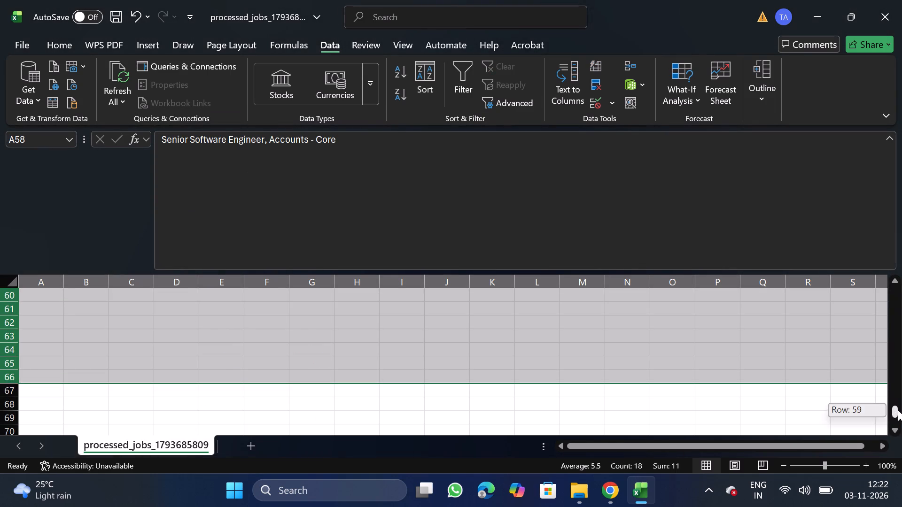
left_click_drag(898, 410, 901, 216)
left_click(404, 285)
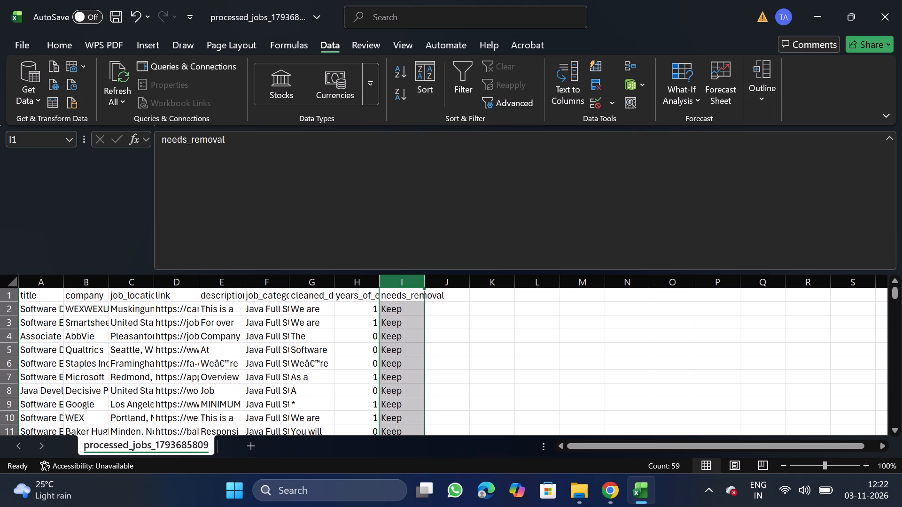
right_click(403, 324)
left_click(468, 211)
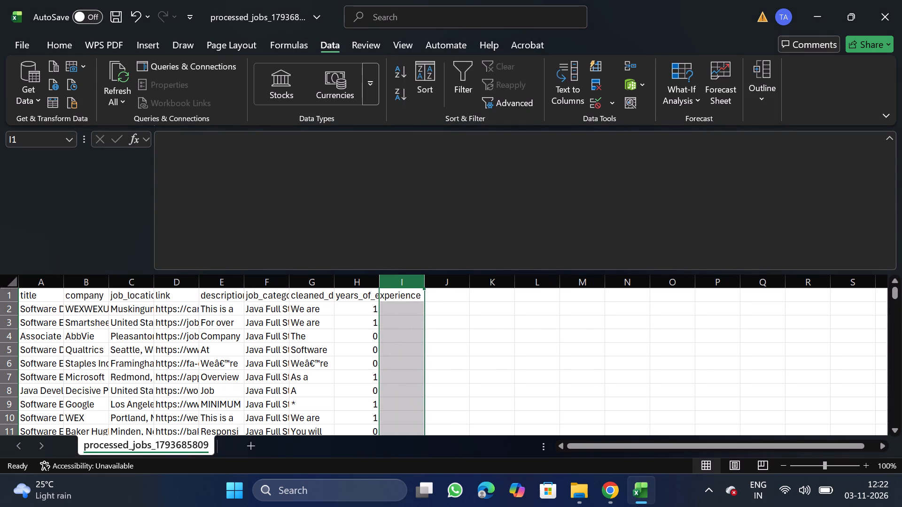
Check which values are left in the years_of_experience column using a temporary filter.
left_click(352, 290)
left_click(460, 88)
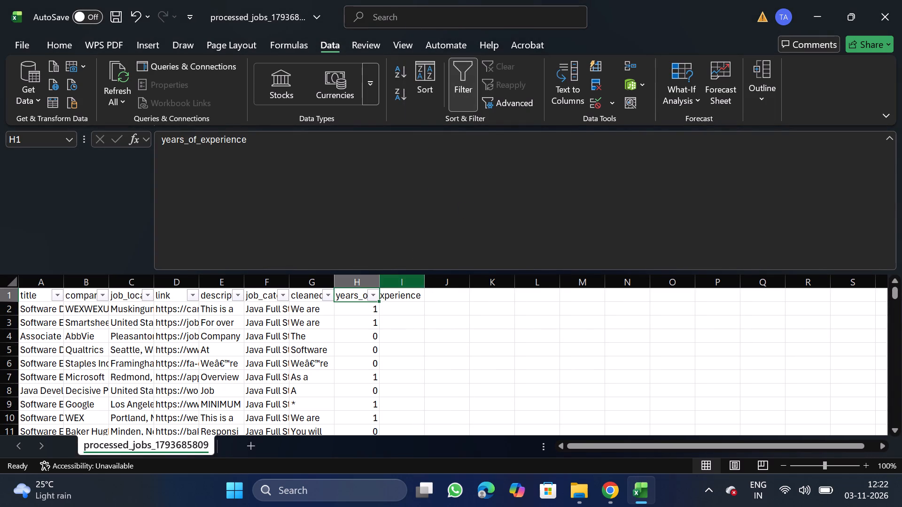
left_click(373, 298)
scroll(314, 388, "down", 1)
left_click(426, 353)
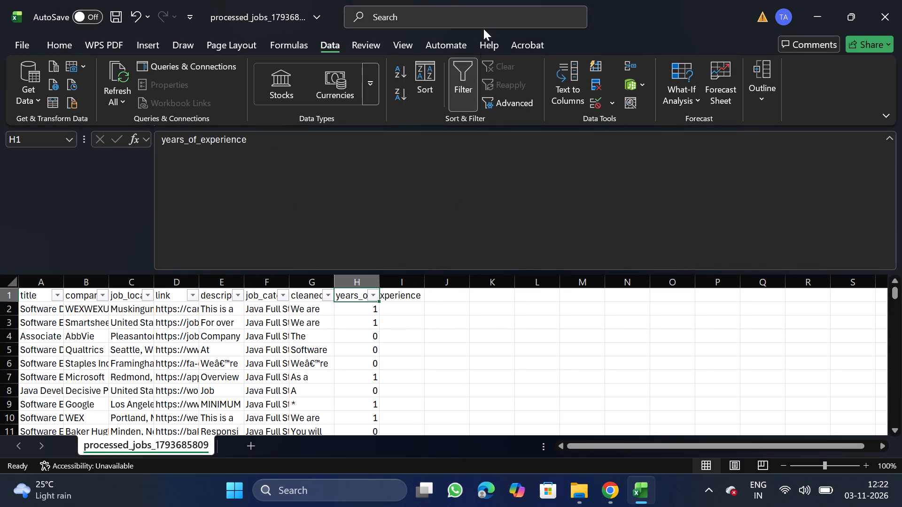
left_click(467, 77)
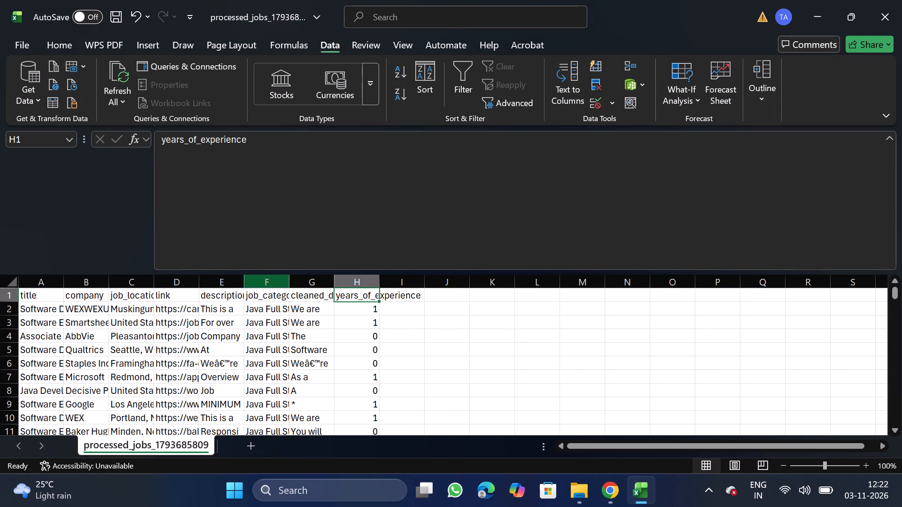
Move the job_category column in front of title so it is the first column.
left_click(269, 278)
key("ctrl+x")
left_click(39, 282)
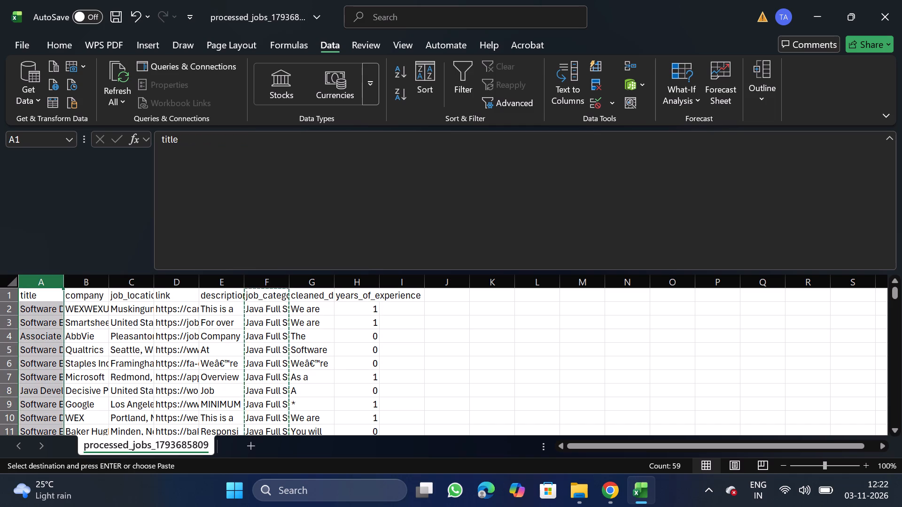
right_click(49, 382)
left_click(100, 239)
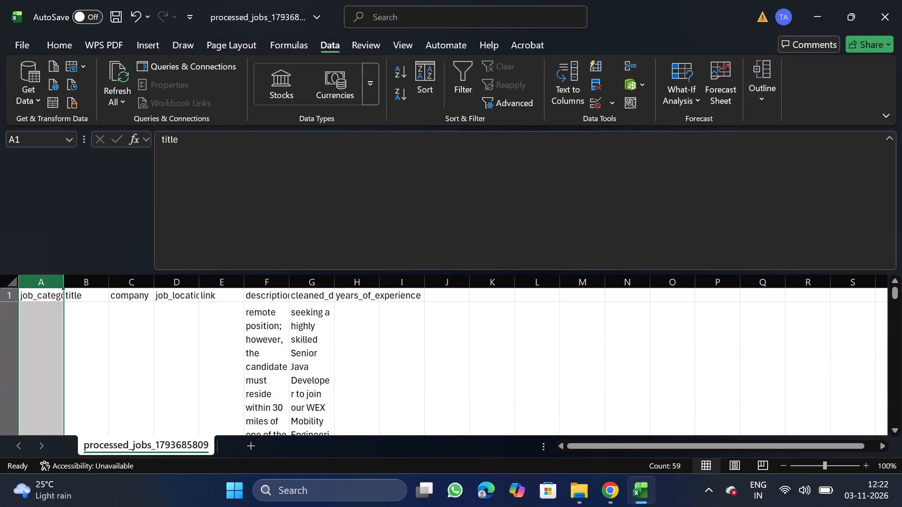
Turn off text wrapping for the description and cleaned_description columns.
left_click(270, 285)
key("shift+Right")
left_click(68, 50)
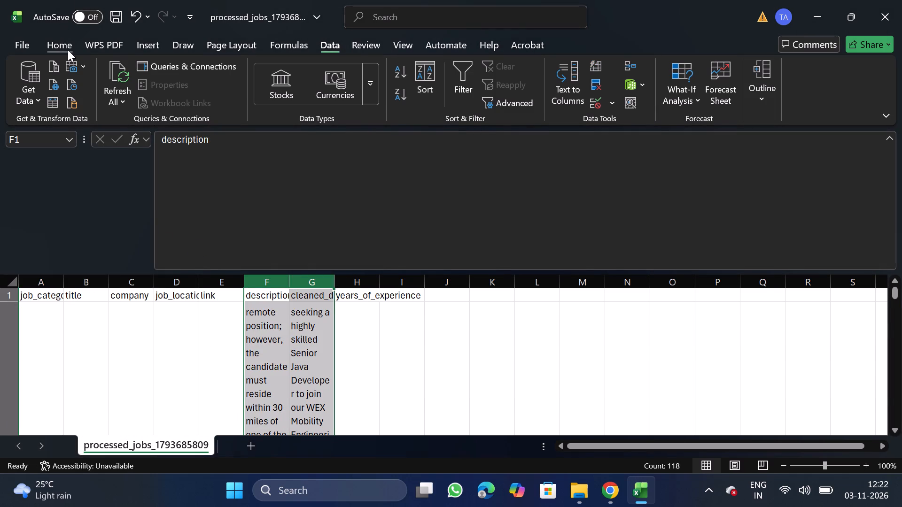
left_click(291, 123)
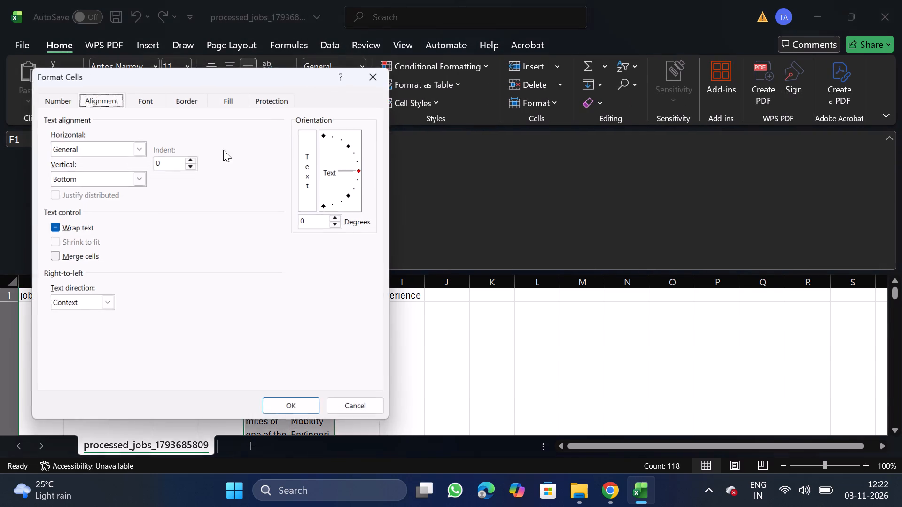
double_click(75, 226)
left_click(289, 411)
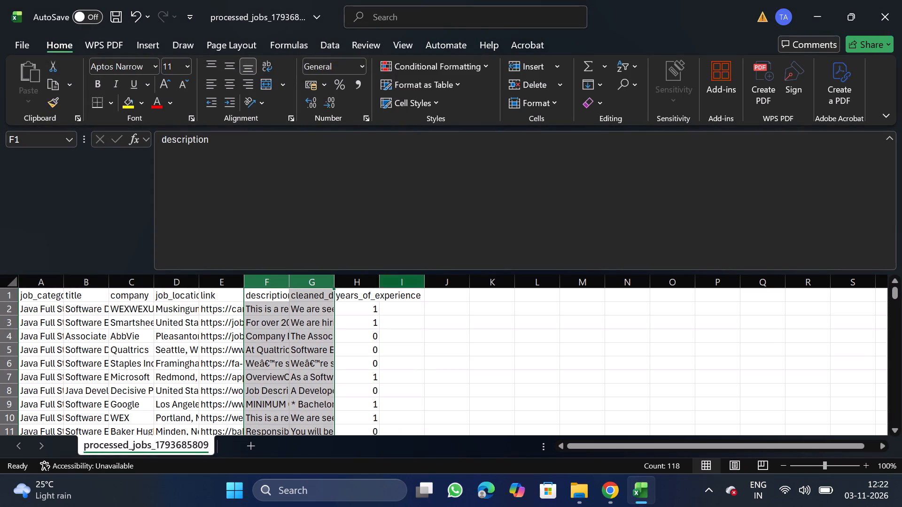
Move the years_of_experience column between the link and description columns.
left_click(359, 285)
key("ctrl+x")
left_click_drag(269, 282, 267, 352)
right_click(267, 352)
left_click(330, 219)
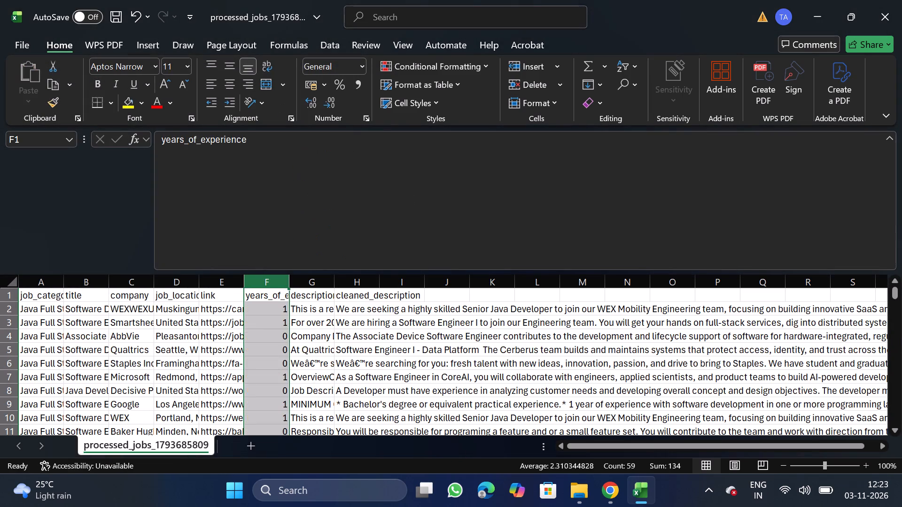
Move the link column to the end of the table, after cleaned_description.
left_click(224, 286)
key("ctrl+x")
left_click(393, 276)
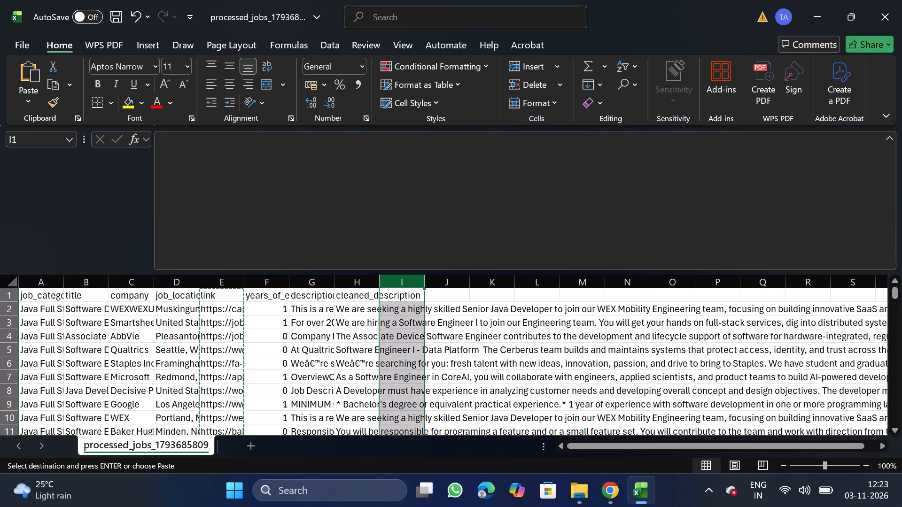
right_click(408, 390)
left_click(490, 249)
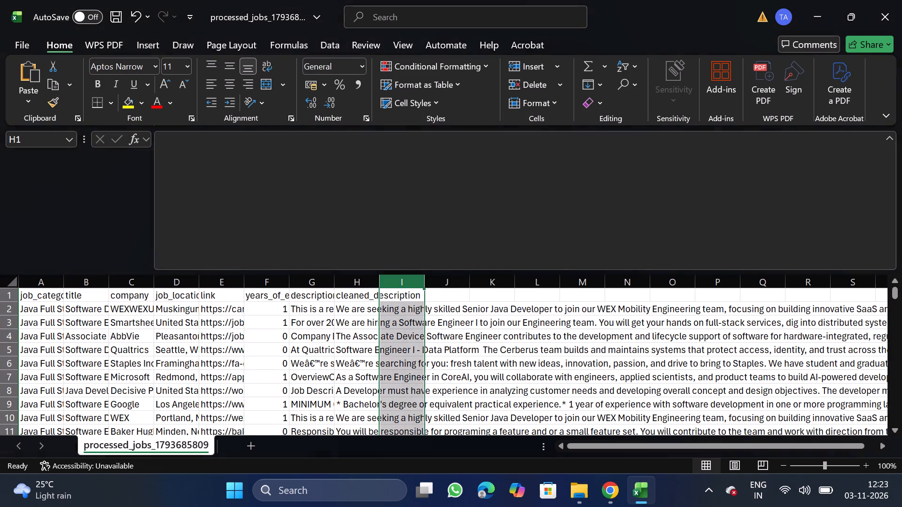
Rename the cleaned_description header in G1 as description, reusing the text of the neighbouring F1 header.
left_click(249, 297)
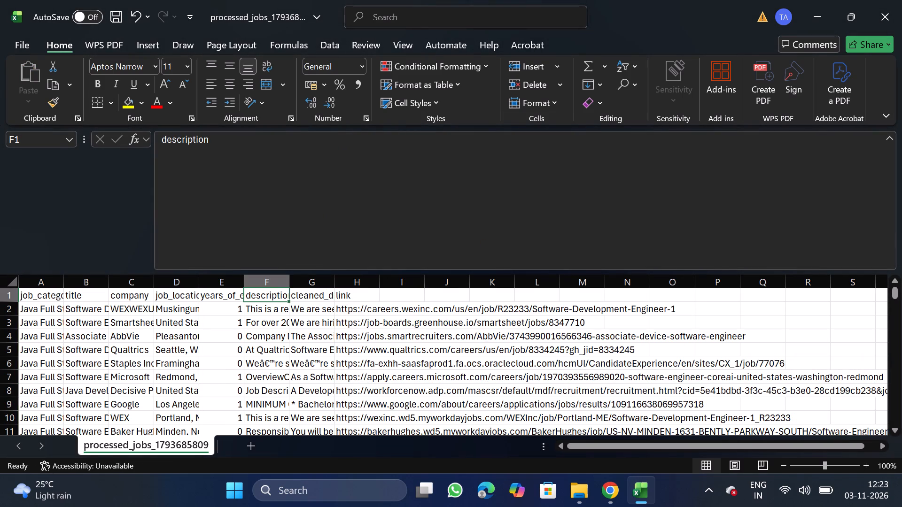
left_click_drag(160, 145, 222, 150)
key("ctrl+c")
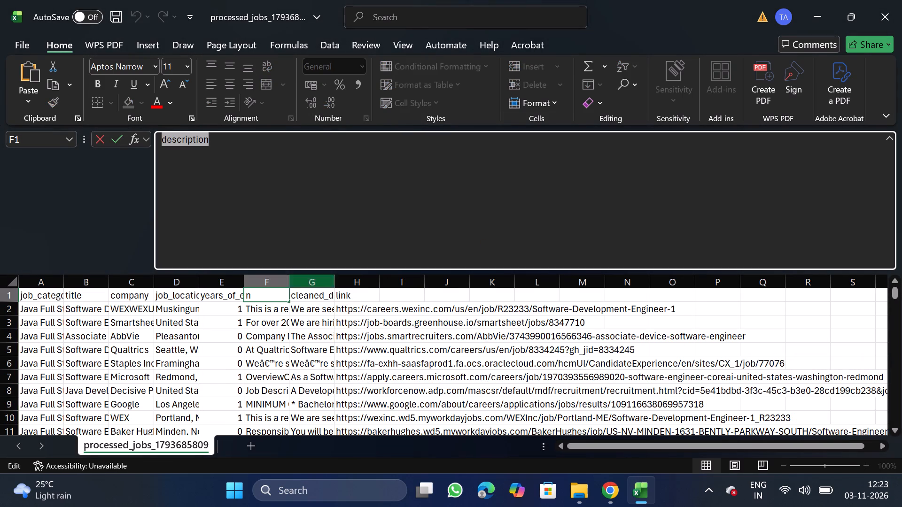
left_click(311, 300)
left_click(378, 236)
key("BackSpace")
key("BackSpace")
key("BackSpace")
key("BackSpace")
key("BackSpace")
key("BackSpace")
key("BackSpace")
key("BackSpace")
key("BackSpace")
key("BackSpace")
key("BackSpace")
key("BackSpace")
key("BackSpace")
key("BackSpace")
key("BackSpace")
key("BackSpace")
key("BackSpace")
key("BackSpace")
key("BackSpace")
key("BackSpace")
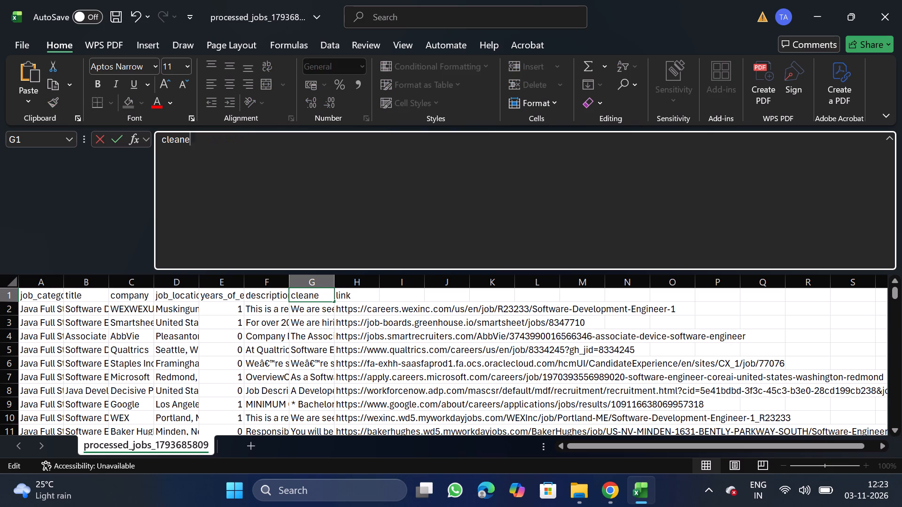
key("ctrl+v")
Rename the F1 header as original_description, copying the name from NextGenApply's bulk upload CSV requirements in Chrome.
left_click(262, 301)
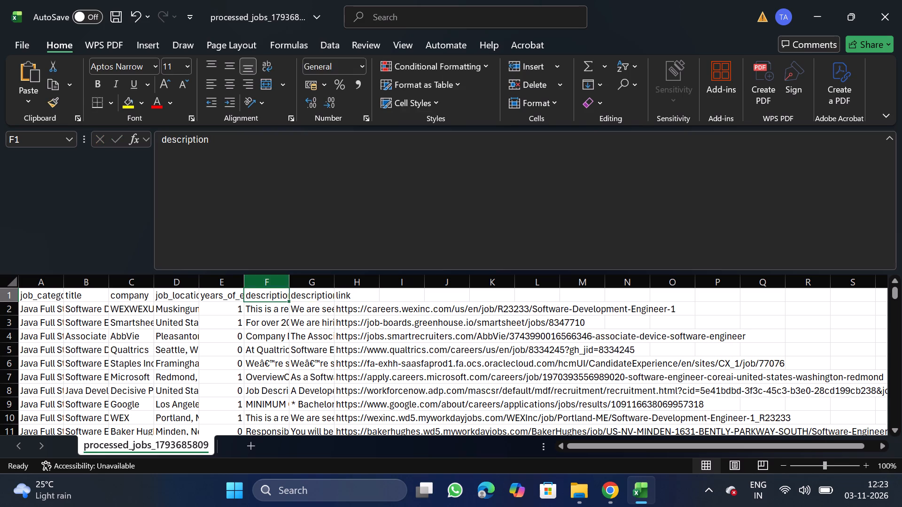
left_click(363, 230)
key("BackSpace")
key("BackSpace")
key("BackSpace")
key("BackSpace")
key("BackSpace")
key("BackSpace")
key("BackSpace")
key("BackSpace")
key("BackSpace")
key("BackSpace")
key("BackSpace")
key("BackSpace")
key("BackSpace")
key("BackSpace")
key("BackSpace")
key("BackSpace")
key("BackSpace")
key("BackSpace")
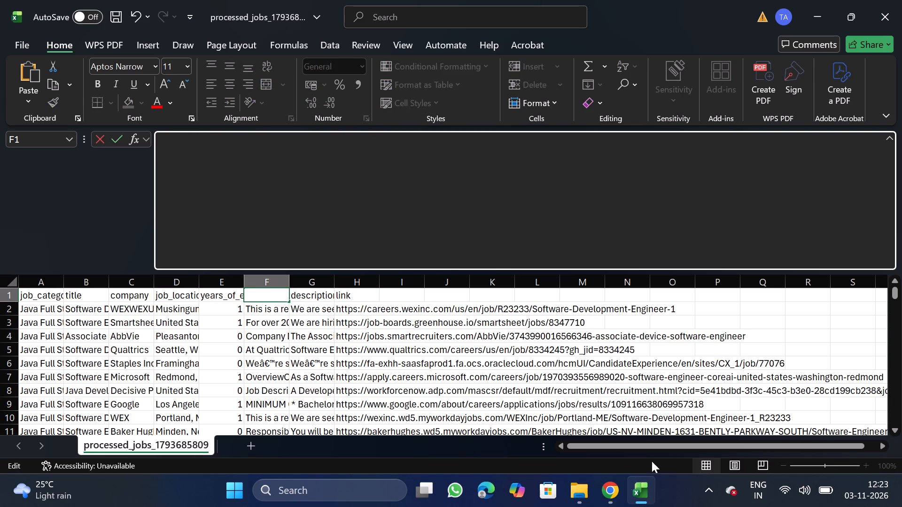
left_click(614, 499)
left_click(63, 146)
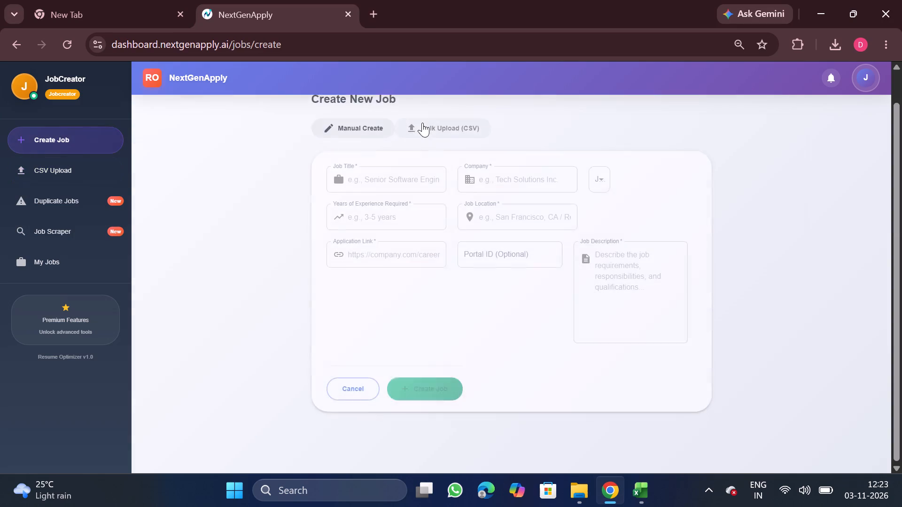
left_click(445, 124)
double_click(517, 240)
key("ctrl+c")
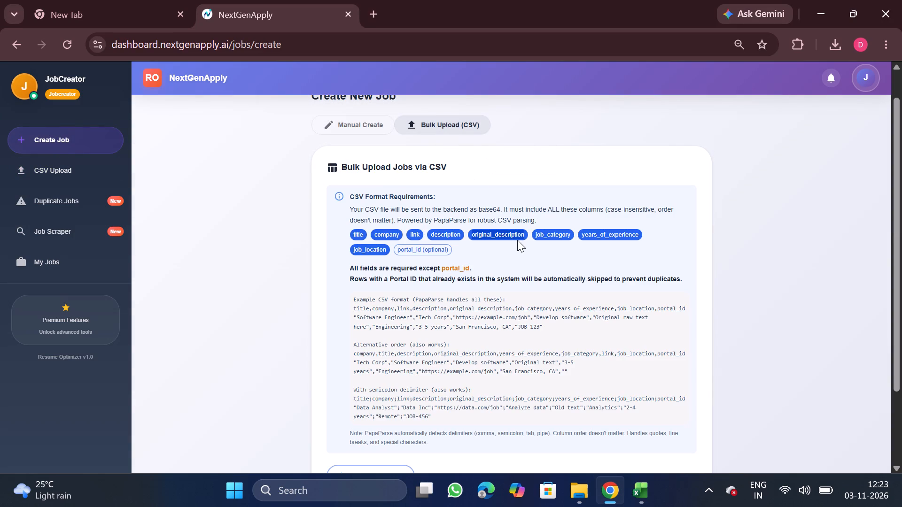
left_click(651, 500)
key("ctrl+v")
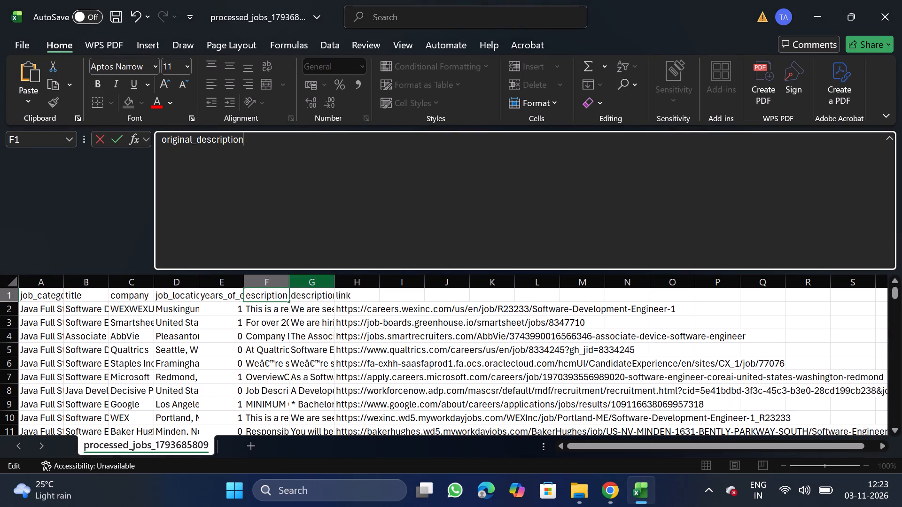
Add header filters and limit the title filter to C/C++ Software Development Engineer II - Data Management and Intern, Full Stack Engineer.
left_click(84, 296)
left_click(330, 40)
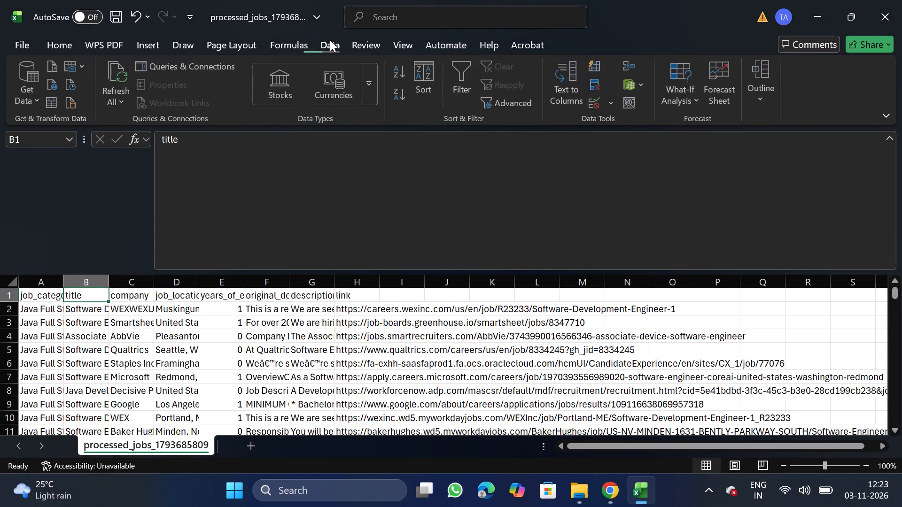
left_click(463, 82)
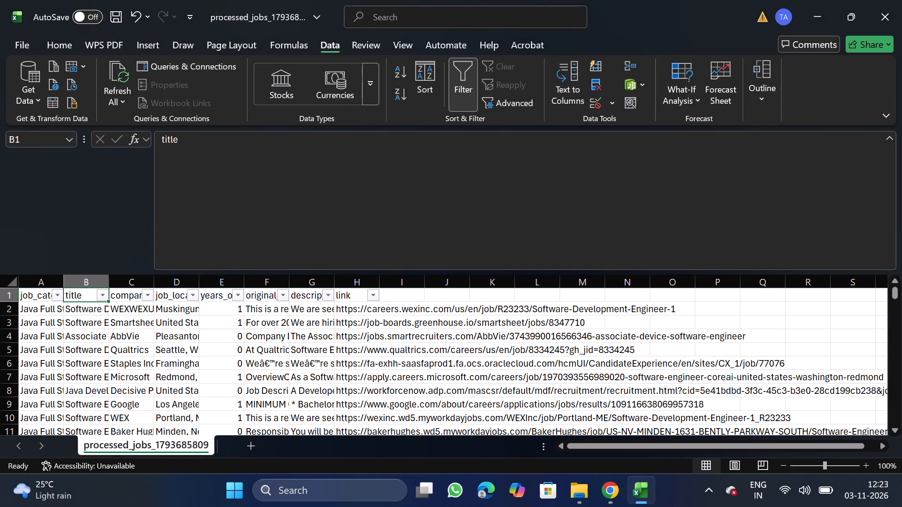
left_click(105, 292)
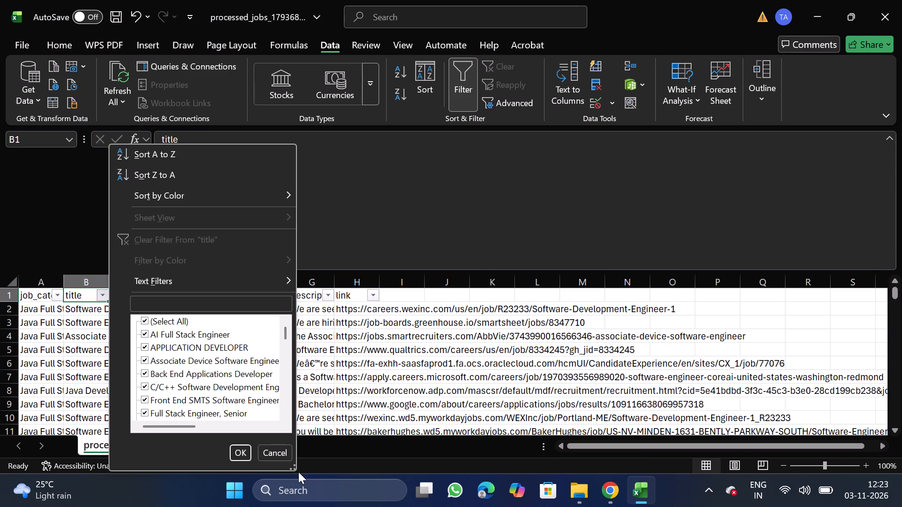
double_click(294, 470)
left_click_drag(294, 470, 659, 506)
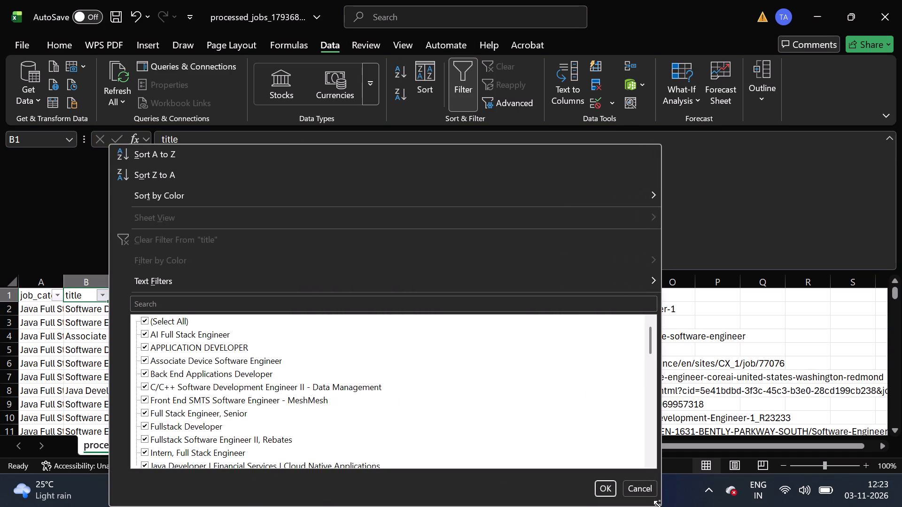
left_click(166, 320)
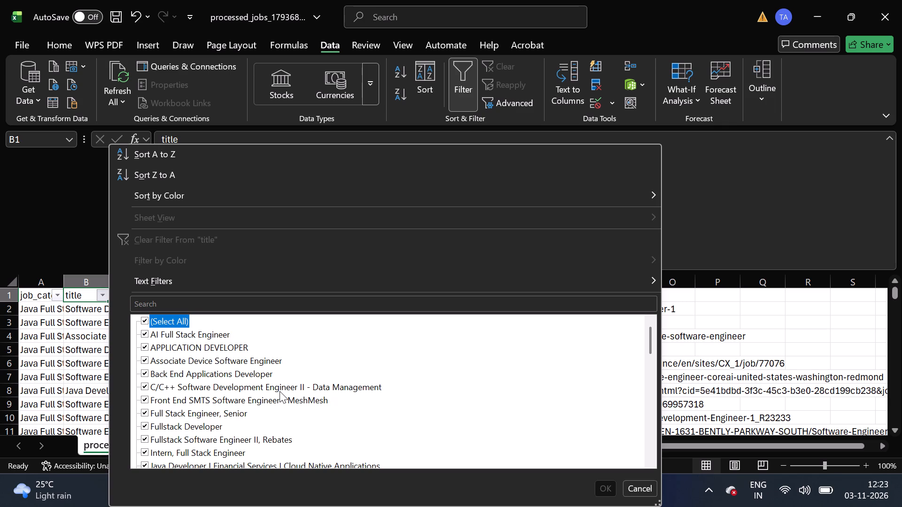
left_click(280, 391)
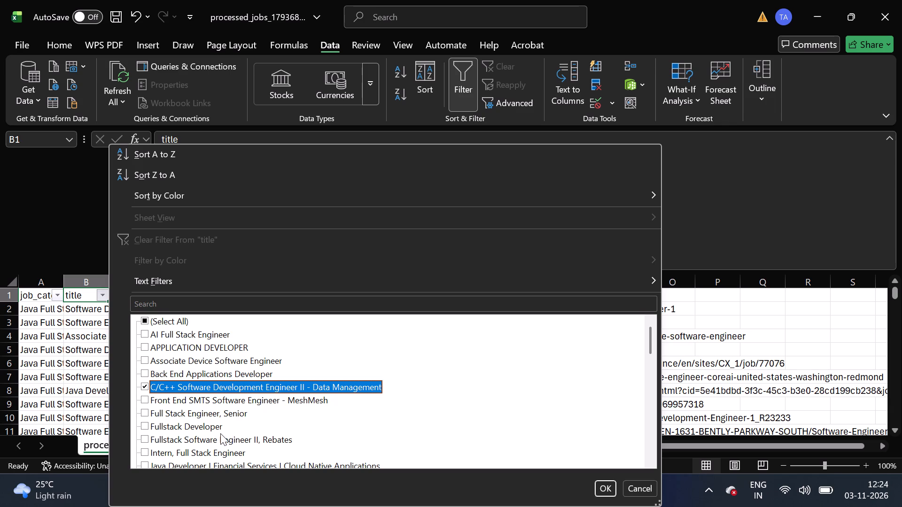
left_click(215, 451)
Add Systems Software Engineer, Senior- School of Medicine, Radiology and Imaging Sciences to the titles selected in the filter.
scroll(215, 451, "down", 1)
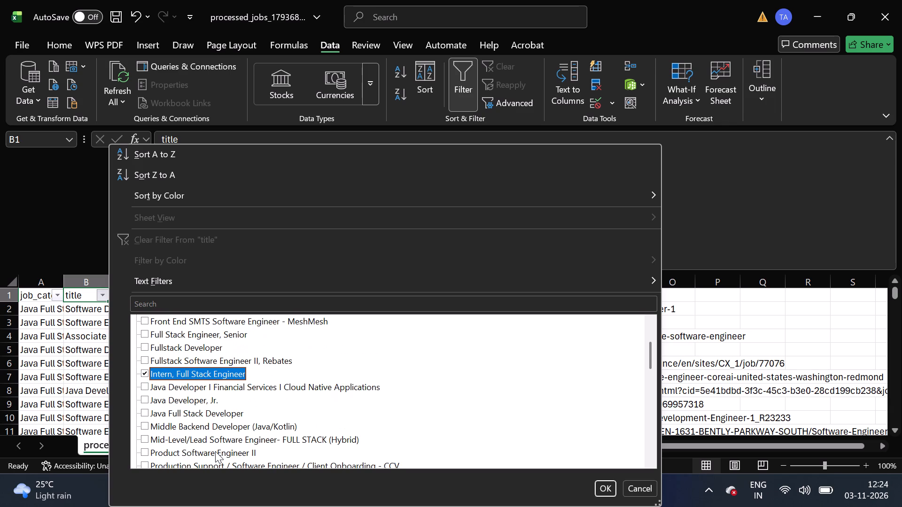
scroll(218, 449, "down", 1)
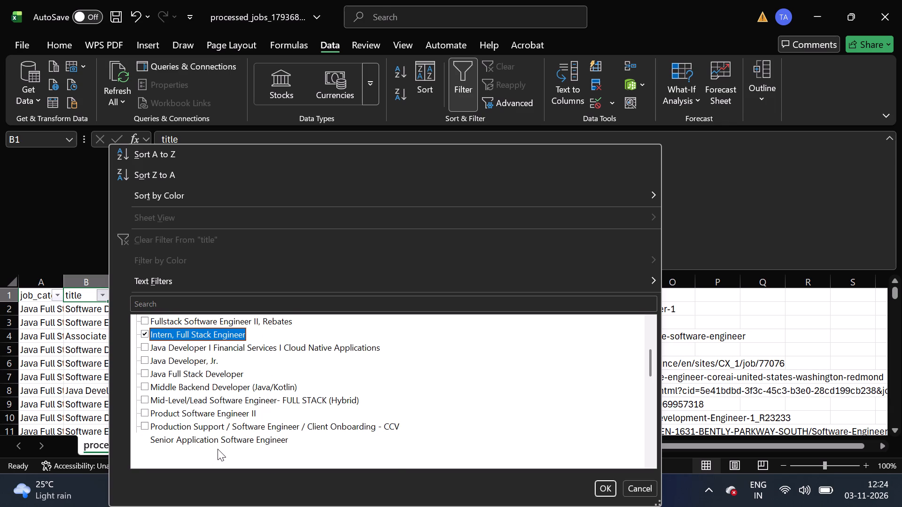
scroll(218, 449, "down", 2)
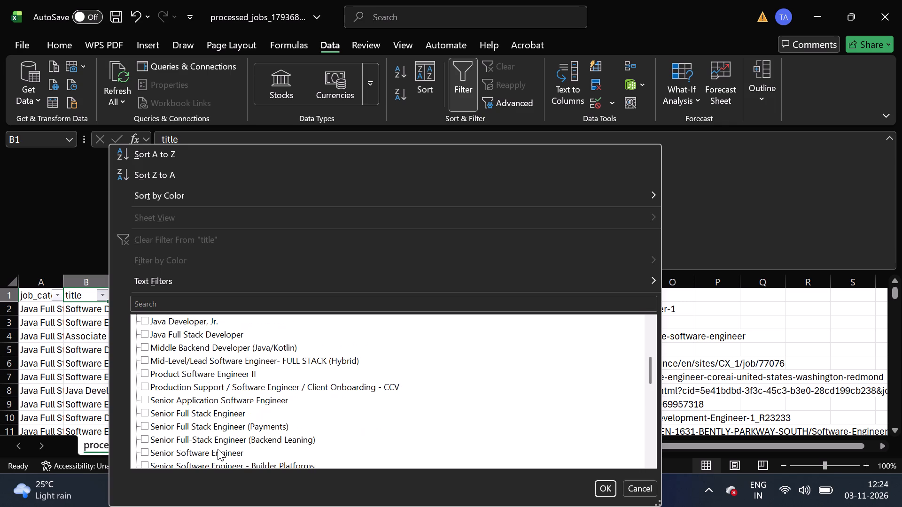
scroll(218, 449, "down", 2)
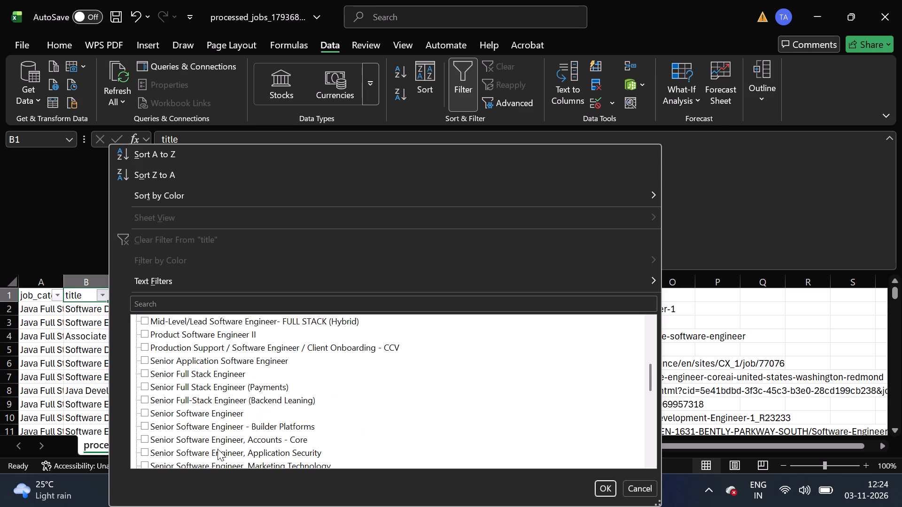
scroll(218, 449, "down", 1)
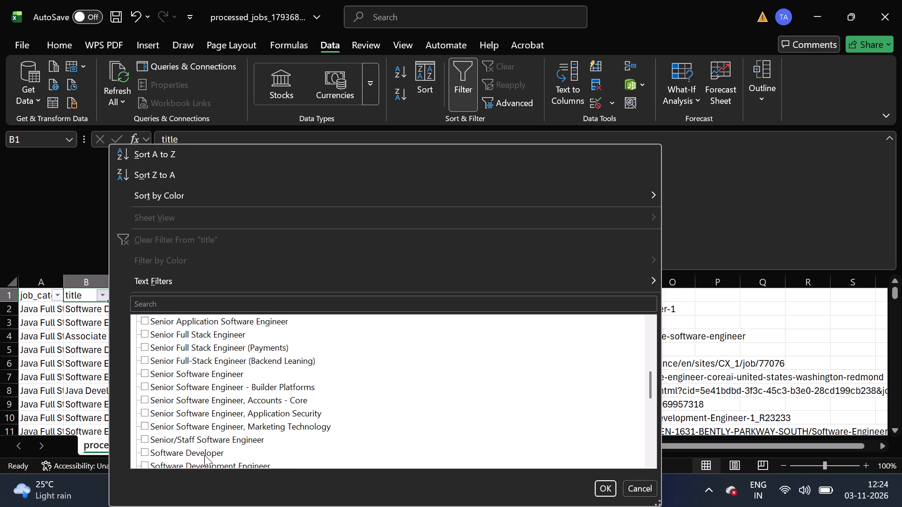
scroll(204, 455, "down", 2)
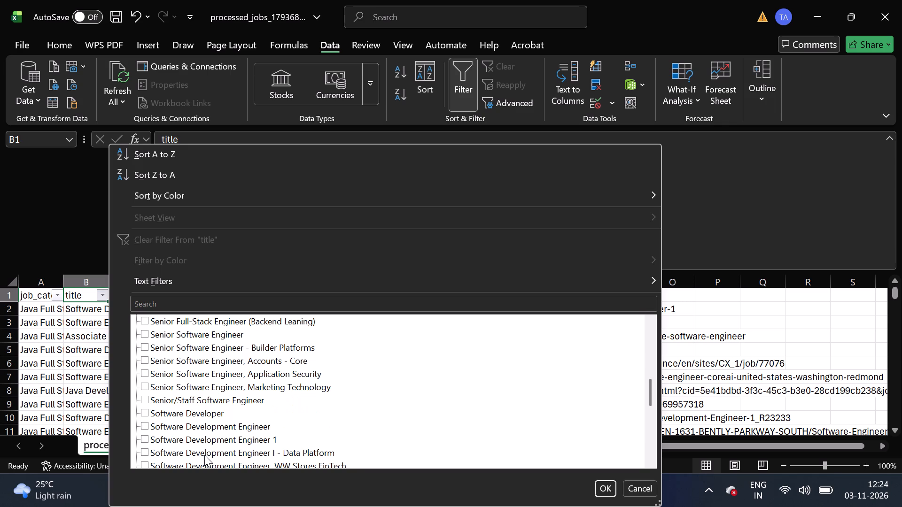
scroll(204, 455, "down", 1)
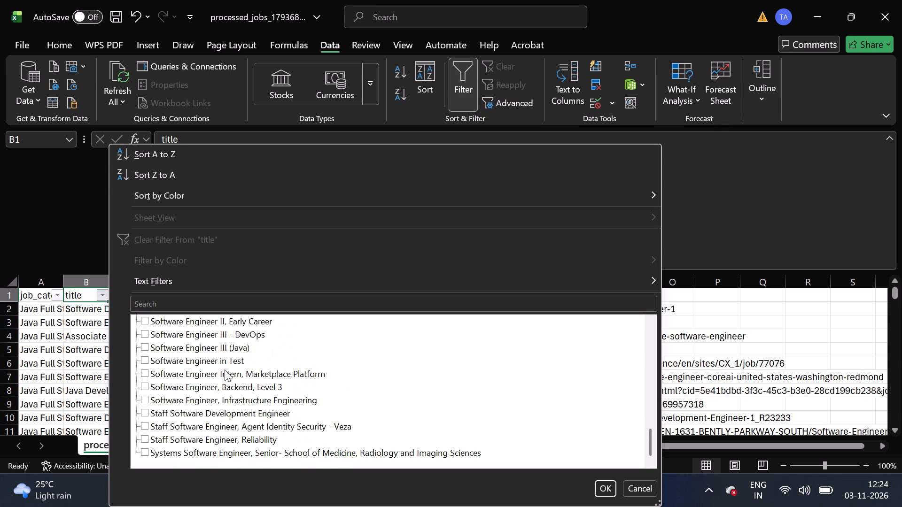
scroll(225, 369, "up", 1)
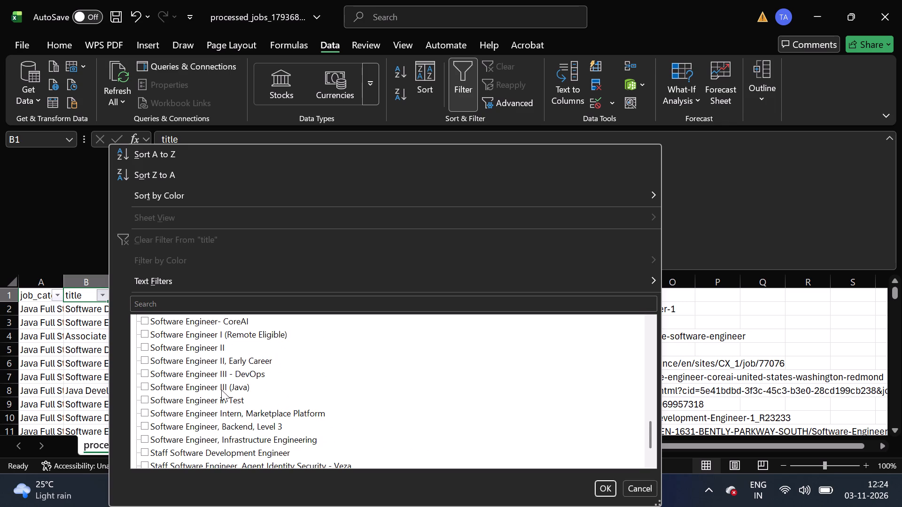
scroll(199, 447, "down", 1)
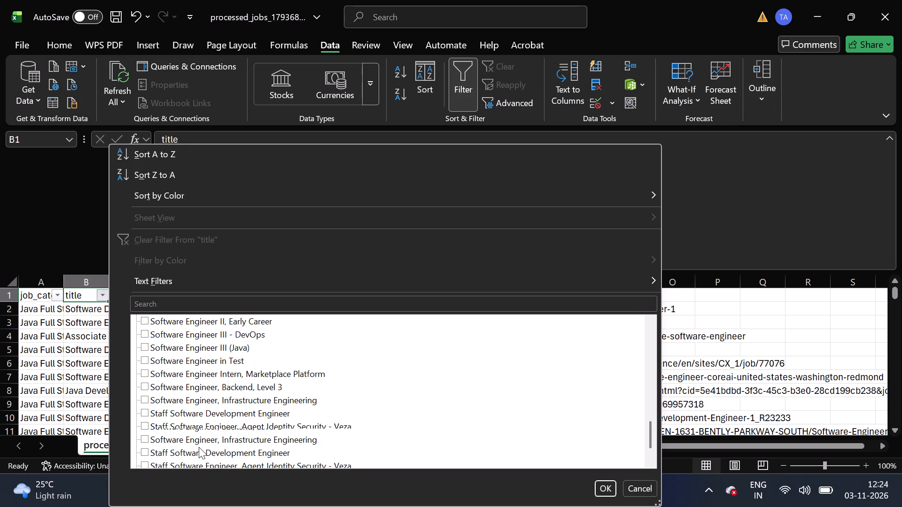
left_click(223, 453)
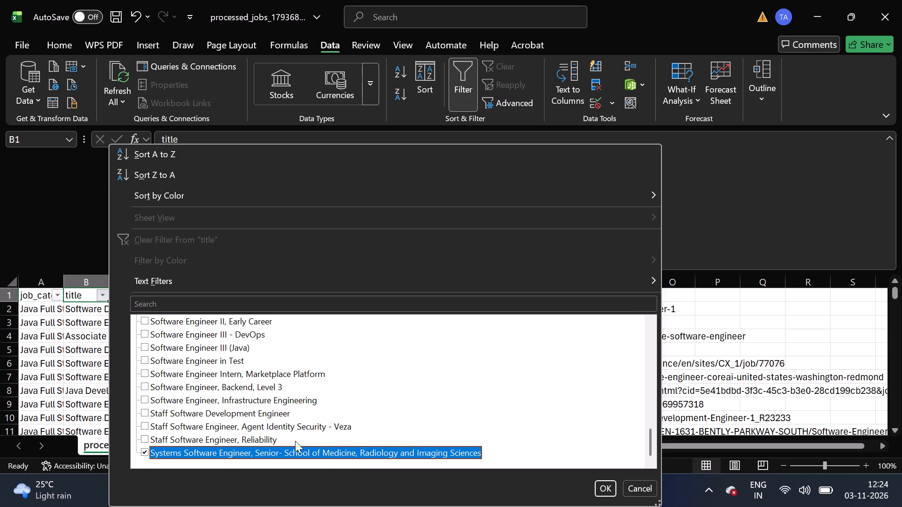
Add Software Engineer II, Early Career to the selected titles and apply the title filter.
left_click(216, 320)
scroll(233, 366, "up", 1)
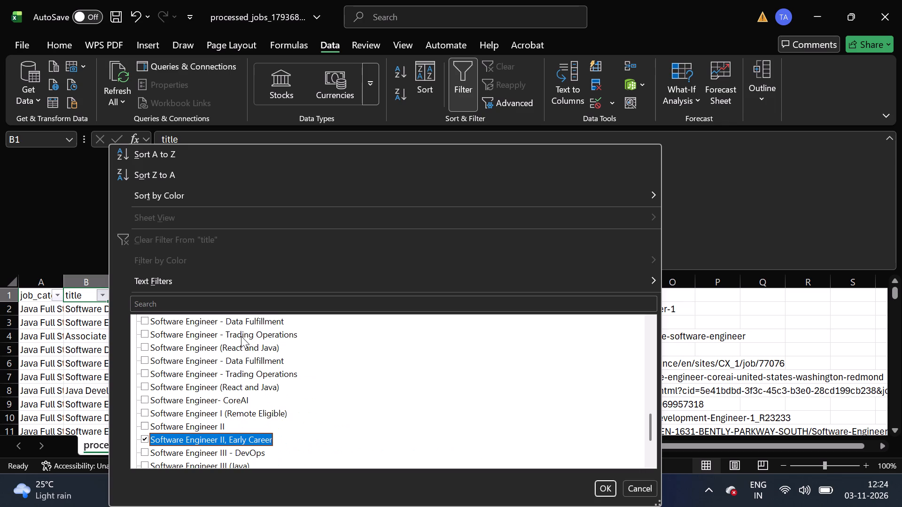
scroll(285, 351, "up", 1)
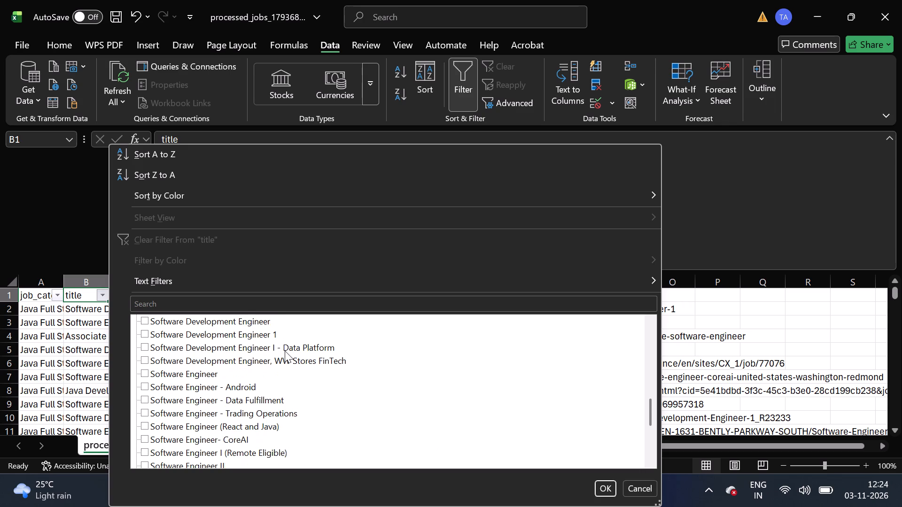
scroll(285, 351, "up", 2)
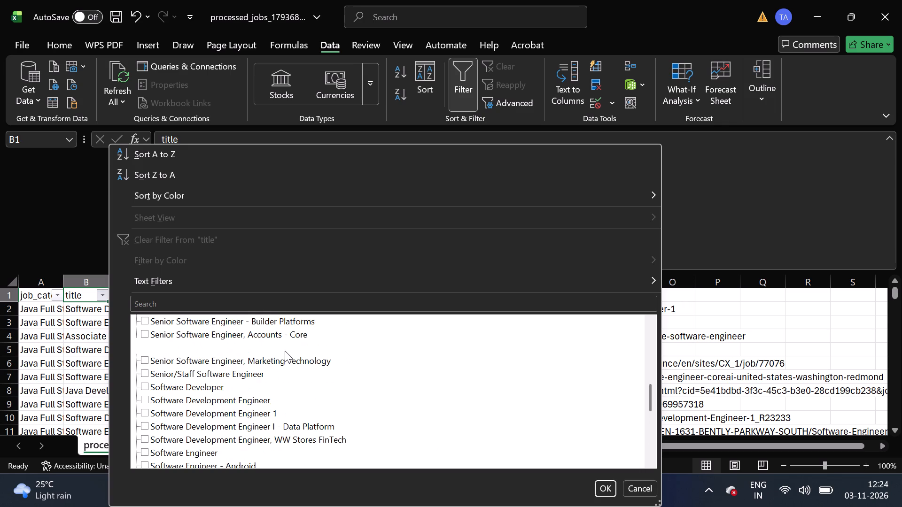
scroll(285, 351, "up", 1)
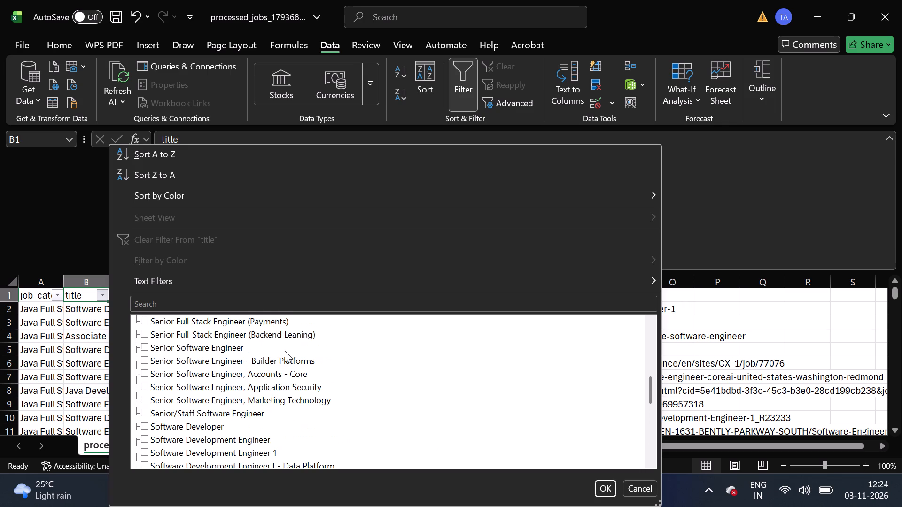
scroll(285, 351, "up", 1)
left_click(607, 485)
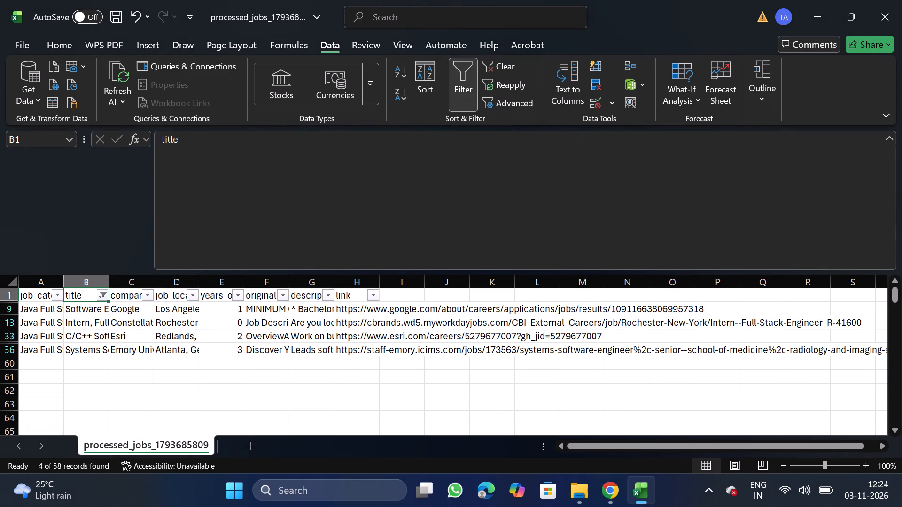
Delete all job rows shown by the title filter and remove the filter to show the full table.
left_click(4, 305)
left_click(2, 309)
key("ctrl+shift+Down")
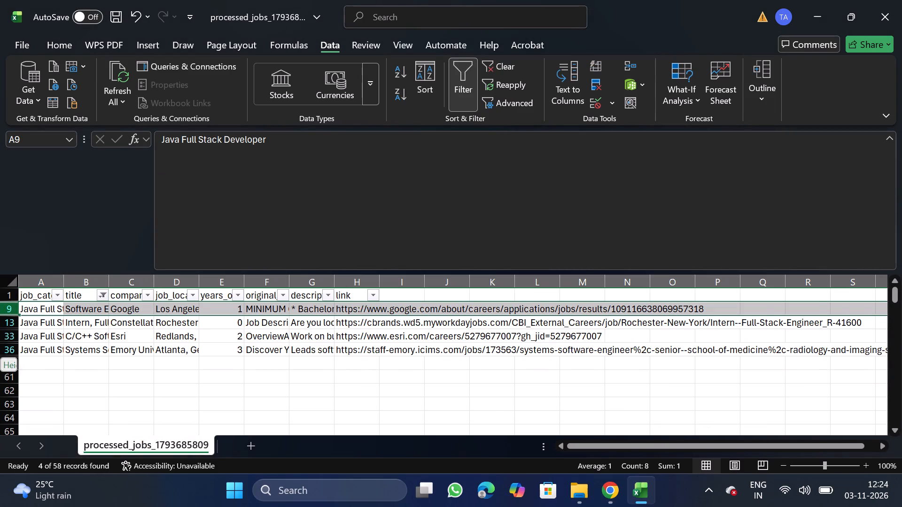
right_click(47, 333)
left_click(103, 204)
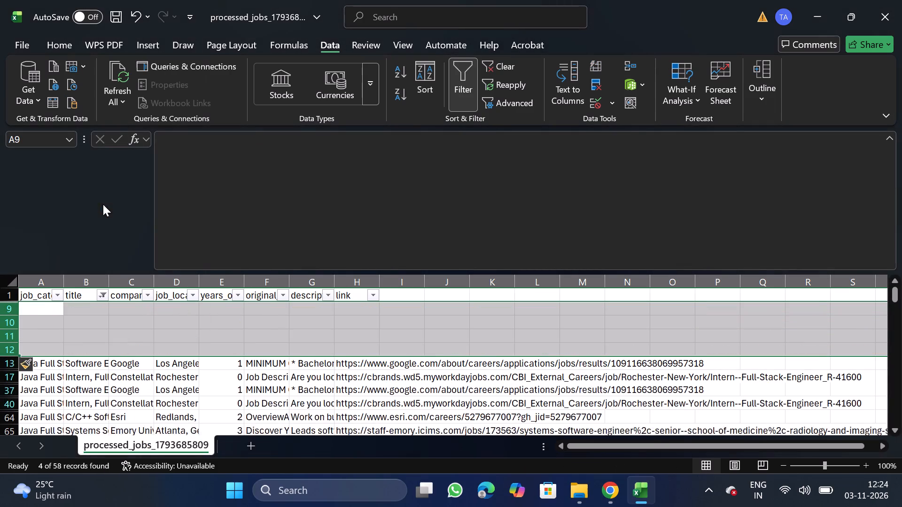
key("ctrl+z")
right_click(100, 315)
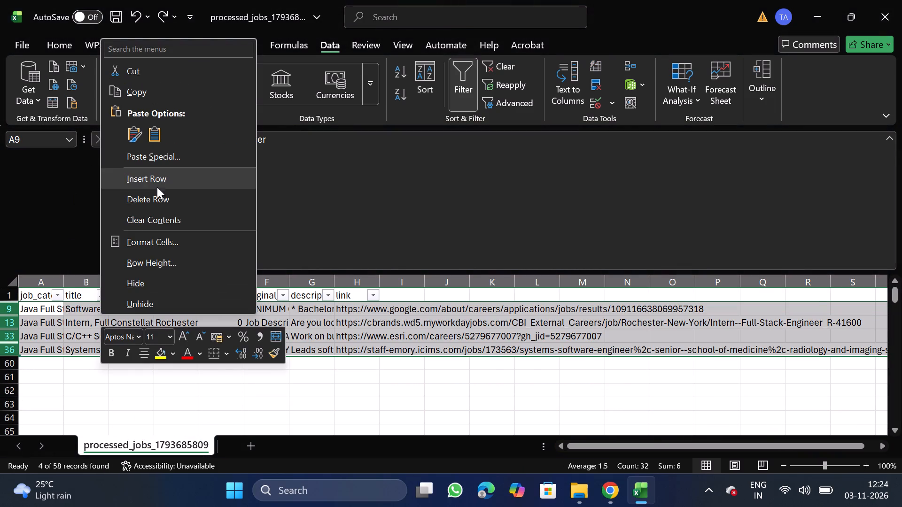
left_click(159, 188)
key("ctrl+z")
right_click(150, 314)
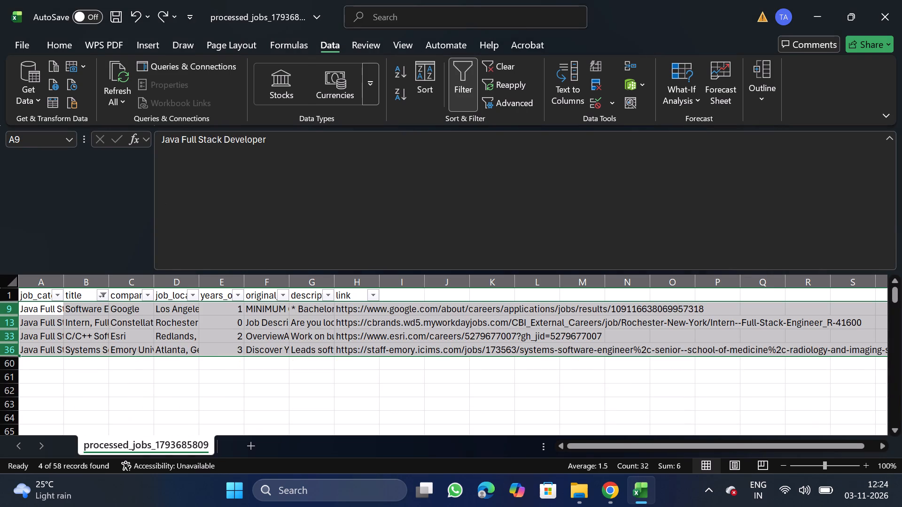
left_click(207, 193)
left_click(465, 88)
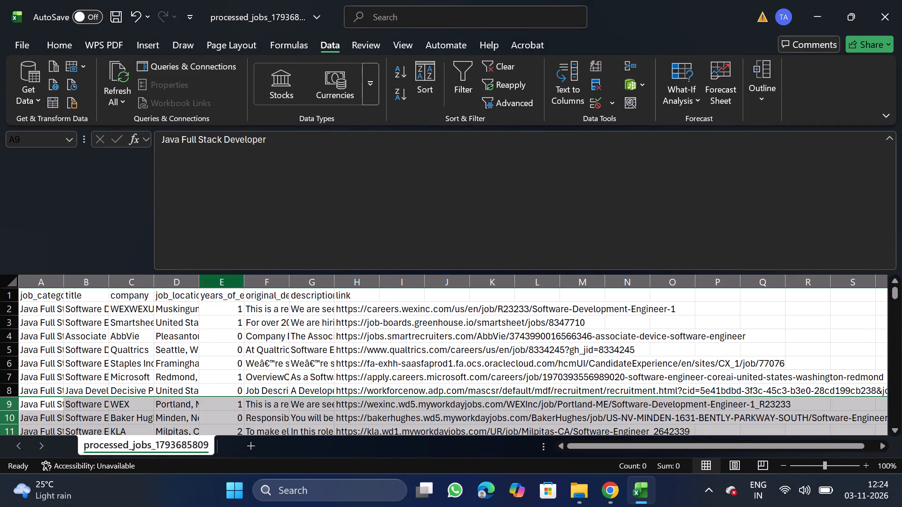
Filter the title column by lead to check for lead-level jobs, and remove the filter.
left_click(76, 290)
left_click(467, 91)
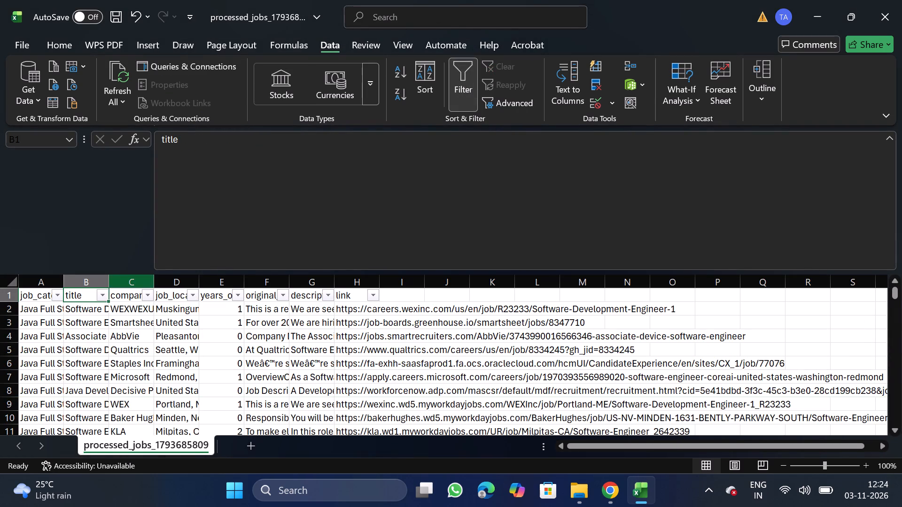
left_click(104, 293)
left_click(159, 301)
type("lead")
left_click(240, 451)
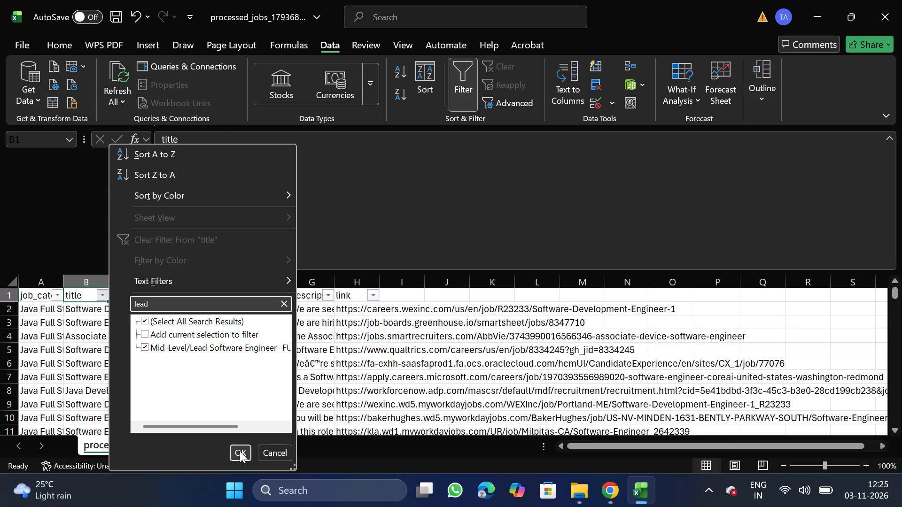
left_click(465, 89)
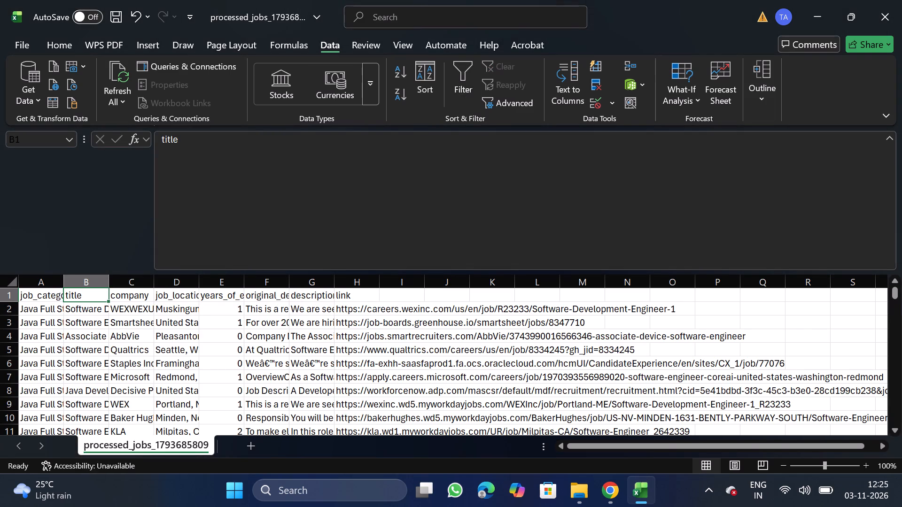
Filter the title column by staff to check the staff-level jobs, and remove the filter.
left_click(442, 83)
left_click(457, 82)
left_click(101, 297)
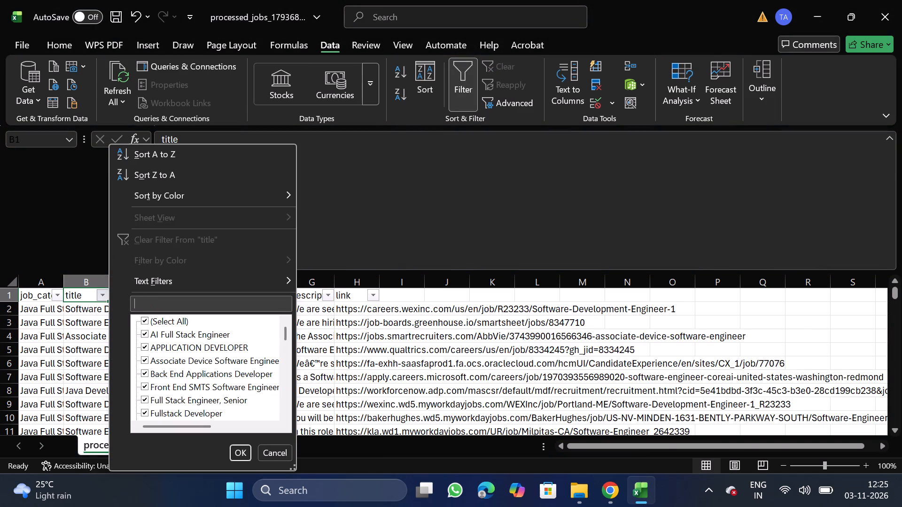
left_click(158, 302)
type("staff")
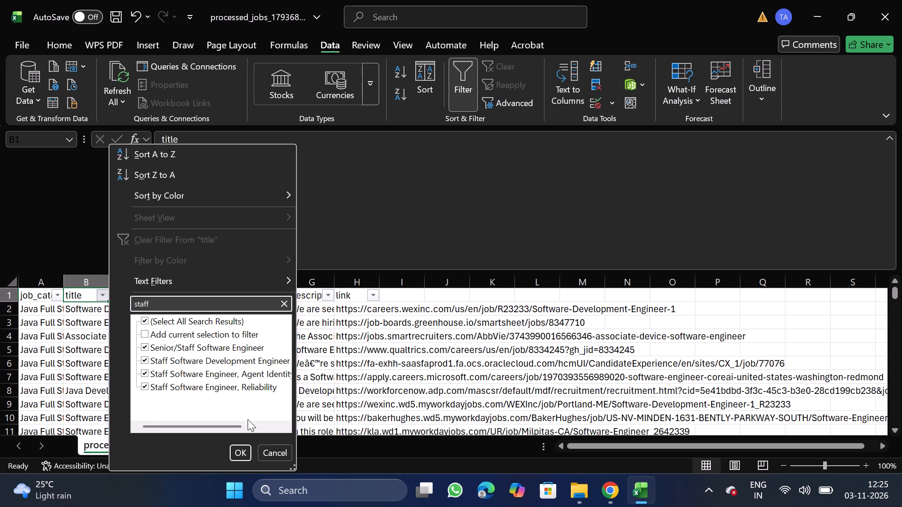
left_click(241, 453)
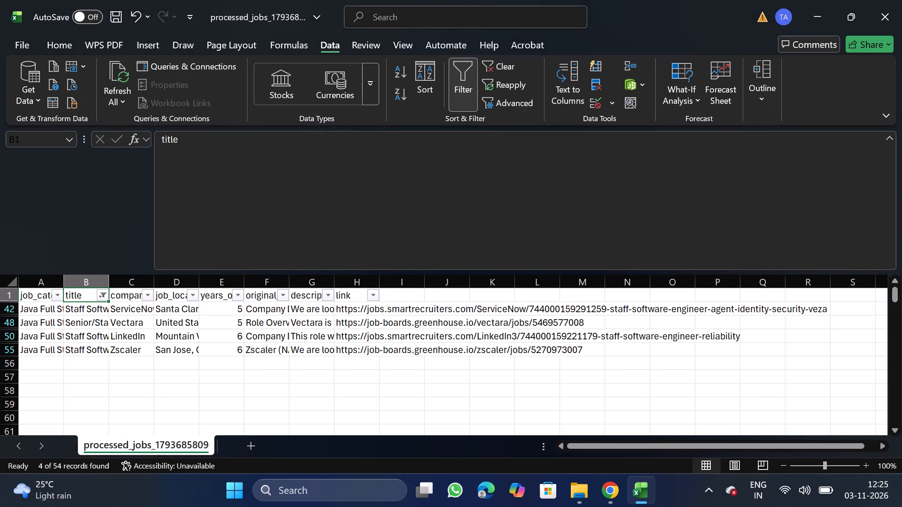
left_click(459, 86)
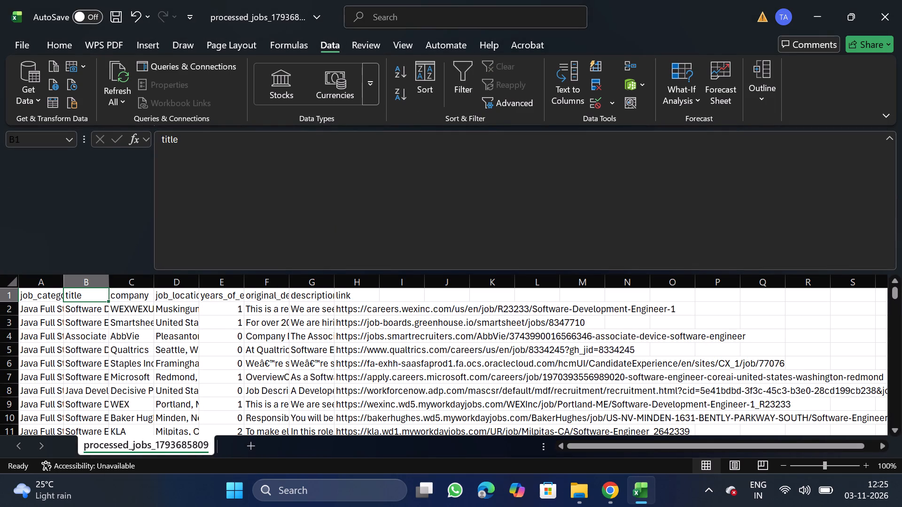
Turn on filtering and search the company column's filter list for walmart, clearing the search term after checking.
left_click(149, 295)
left_click(463, 93)
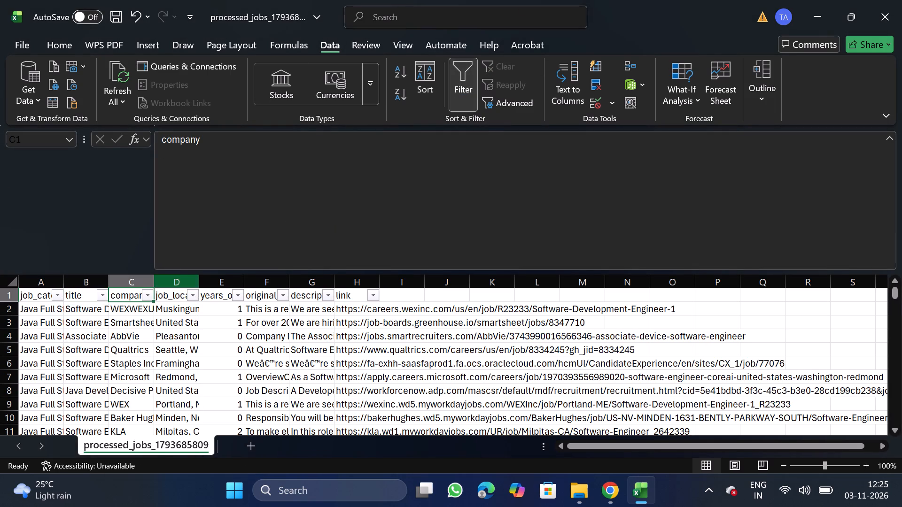
left_click(152, 299)
left_click(202, 301)
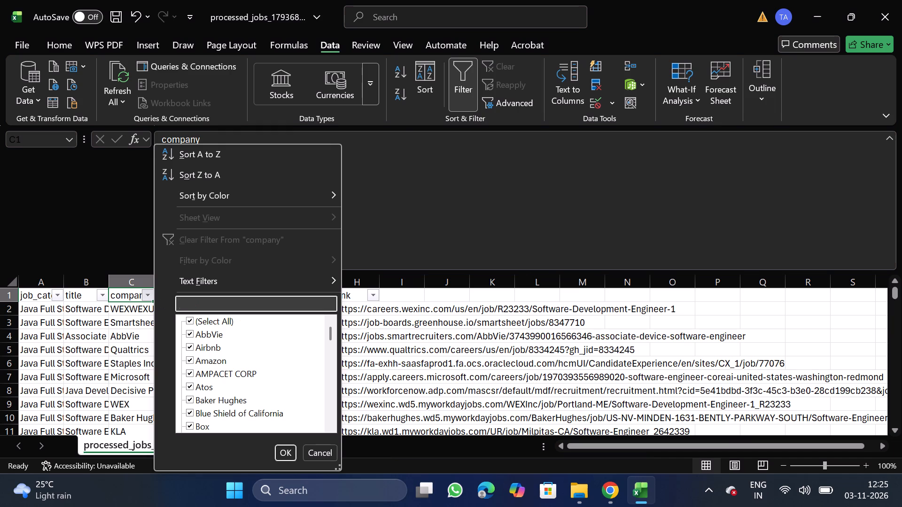
type("walmart")
key("BackSpace")
key("BackSpace")
key("BackSpace")
key("BackSpace")
key("BackSpace")
key("BackSpace")
key("BackSpace")
key("BackSpace")
key("BackSpace")
key("BackSpace")
key("BackSpace")
key("BackSpace")
key("BackSpace")
key("BackSpace")
key("BackSpace")
key("BackSpace")
key("BackSpace")
key("BackSpace")
key("BackSpace")
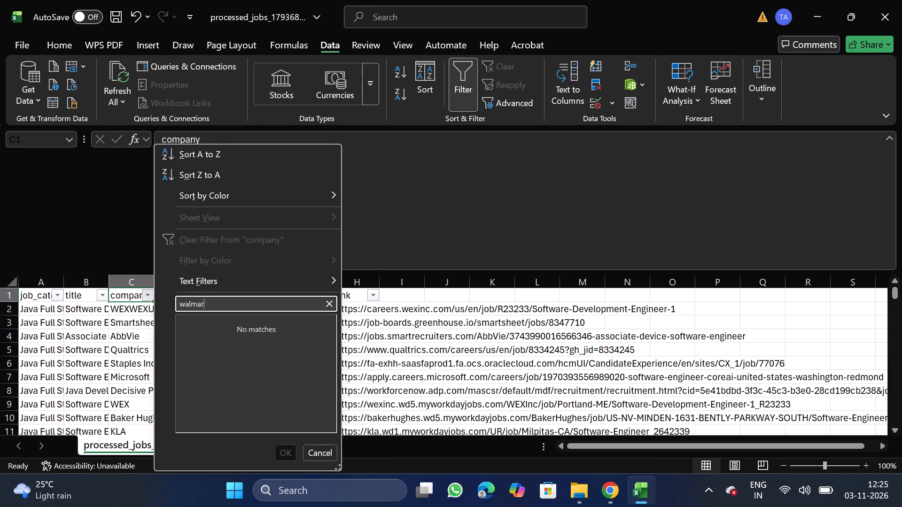
Search the company filter list for dried and clear the search term.
type("dried")
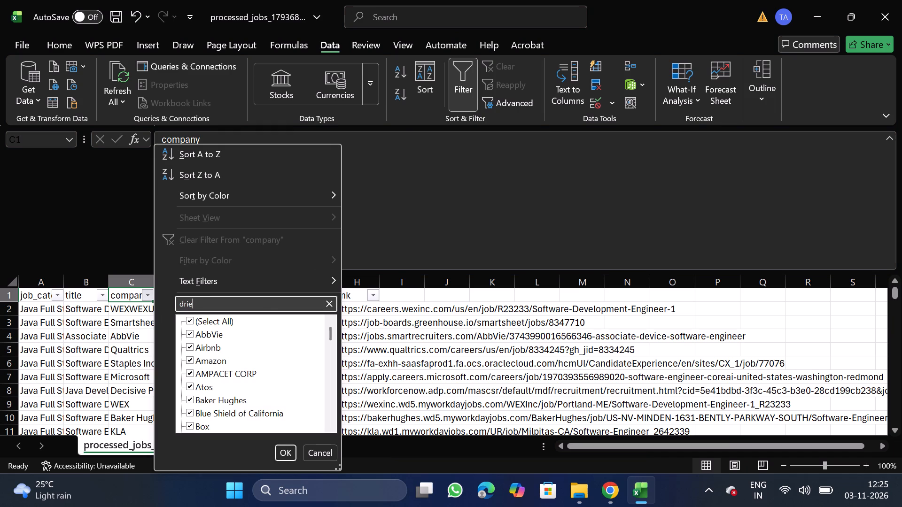
key("BackSpace")
key("BackSpace")
key("BackSpace")
key("BackSpace")
key("BackSpace")
key("BackSpace")
key("BackSpace")
key("BackSpace")
key("BackSpace")
key("BackSpace")
key("BackSpace")
key("BackSpace")
key("BackSpace")
key("BackSpace")
key("BackSpace")
key("BackSpace")
key("BackSpace")
Search the company filter list for capital and clear the search term.
type("capital")
key("BackSpace")
key("BackSpace")
key("BackSpace")
key("BackSpace")
key("BackSpace")
key("BackSpace")
key("BackSpace")
key("BackSpace")
key("BackSpace")
key("BackSpace")
key("BackSpace")
key("BackSpace")
key("BackSpace")
key("BackSpace")
key("BackSpace")
Search the company filter list for under and clear the search term.
type("under")
key("BackSpace")
key("BackSpace")
key("BackSpace")
key("BackSpace")
key("BackSpace")
key("BackSpace")
key("BackSpace")
key("BackSpace")
key("BackSpace")
key("BackSpace")
key("BackSpace")
key("BackSpace")
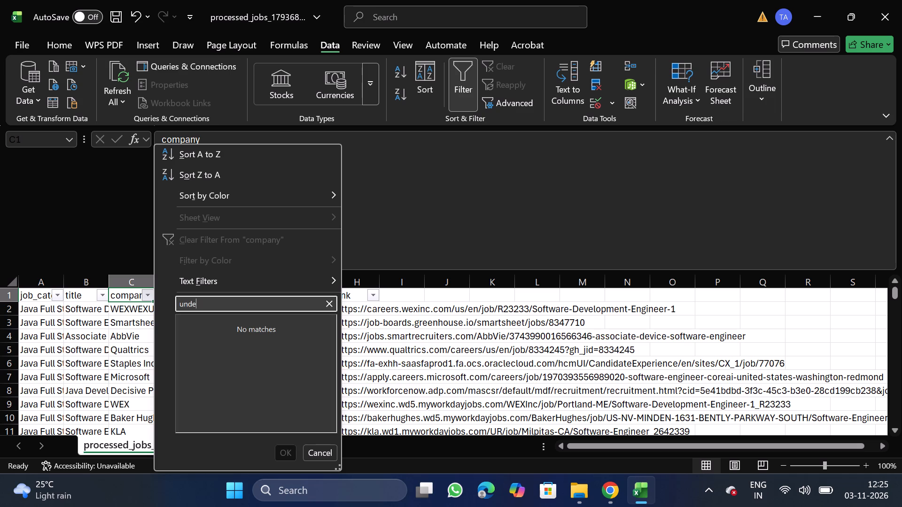
Search the company filter list for hunt and clear the search term.
type("hunt")
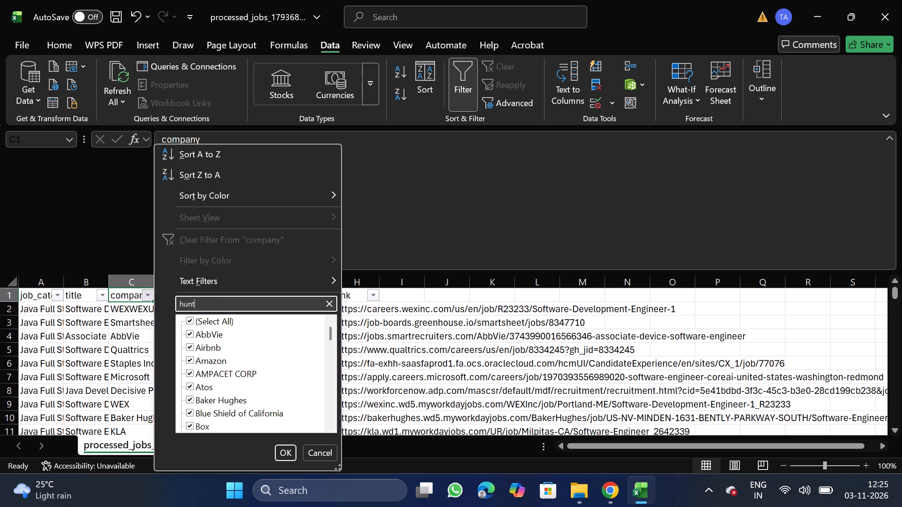
key("BackSpace")
key("BackSpace")
key("BackSpace")
key("BackSpace")
key("BackSpace")
key("BackSpace")
key("BackSpace")
key("BackSpace")
key("BackSpace")
key("BackSpace")
key("BackSpace")
key("BackSpace")
key("BackSpace")
Search the company filter list for skim and clear the search term.
type("skim")
key("BackSpace")
key("BackSpace")
key("BackSpace")
key("BackSpace")
key("BackSpace")
key("BackSpace")
key("BackSpace")
key("BackSpace")
key("BackSpace")
key("BackSpace")
key("BackSpace")
key("BackSpace")
key("BackSpace")
key("BackSpace")
key("BackSpace")
Search the company filter list for ape and clear the search term.
type("ape")
key("BackSpace")
key("BackSpace")
key("BackSpace")
key("BackSpace")
key("BackSpace")
key("BackSpace")
key("BackSpace")
key("BackSpace")
key("BackSpace")
key("BackSpace")
key("BackSpace")
Search the company filter list for in landem, cancel the filter, and turn filtering off.
type("in landem")
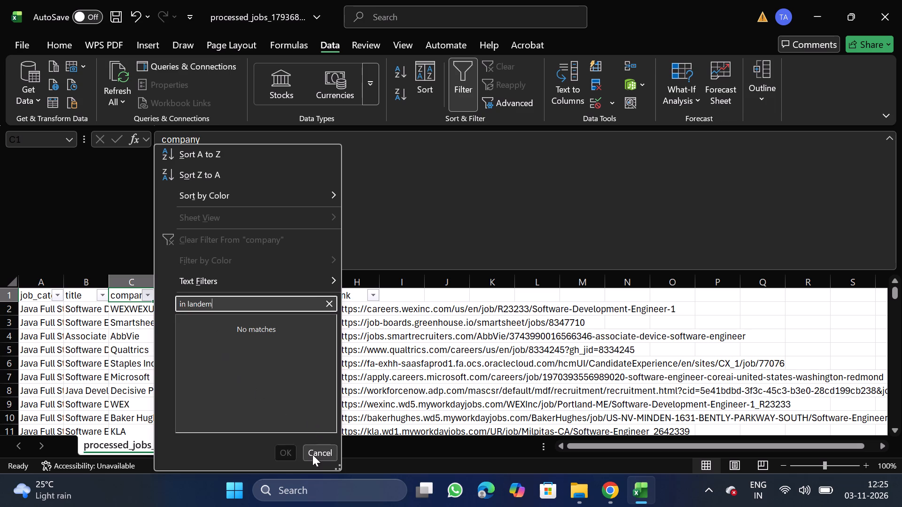
left_click(312, 454)
left_click(460, 85)
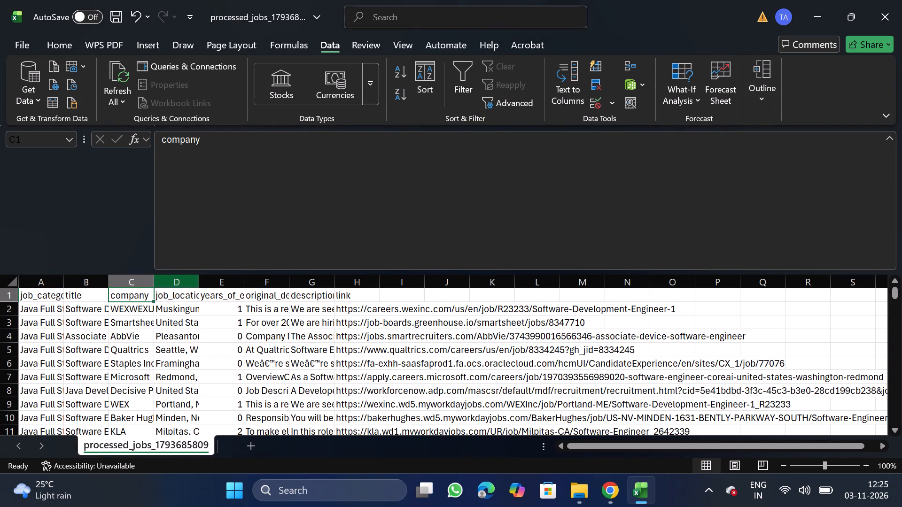
Save the cleaned sheet as a CSV named Java_11_03 in the Daily Scraping jobs folder under Documents.
left_click(169, 285)
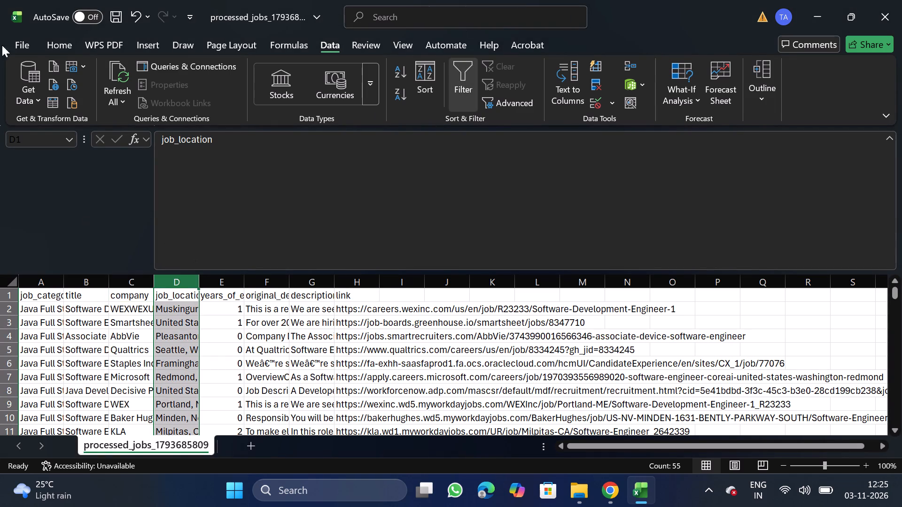
left_click(21, 40)
triple_click(55, 247)
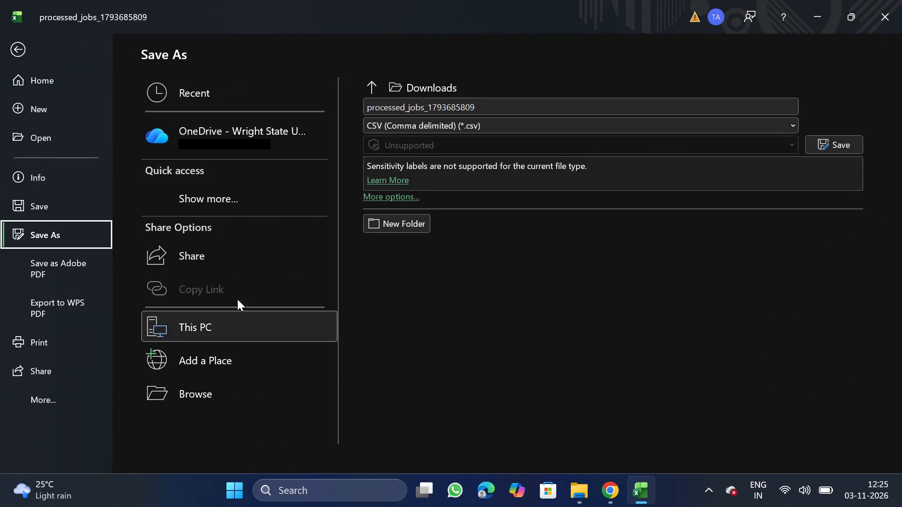
triple_click(253, 396)
triple_click(253, 396)
left_click(253, 396)
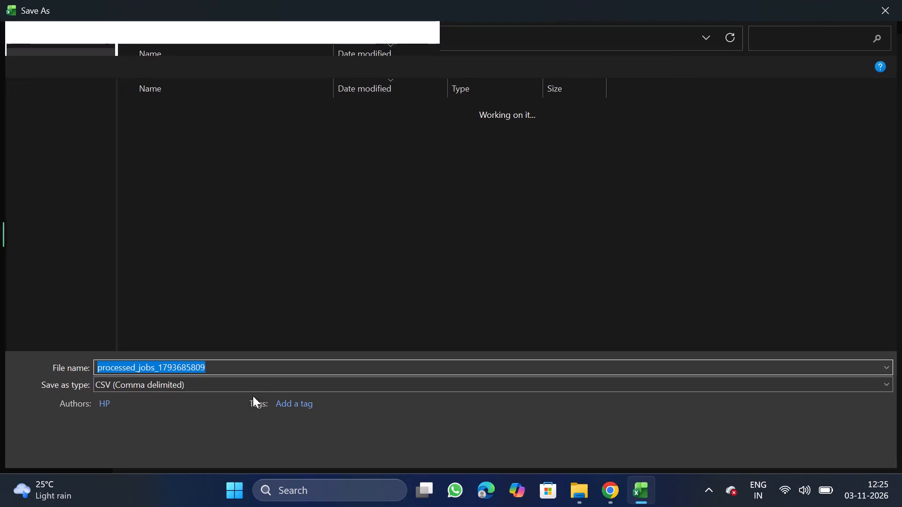
double_click(78, 152)
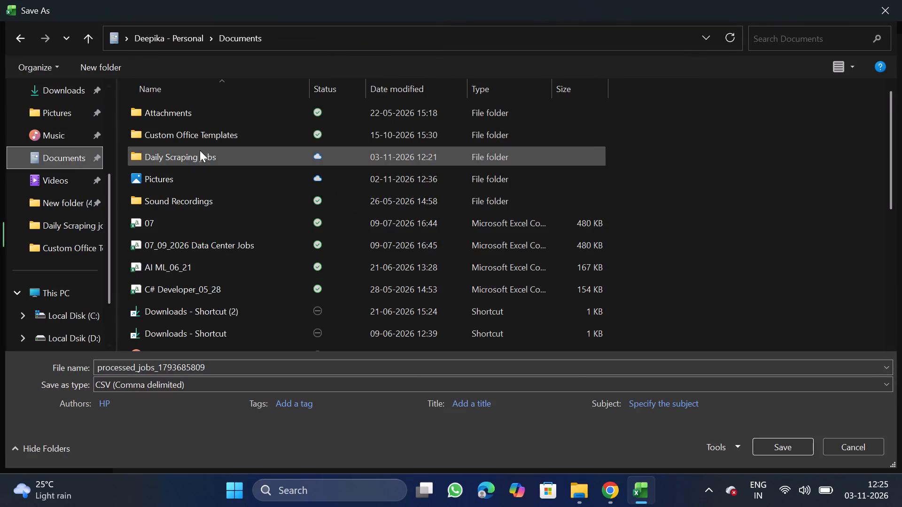
double_click(200, 150)
left_click(236, 364)
key("BackSpace")
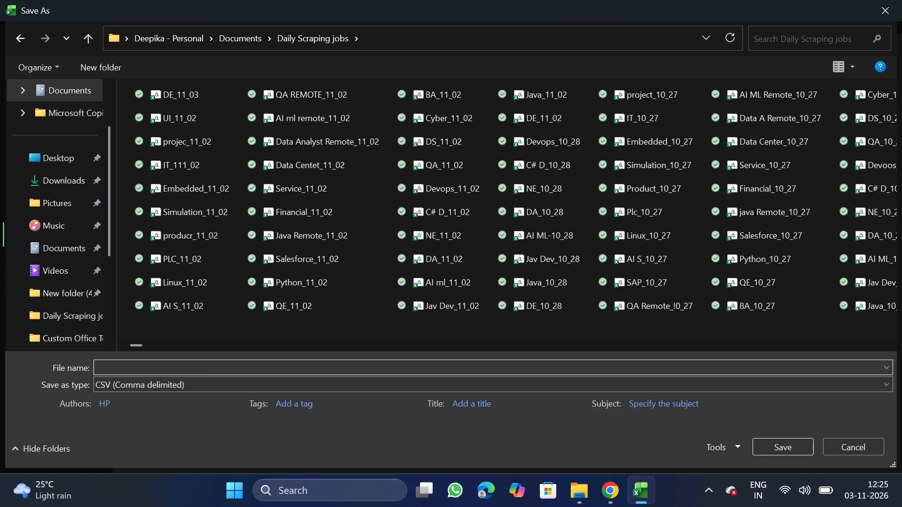
type("_10")
key("BackSpace")
type("1_03")
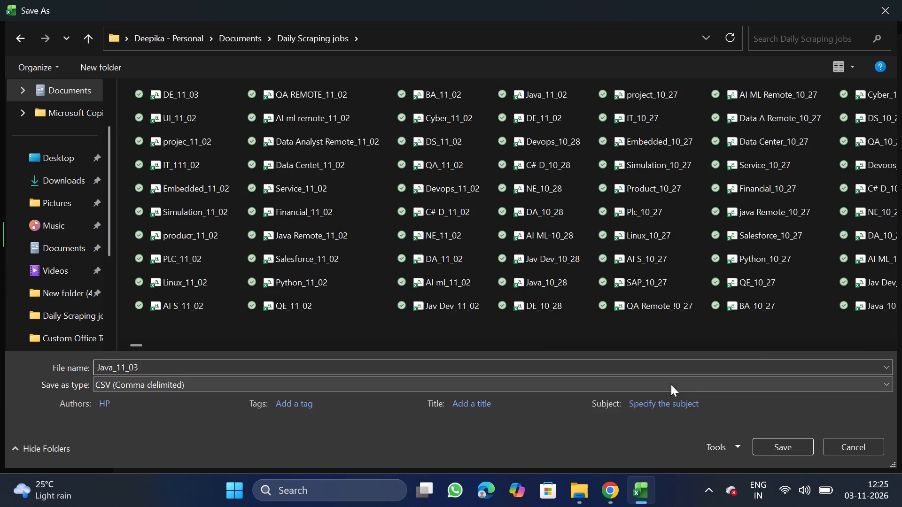
left_click(776, 446)
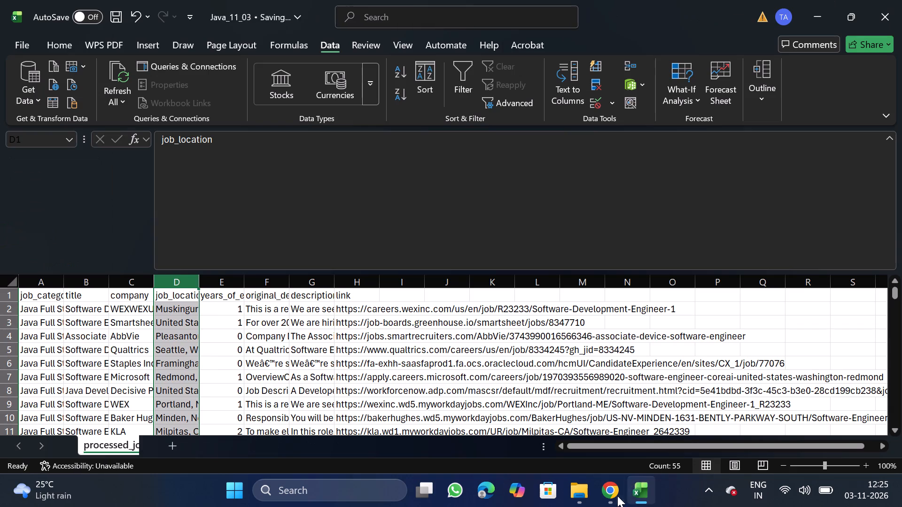
Switch to NextGenApply in Chrome and choose Java_11_03 from Daily Scraping jobs as the CSV file for upload.
left_click(617, 496)
scroll(440, 365, "down", 1)
left_click(390, 365)
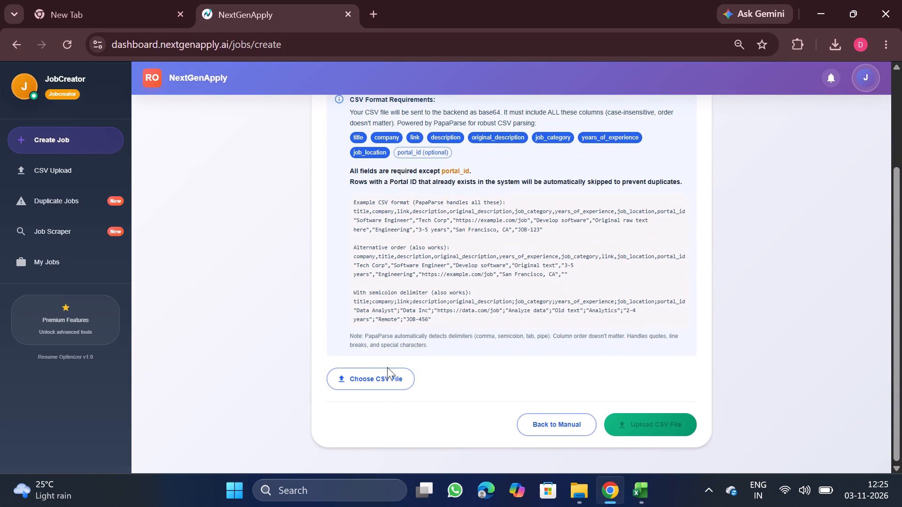
left_click(383, 372)
left_click(367, 376)
left_click(378, 377)
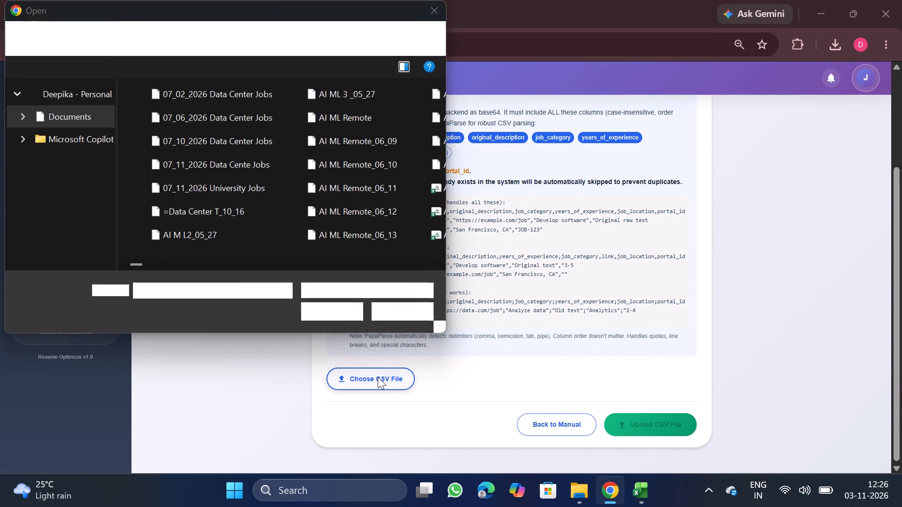
double_click(197, 92)
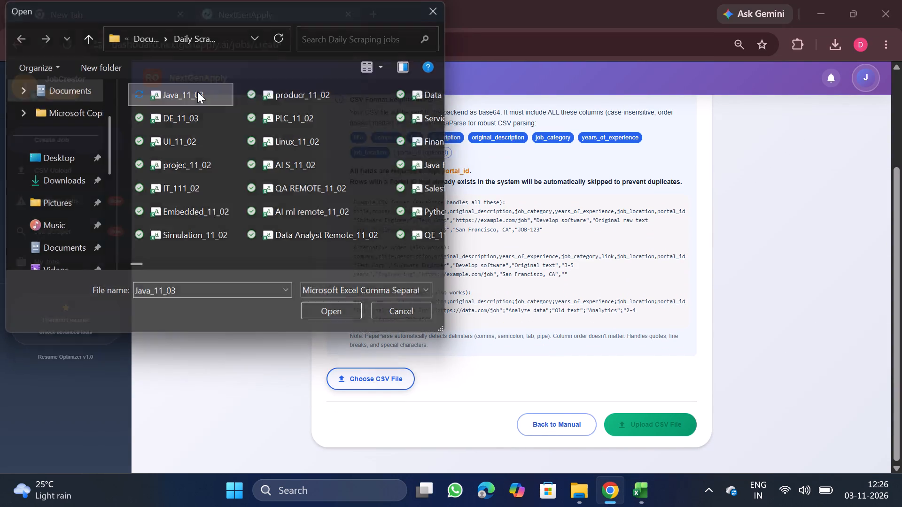
scroll(460, 330, "down", 1)
scroll(508, 358, "down", 1)
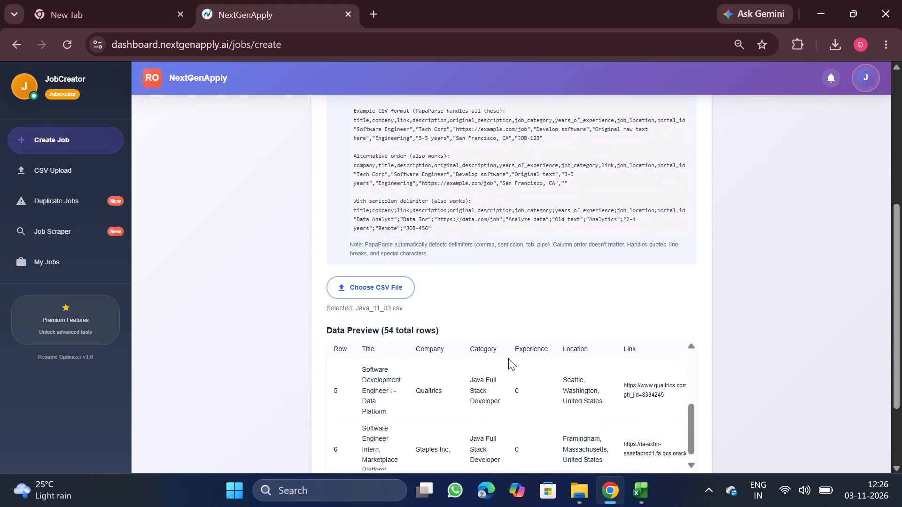
scroll(510, 388, "down", 1)
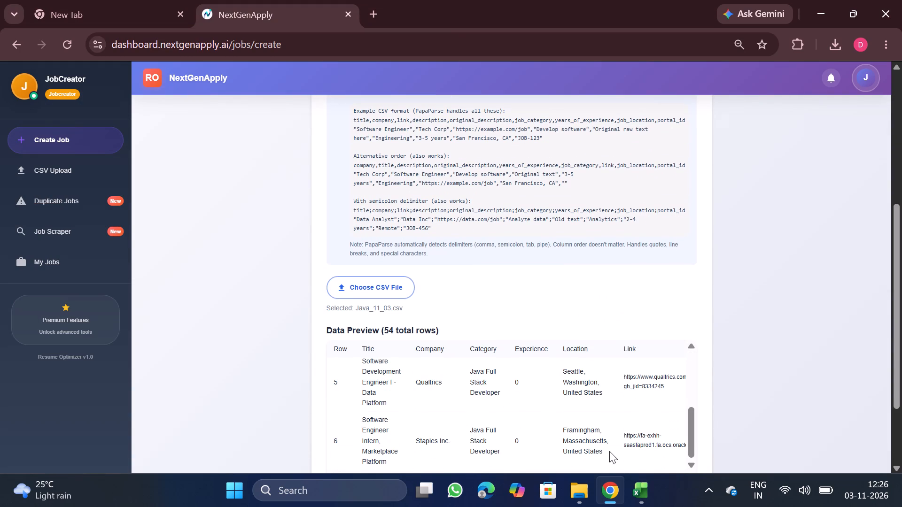
Back in Excel, turn on filtering in Java_11_03, deselect all entries in the title filter, and look through the listed job titles.
left_click(635, 491)
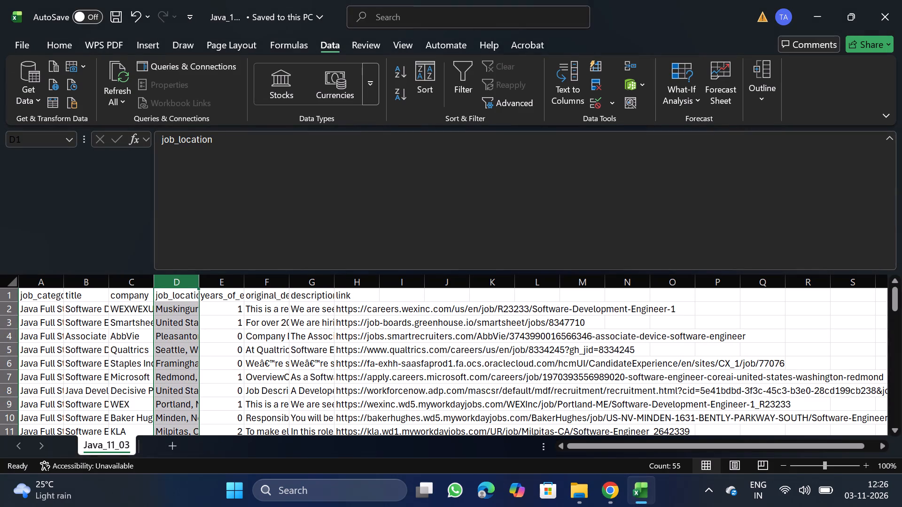
left_click(87, 294)
left_click(471, 79)
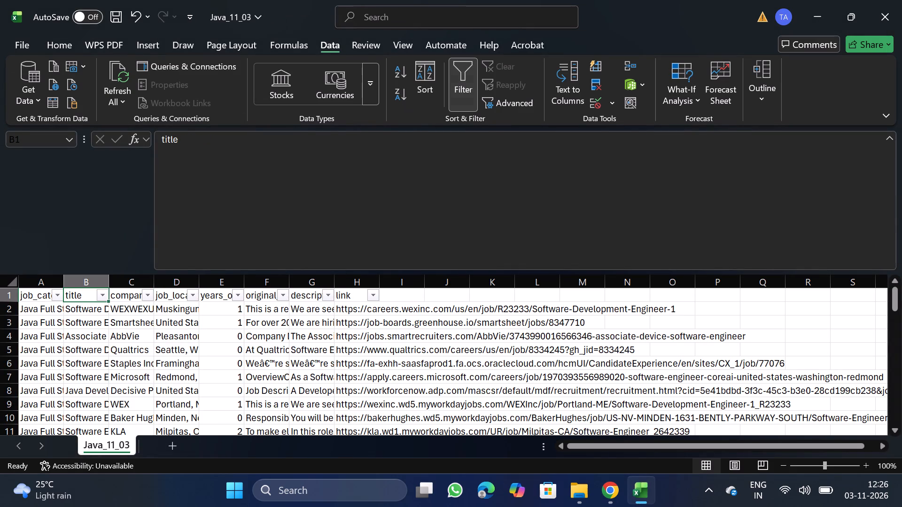
left_click(103, 293)
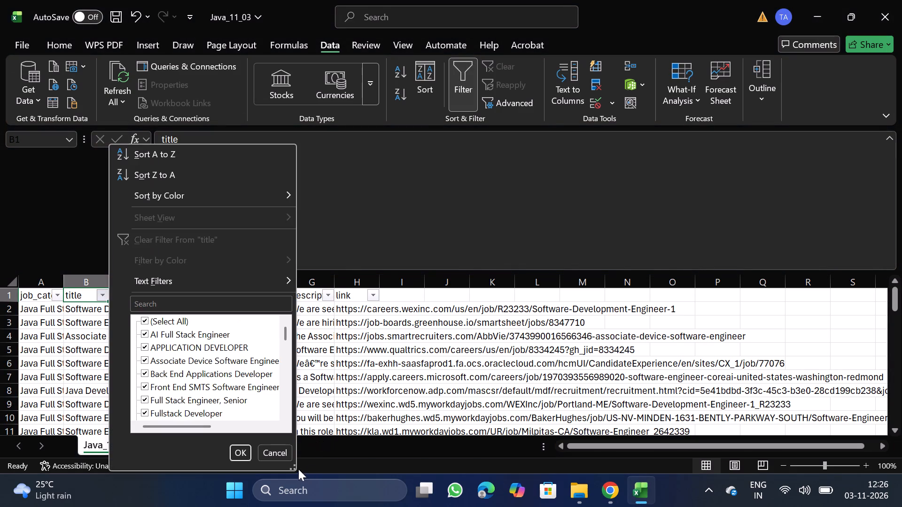
left_click(292, 469)
left_click_drag(292, 469, 708, 506)
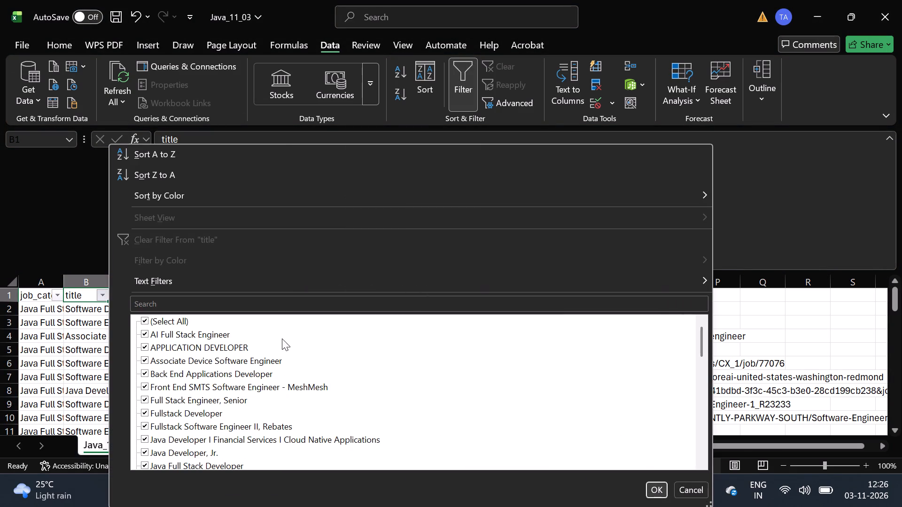
left_click(163, 320)
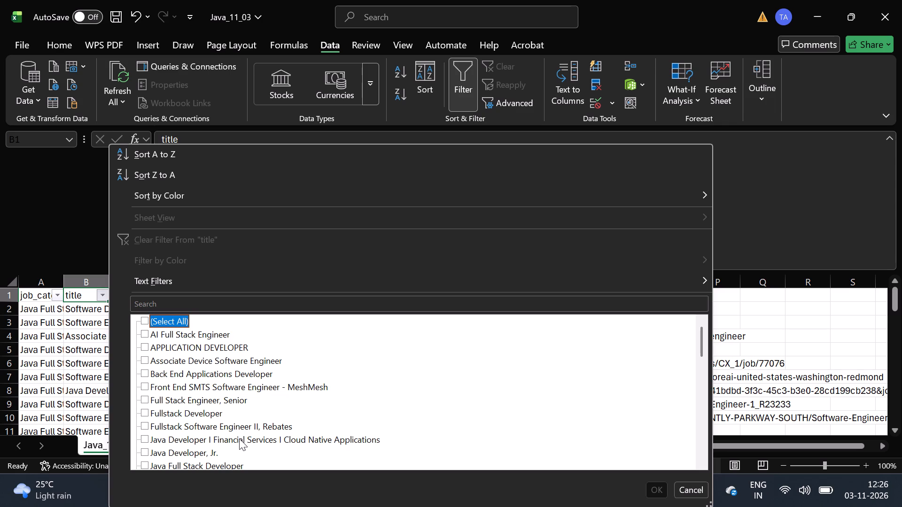
scroll(239, 439, "down", 2)
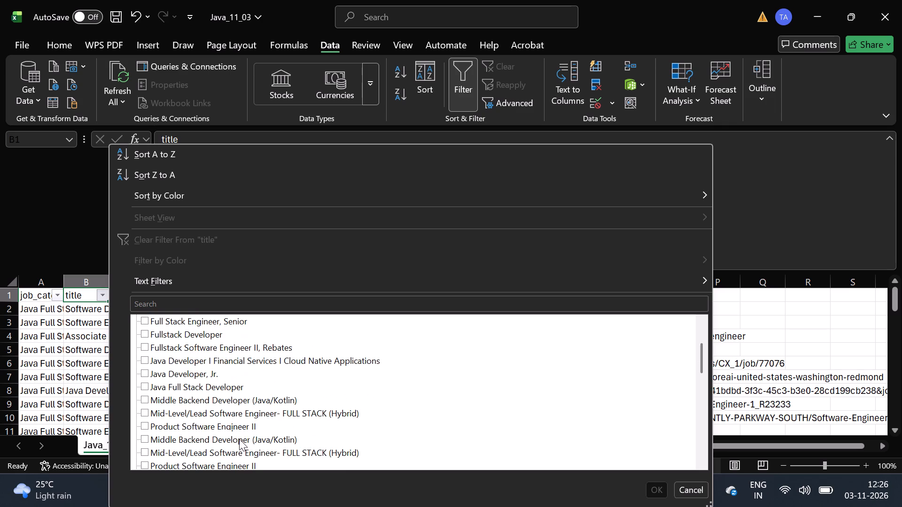
scroll(239, 439, "down", 2)
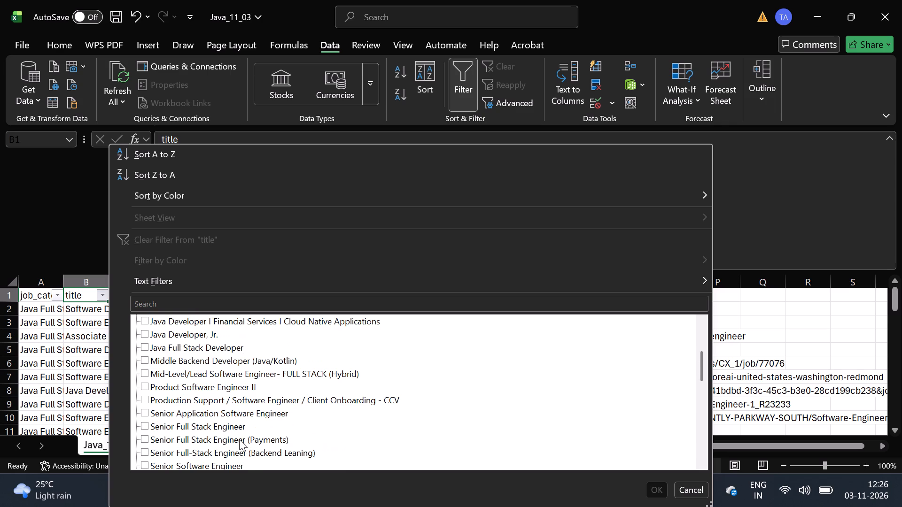
scroll(239, 439, "down", 3)
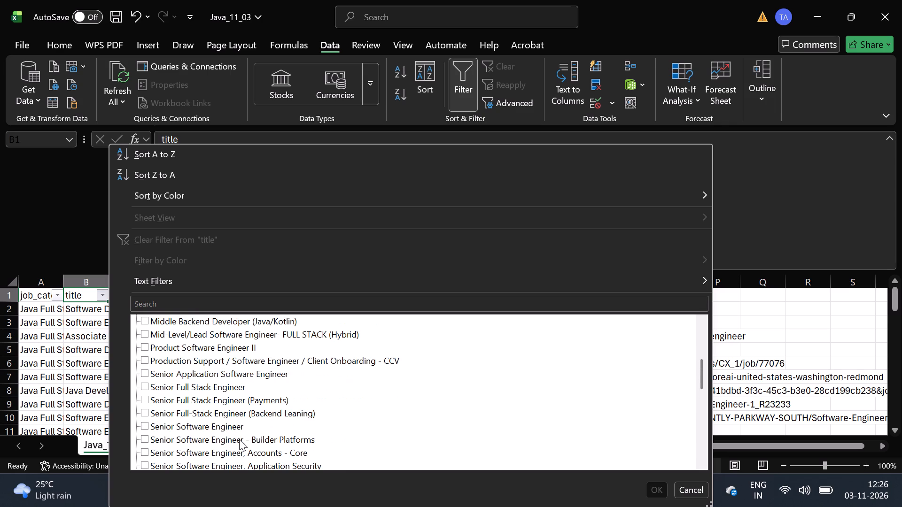
scroll(239, 439, "down", 1)
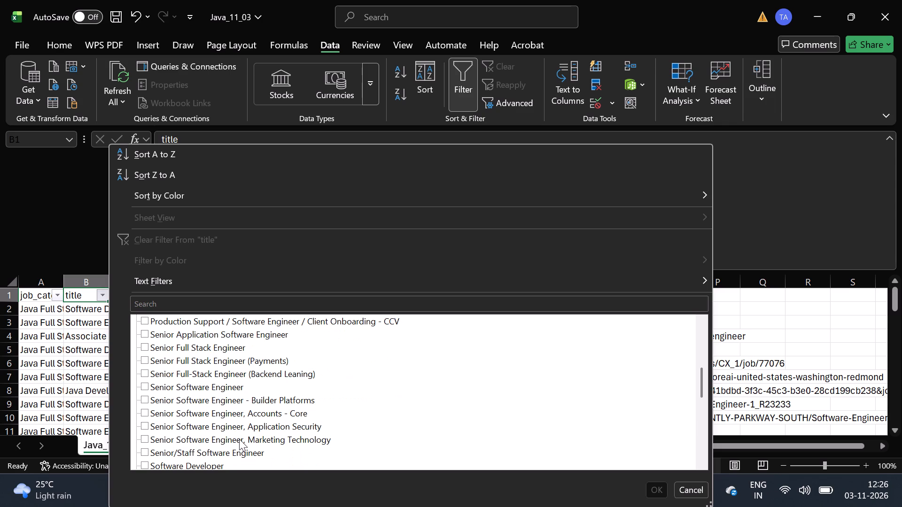
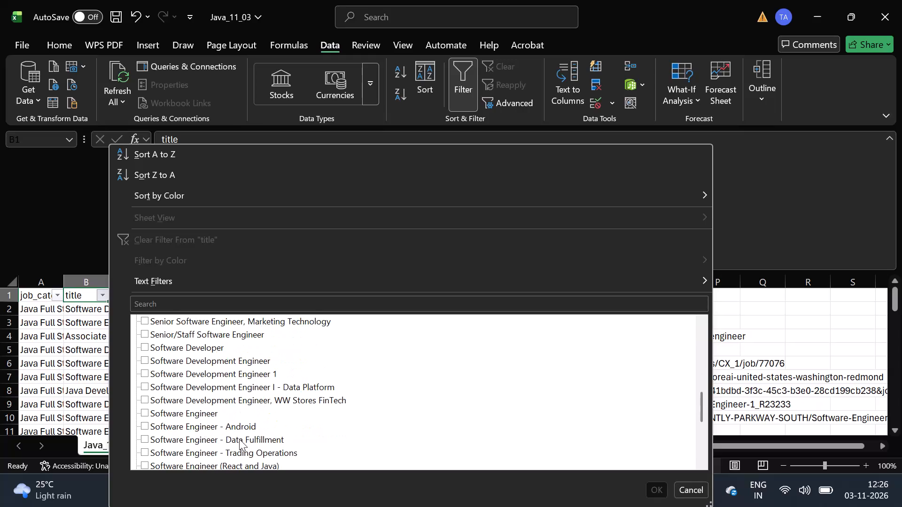
Filter the title column to Software Engineer Intern, Marketplace Platform, delete that row, then turn filtering off and save Java_11_03.
scroll(239, 439, "down", 2)
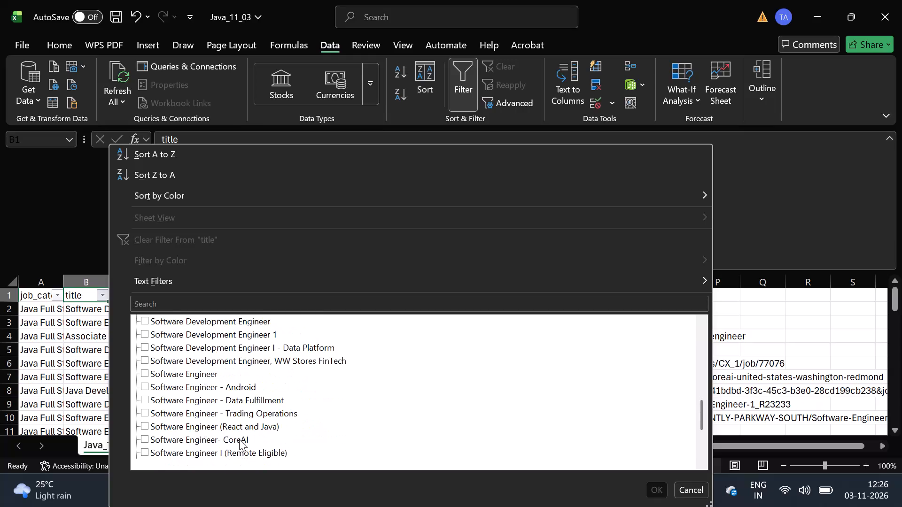
scroll(239, 439, "down", 2)
left_click(232, 437)
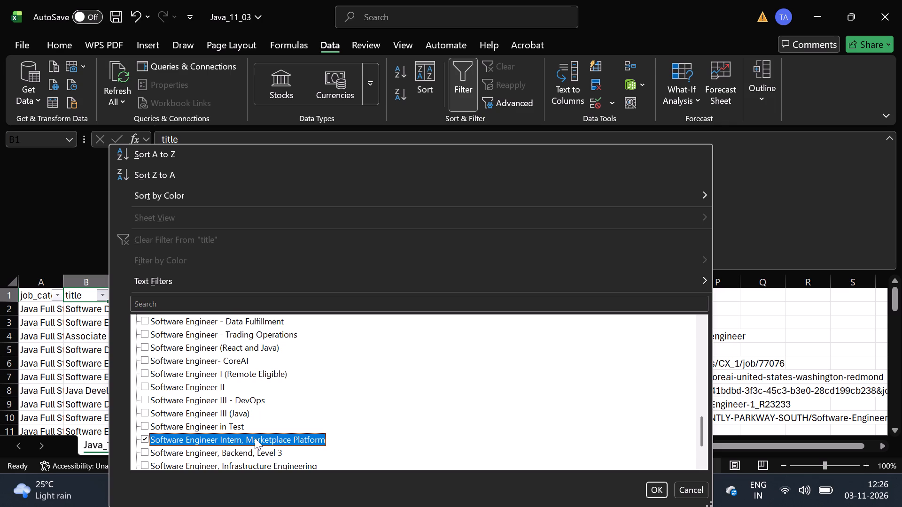
scroll(290, 445, "down", 1)
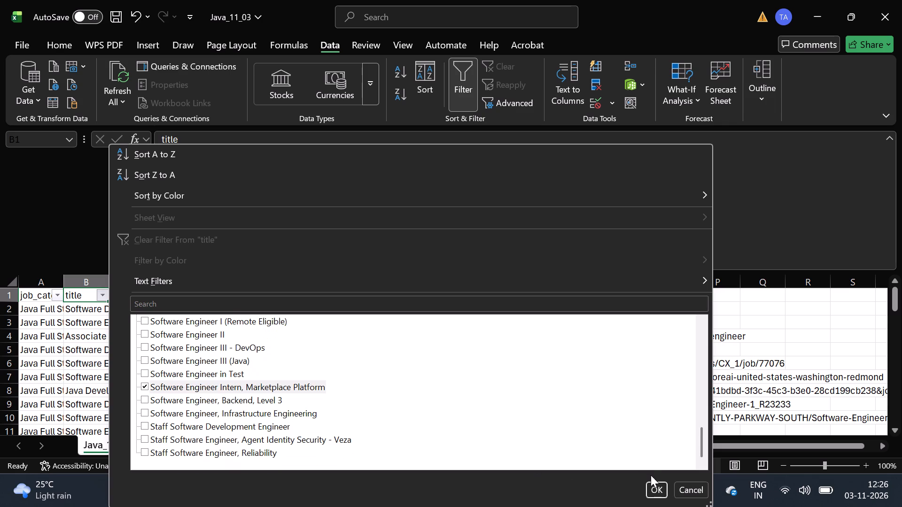
left_click(654, 489)
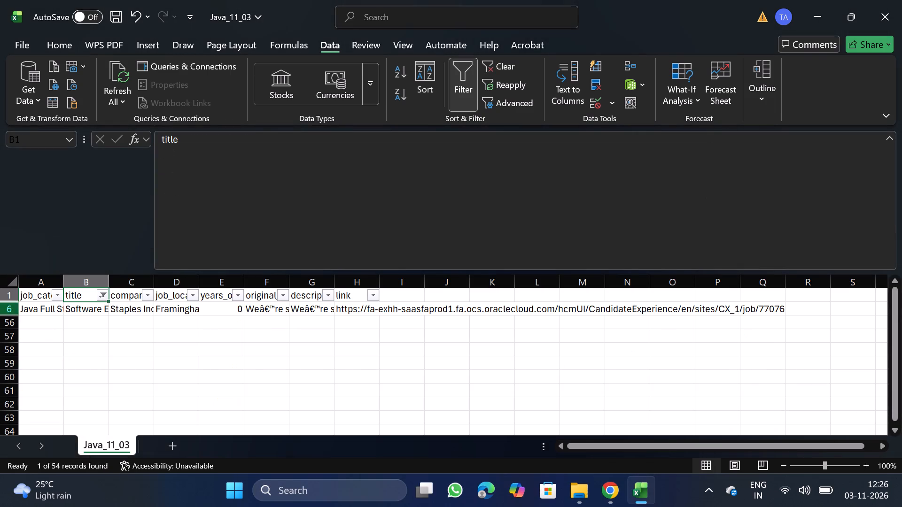
left_click(6, 307)
right_click(29, 309)
left_click(101, 197)
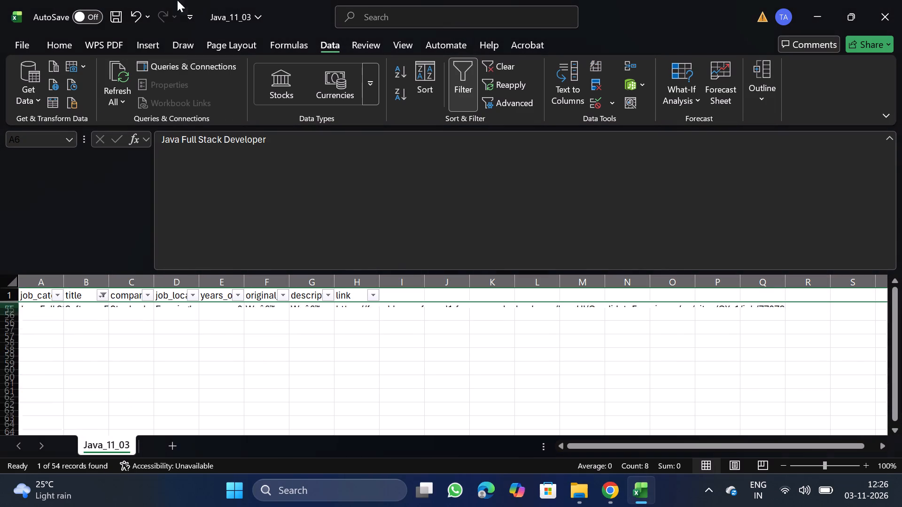
left_click(459, 88)
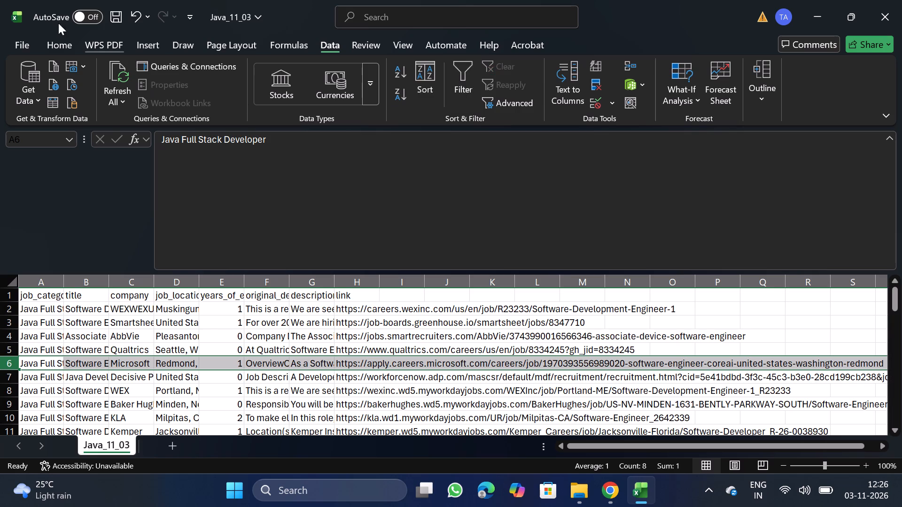
left_click(116, 12)
Switch to NextGenApply in Chrome, reload the page, and choose Java_11_03 from Daily Scraping jobs for bulk CSV upload.
left_click(616, 492)
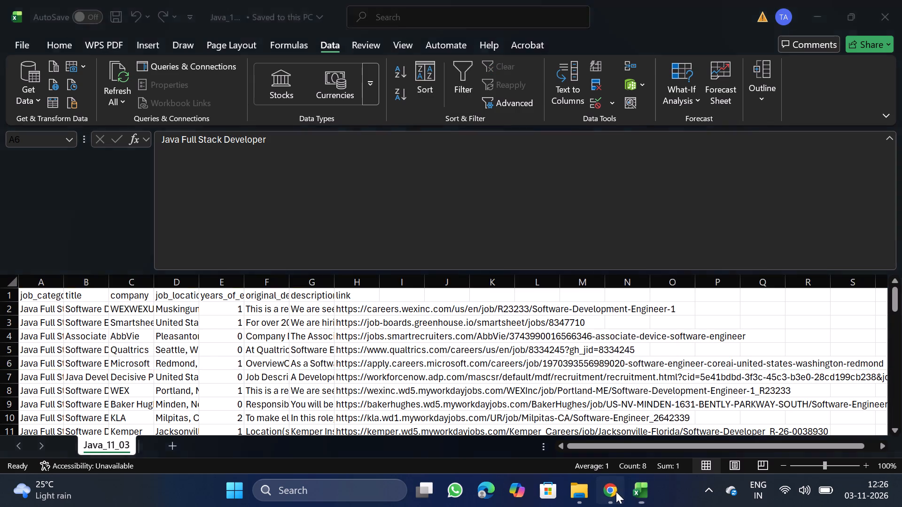
left_click(68, 41)
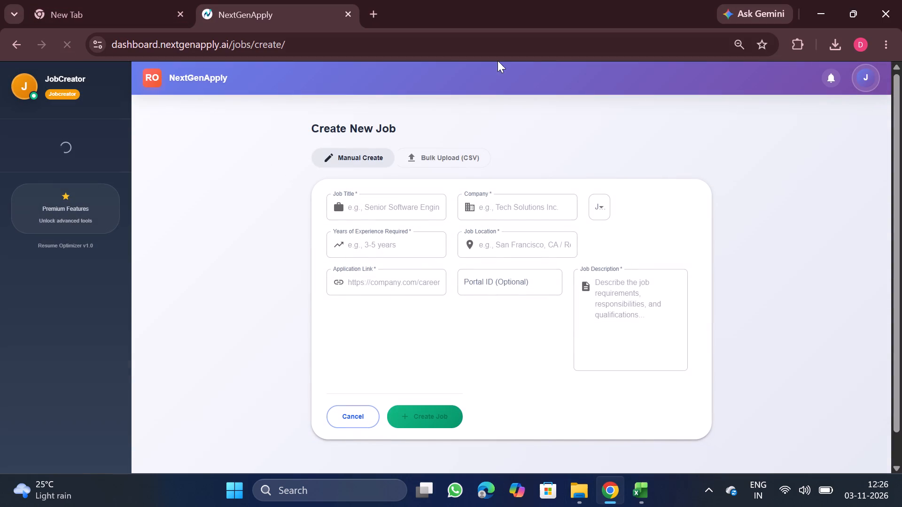
left_click(443, 154)
scroll(397, 289, "down", 3)
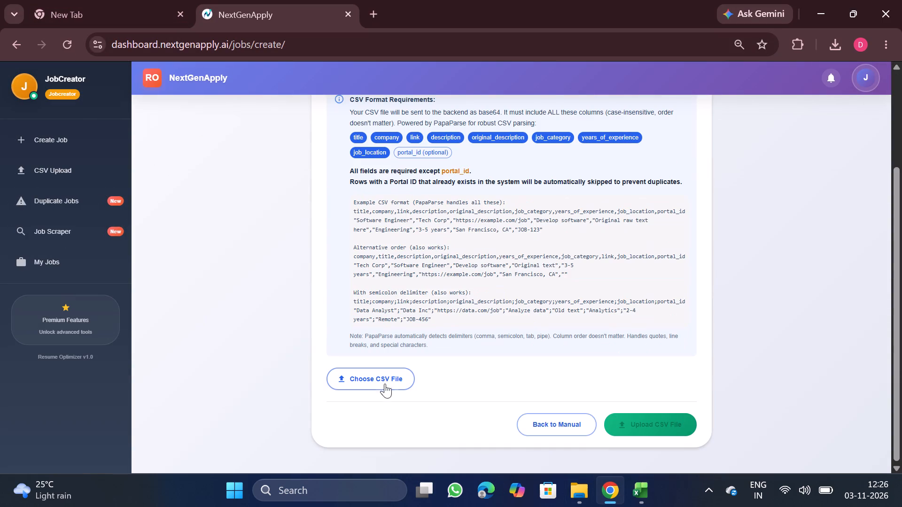
left_click(390, 375)
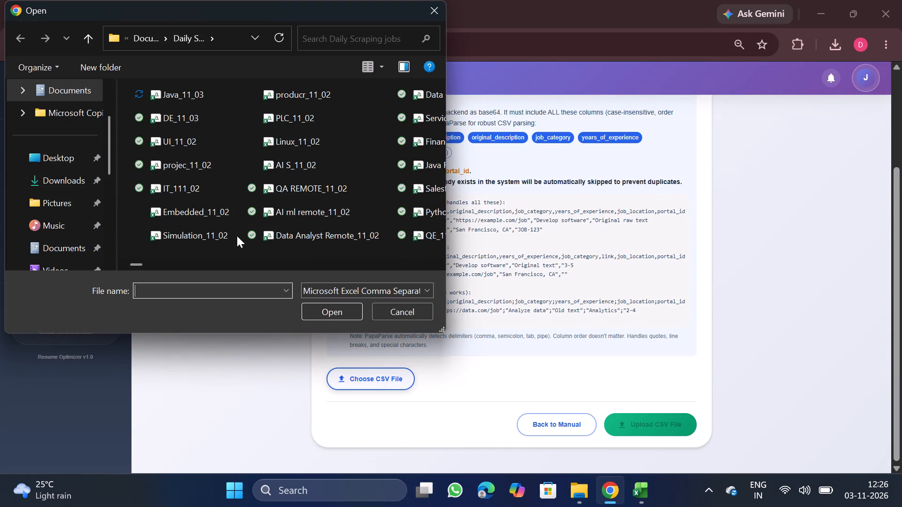
double_click(199, 100)
Look through the data preview, upload the Java_11_03 CSV file, and check the upload result.
scroll(392, 289, "down", 2)
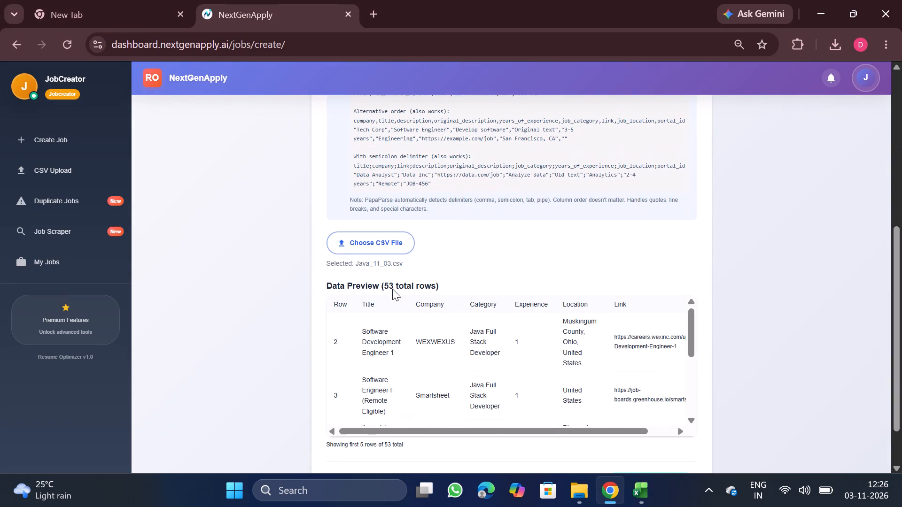
scroll(503, 345, "down", 3)
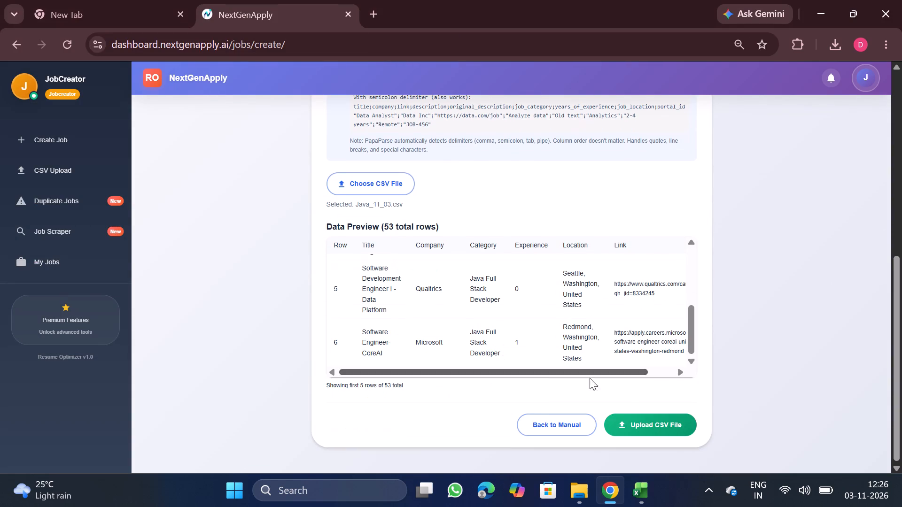
left_click(639, 423)
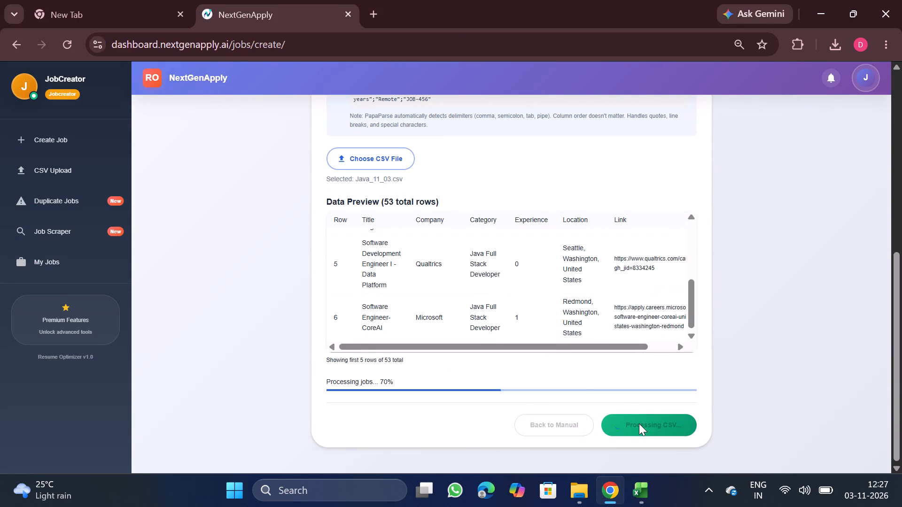
left_click(700, 368)
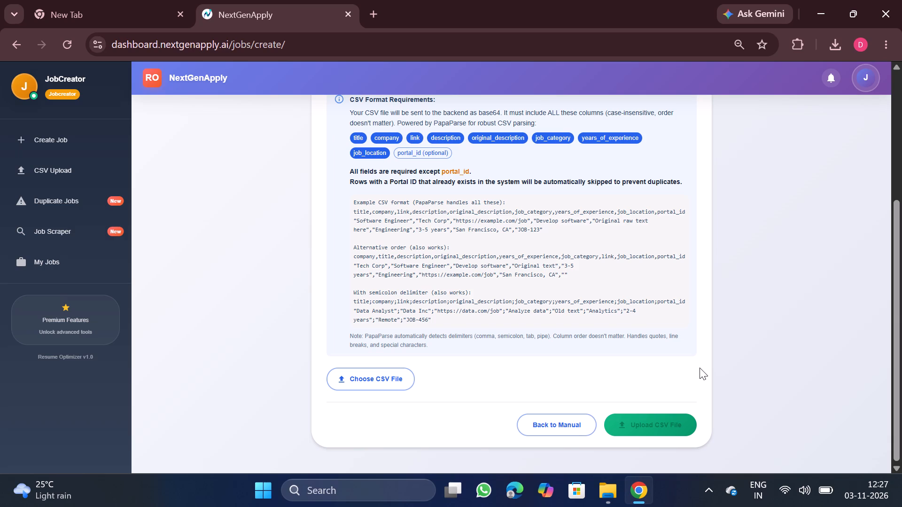
scroll(599, 287, "up", 4)
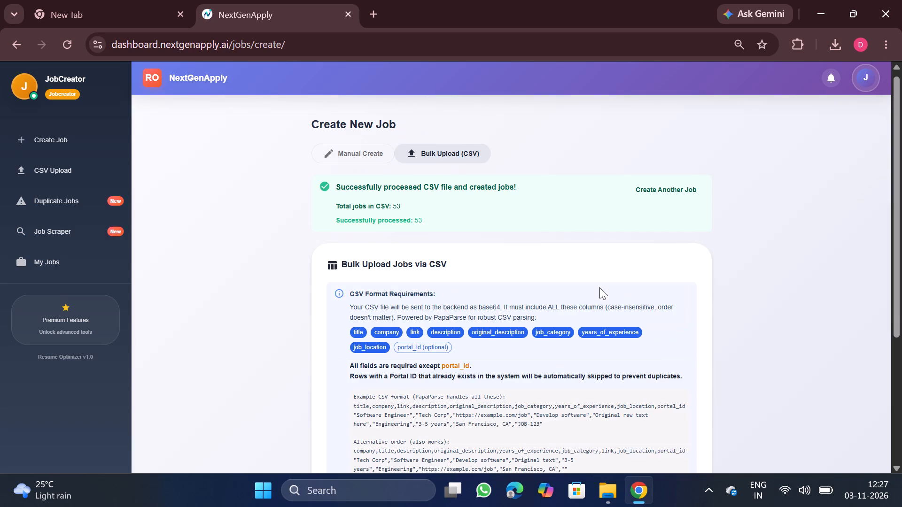
Download the Java Developer CSV (#4786, Nov 3, 2026, 06:05 AM) from the CSV upload history and open it in Excel.
left_click(73, 171)
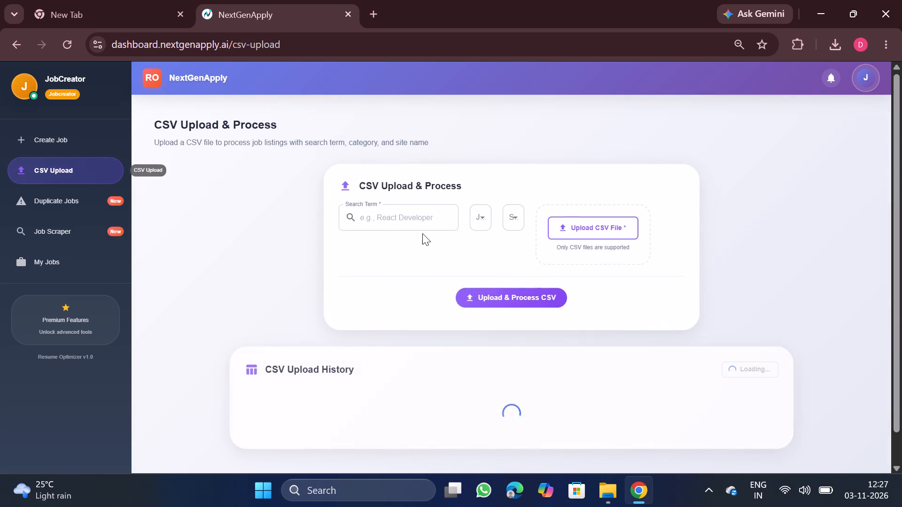
scroll(422, 233, "up", 3)
scroll(692, 396, "down", 1)
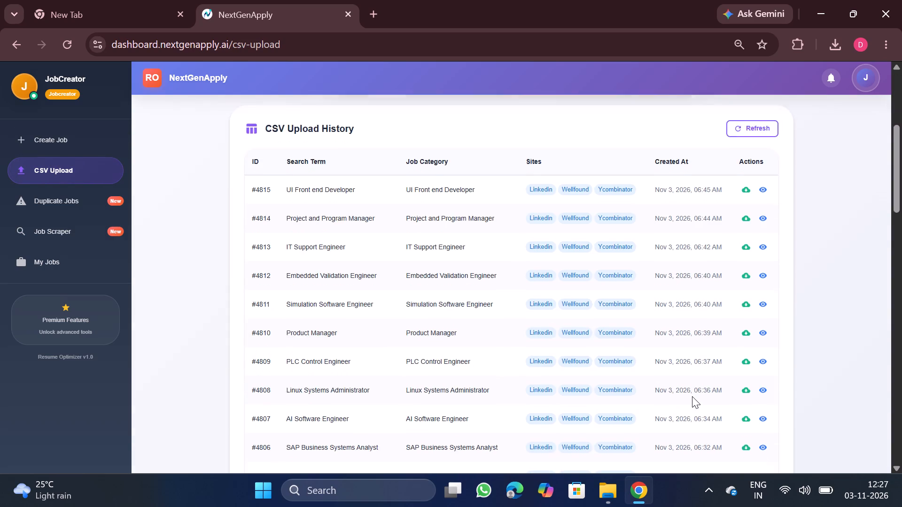
scroll(692, 396, "down", 2)
scroll(692, 396, "up", 6)
scroll(692, 396, "down", 4)
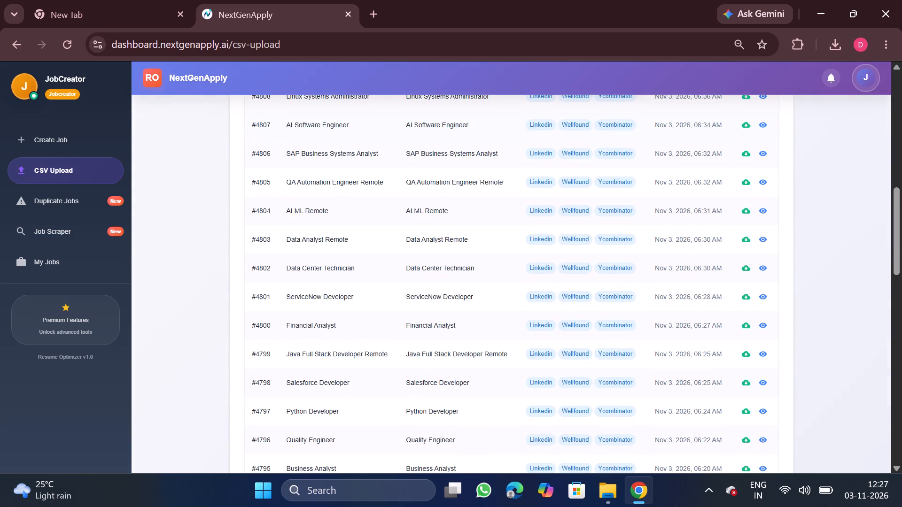
scroll(692, 396, "down", 2)
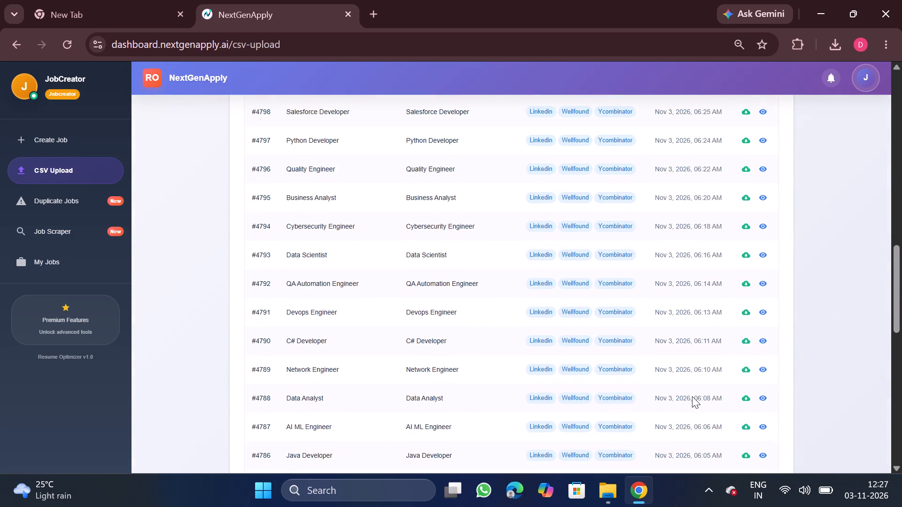
scroll(692, 396, "down", 2)
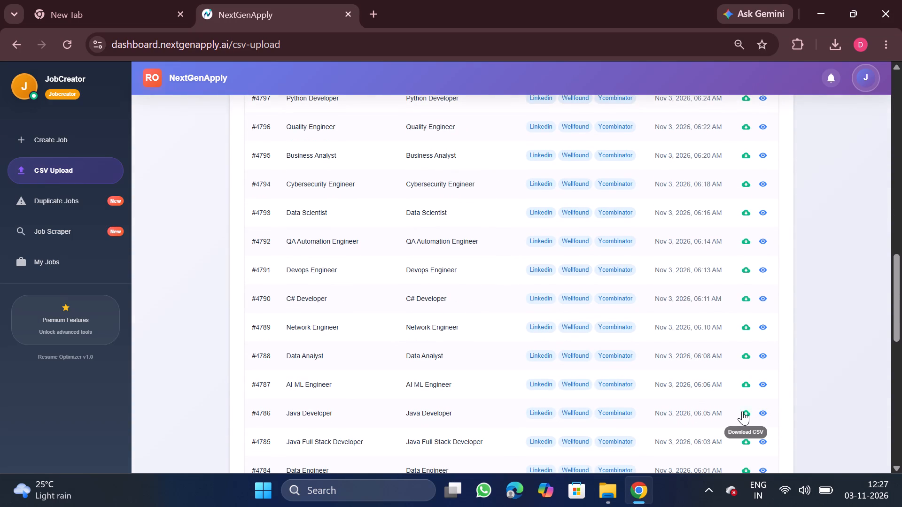
left_click(742, 411)
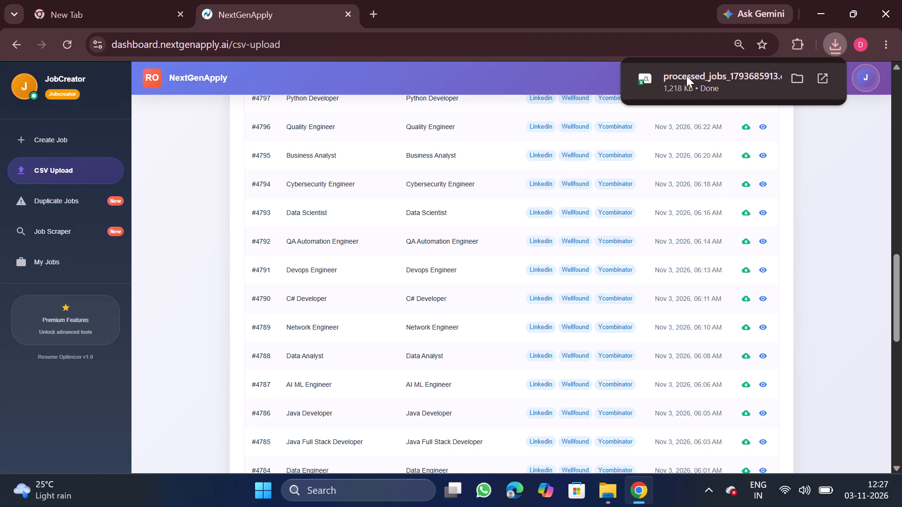
left_click(686, 76)
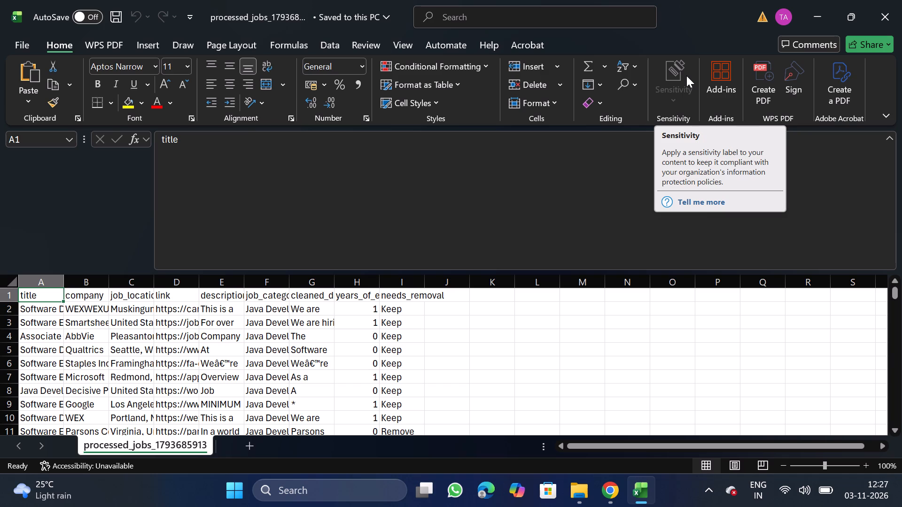
Remove duplicate rows from the whole Java Developer sheet, comparing only the company column.
scroll(686, 76, "left", 1)
left_click(180, 359)
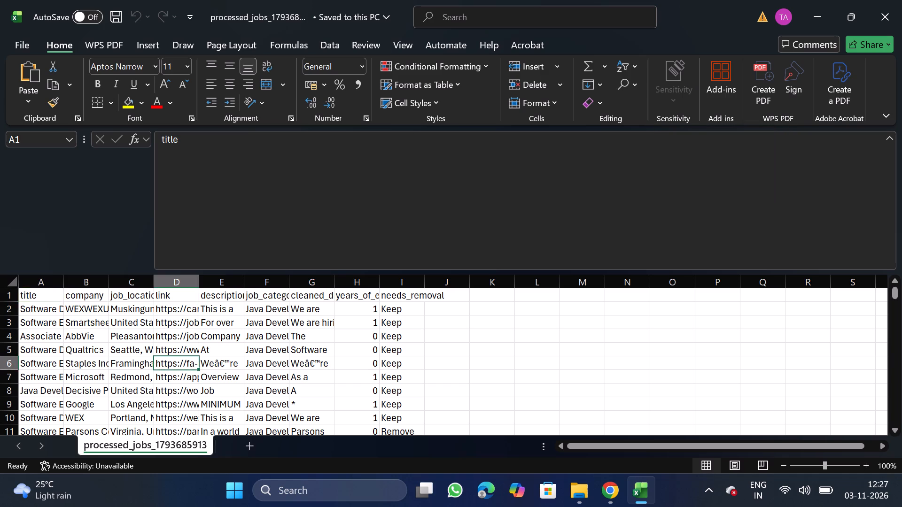
key("ctrl+a")
left_click(333, 40)
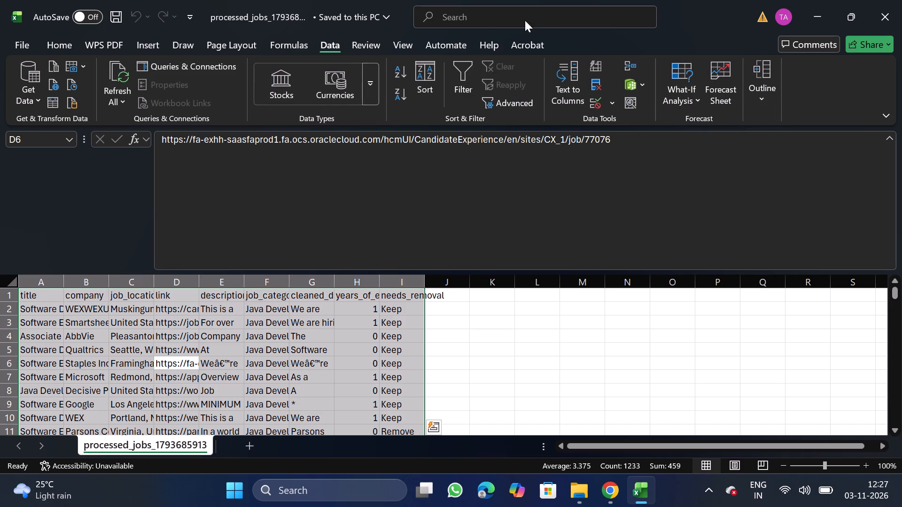
left_click(596, 85)
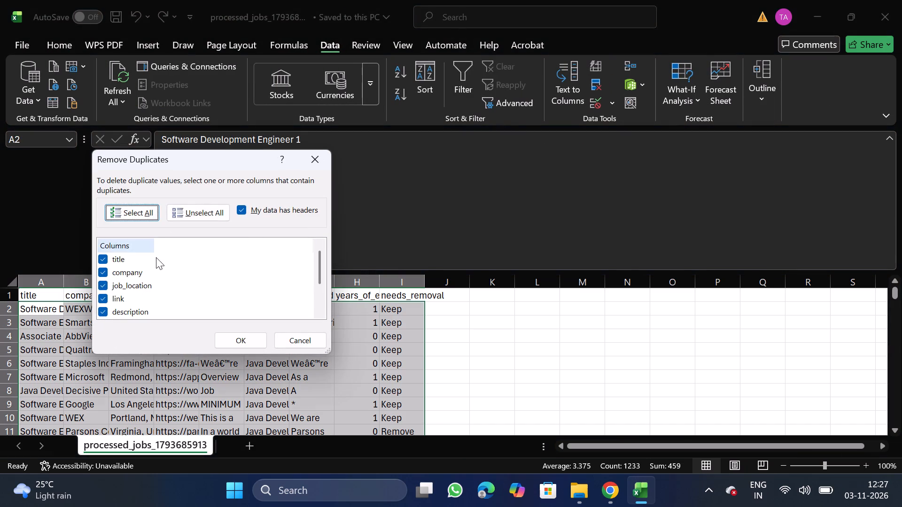
left_click(209, 215)
left_click(106, 273)
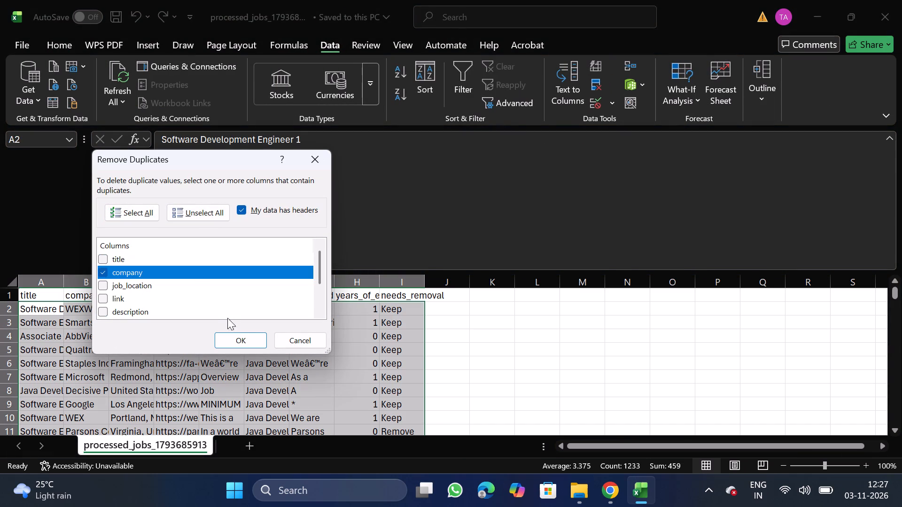
left_click(250, 341)
left_click(544, 277)
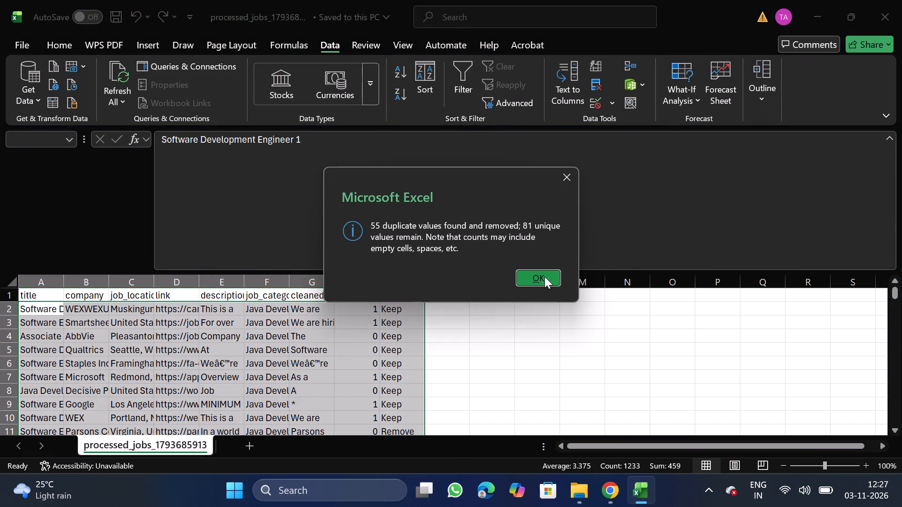
Filter the needs_removal column to Remove, delete all the filtered rows, and turn filtering off.
left_click(397, 298)
left_click(463, 74)
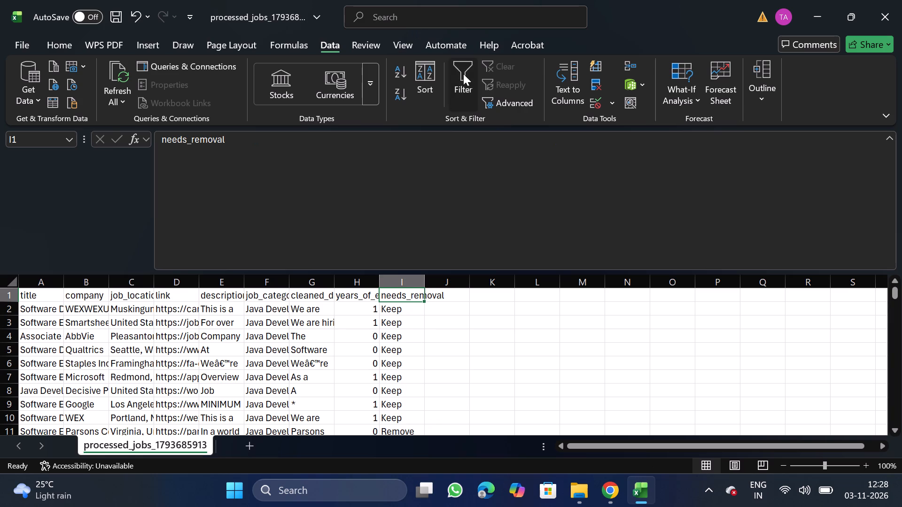
left_click(419, 299)
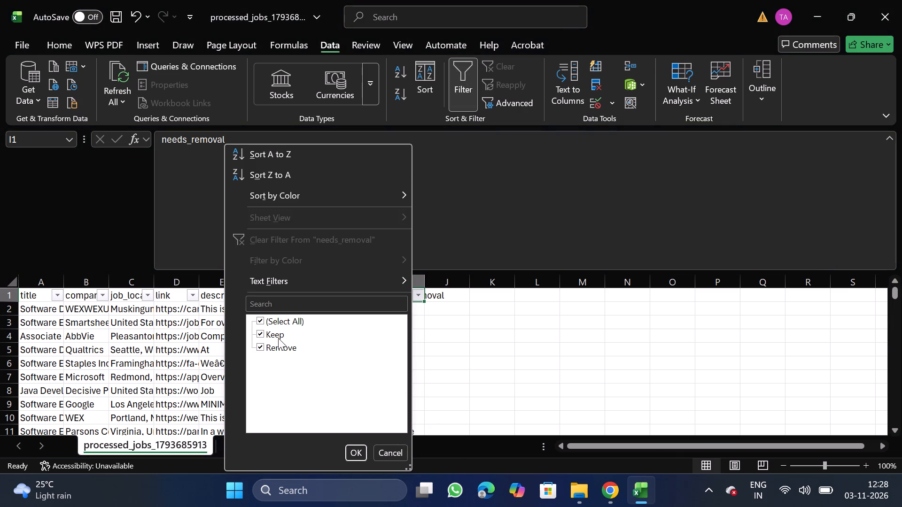
left_click(278, 338)
left_click(359, 457)
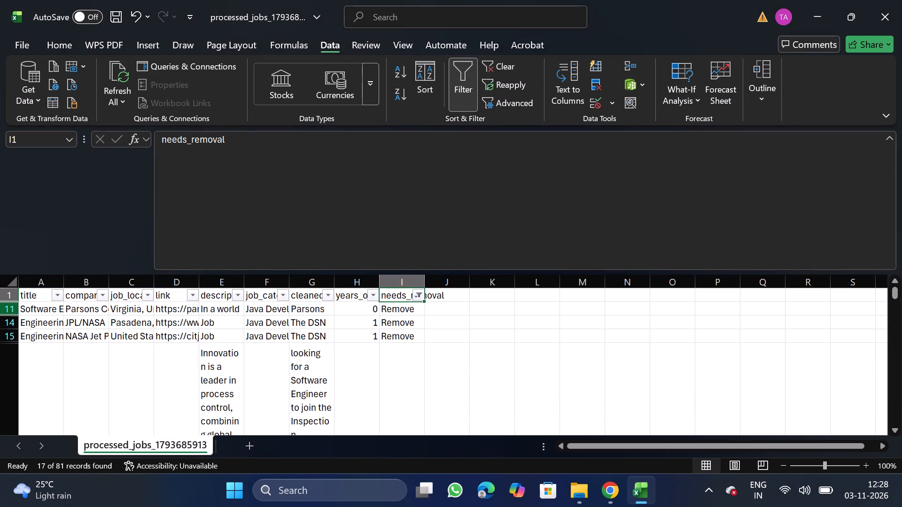
left_click(3, 308)
key("ctrl+shift+Down")
right_click(84, 350)
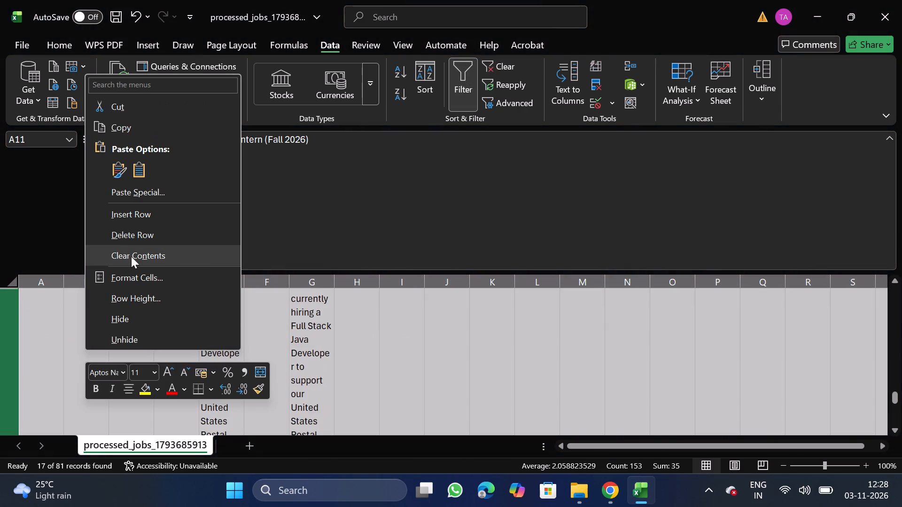
left_click(155, 239)
left_click(453, 106)
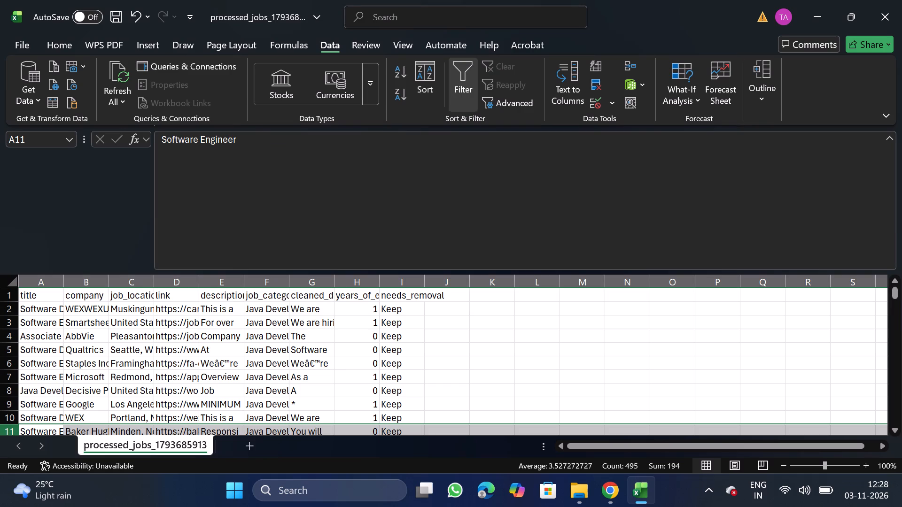
Filter the years_of_experience column to 8, 10 and 12, delete all the filtered rows, and turn filtering off.
left_click(342, 295)
left_click(454, 86)
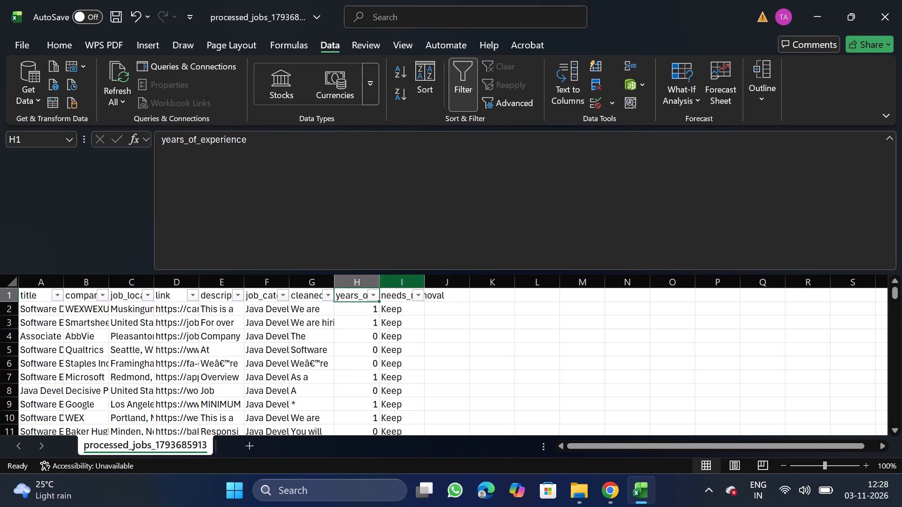
left_click(375, 294)
left_click(248, 322)
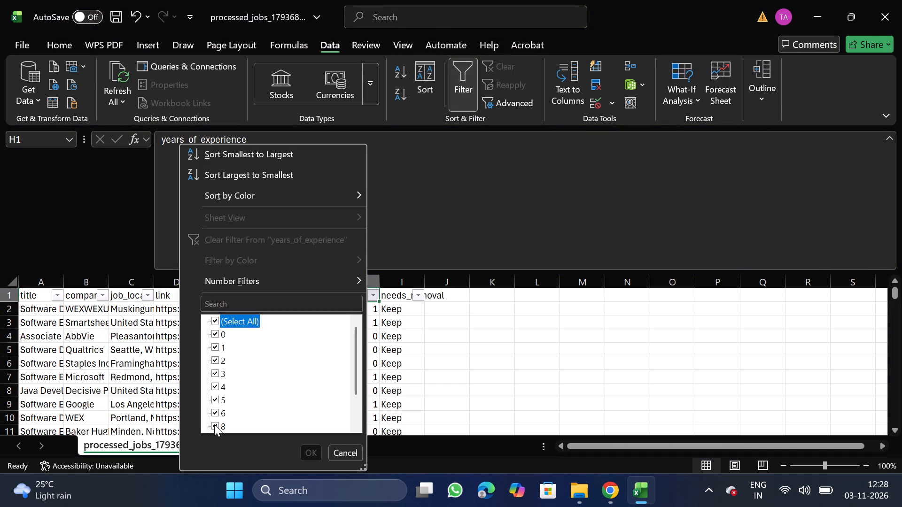
left_click(214, 424)
scroll(214, 424, "down", 1)
left_click(218, 404)
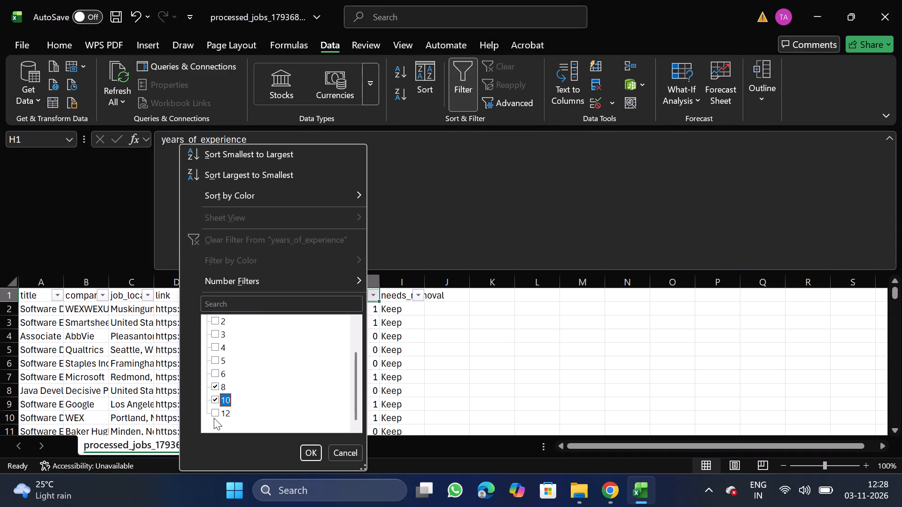
left_click(214, 418)
left_click(314, 456)
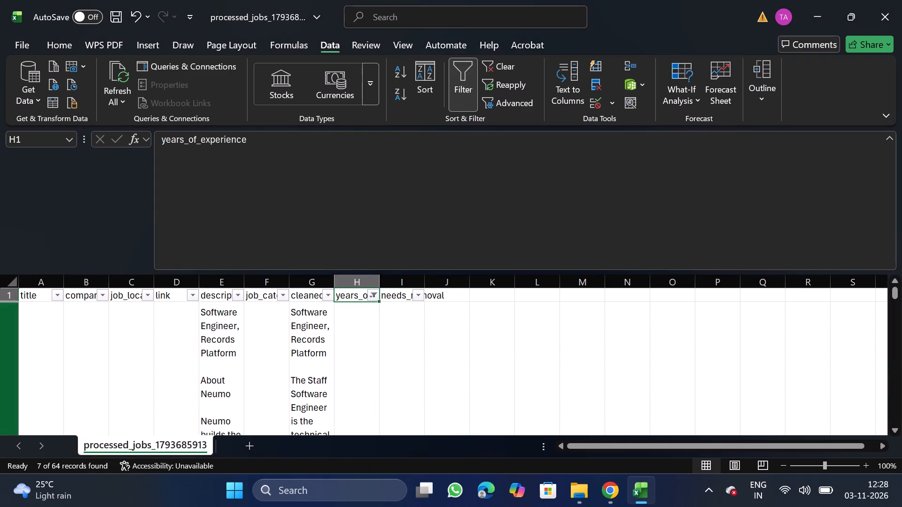
left_click(0, 327)
key("ctrl+shift+Down")
right_click(99, 361)
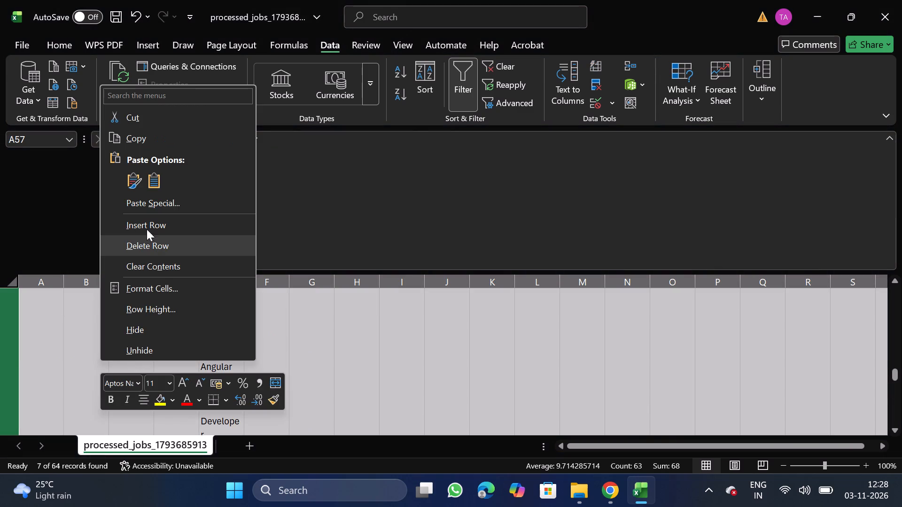
left_click(157, 243)
left_click(462, 70)
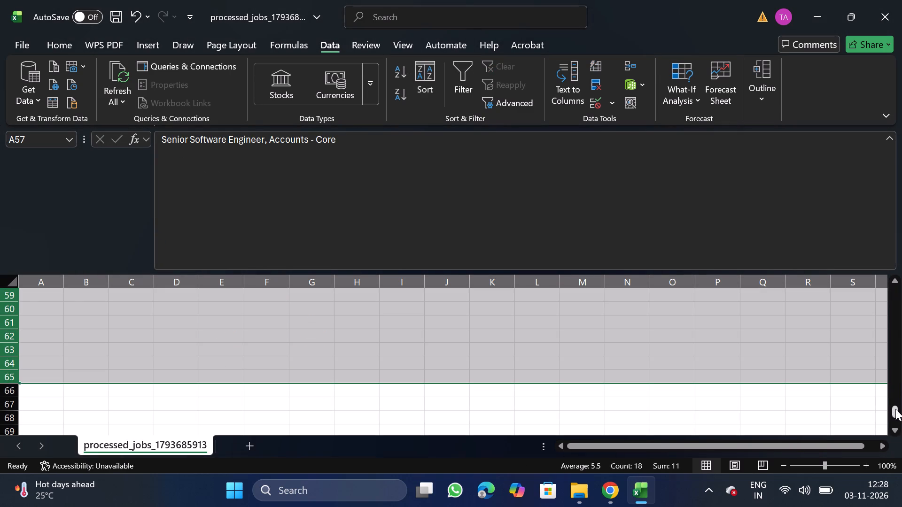
Delete the needs_removal column from the Java Developer sheet.
left_click_drag(895, 409, 892, 246)
left_click(395, 287)
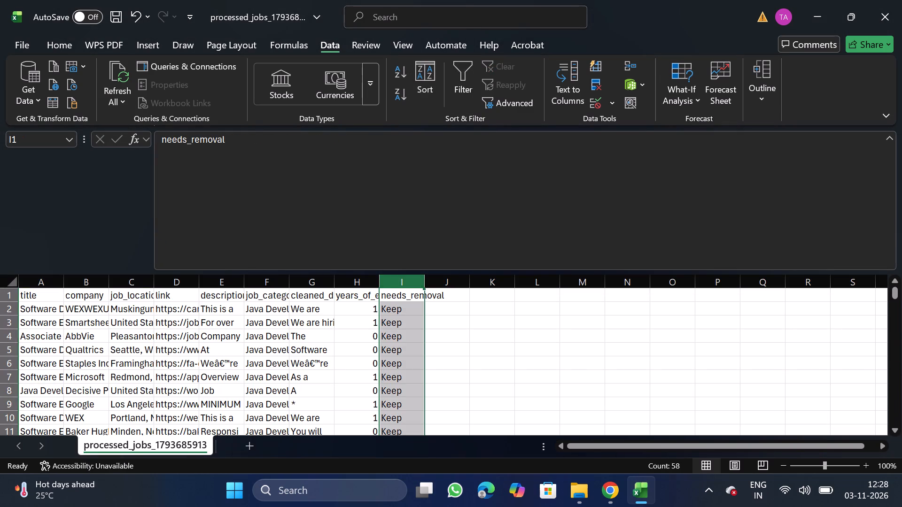
right_click(399, 336)
left_click(448, 218)
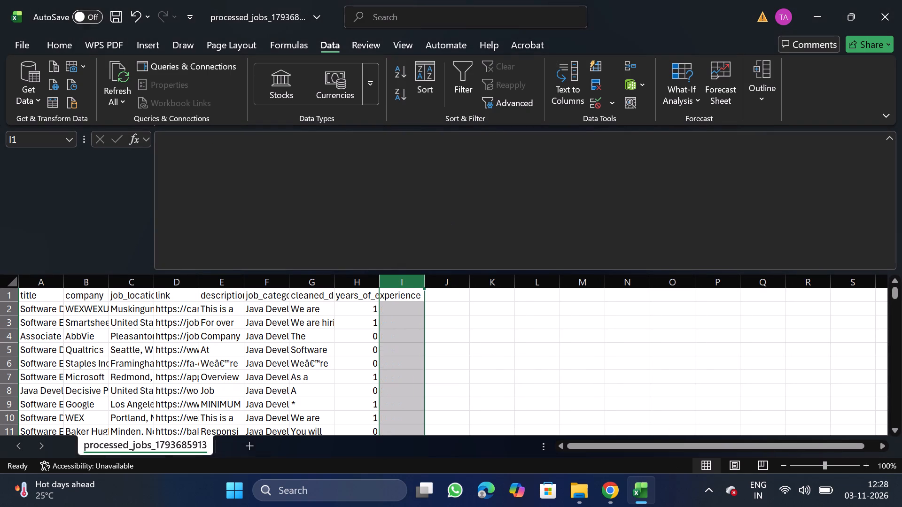
Move the job_category column in front of the title column so it comes first in the sheet.
left_click(269, 287)
key("ctrl+x")
left_click(36, 283)
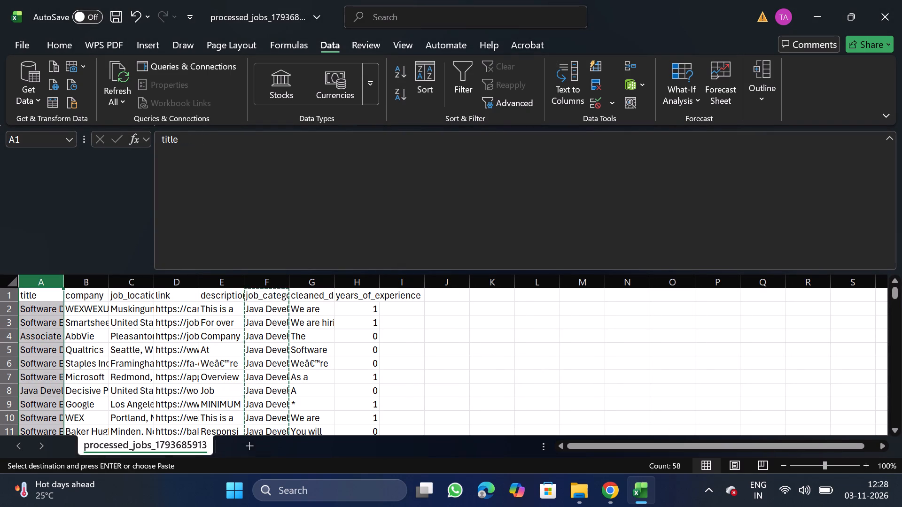
right_click(35, 330)
left_click(119, 192)
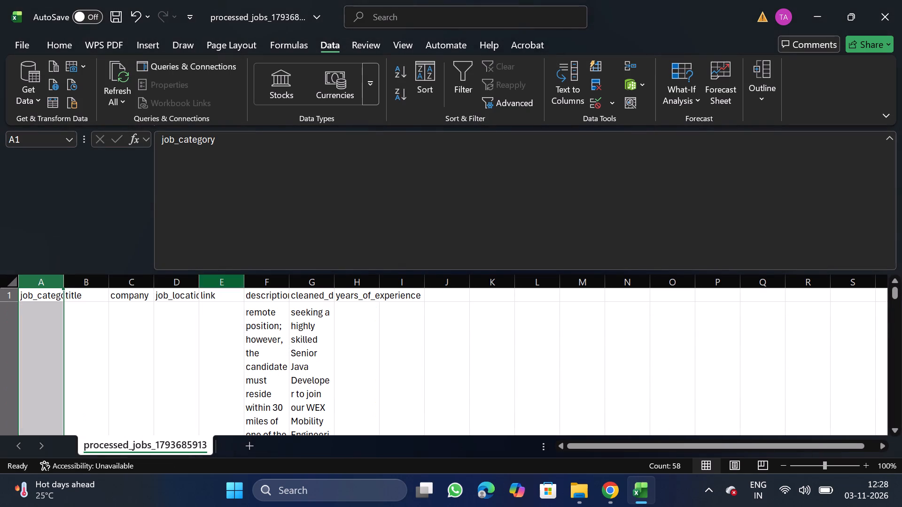
Turn off text wrapping for the description and cleaned_description columns.
left_click(268, 283)
key("shift+Right")
left_click(69, 44)
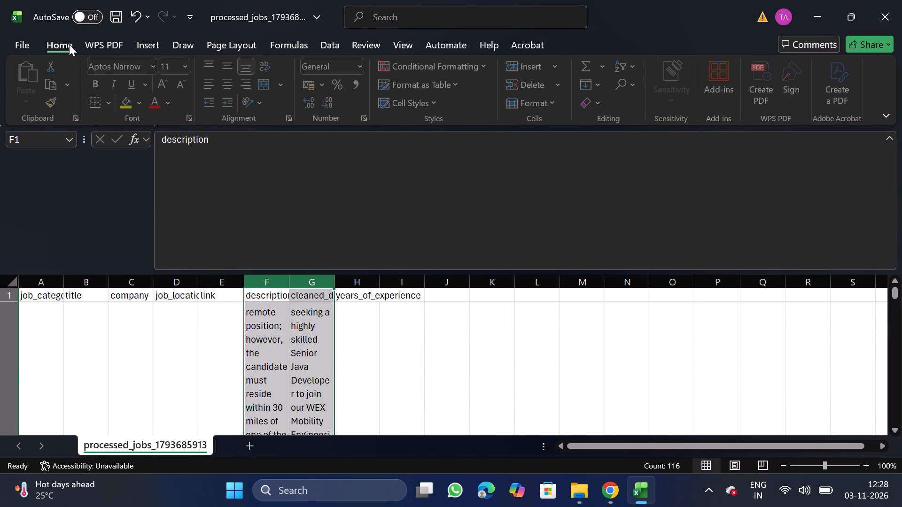
left_click(295, 117)
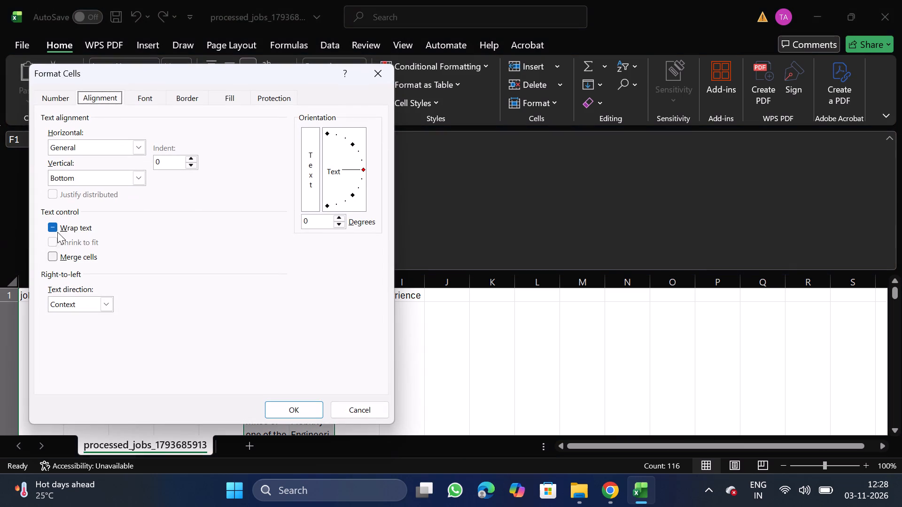
double_click(72, 230)
left_click(303, 408)
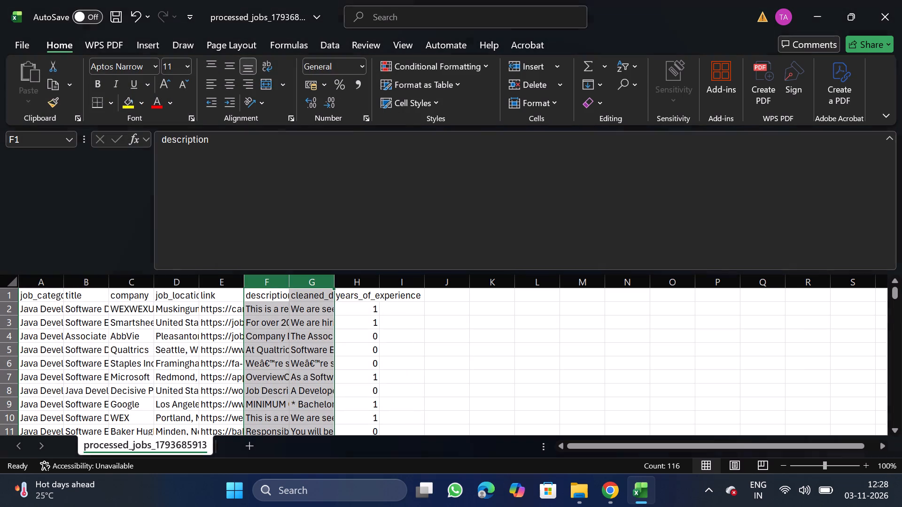
Move the years_of_experience column in front of the description column.
left_click(359, 271)
left_click(359, 277)
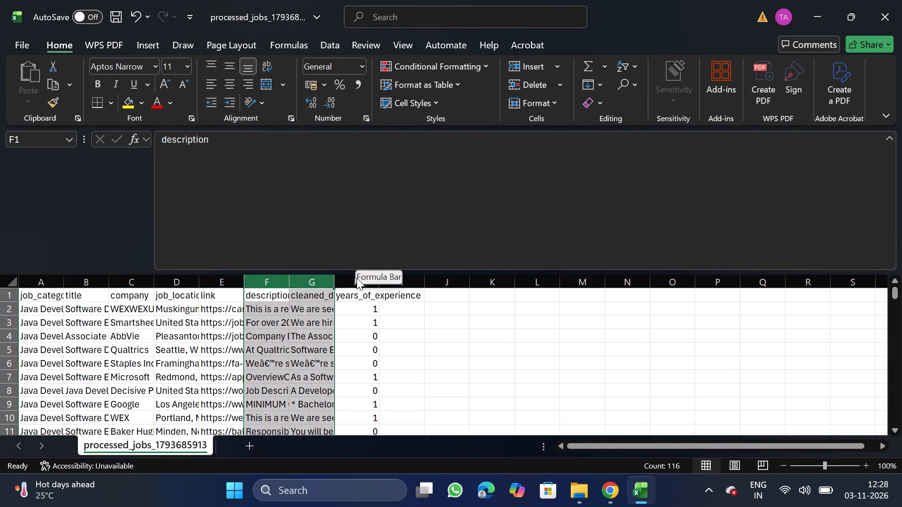
left_click(351, 280)
key("ctrl+x")
left_click_drag(270, 285, 268, 330)
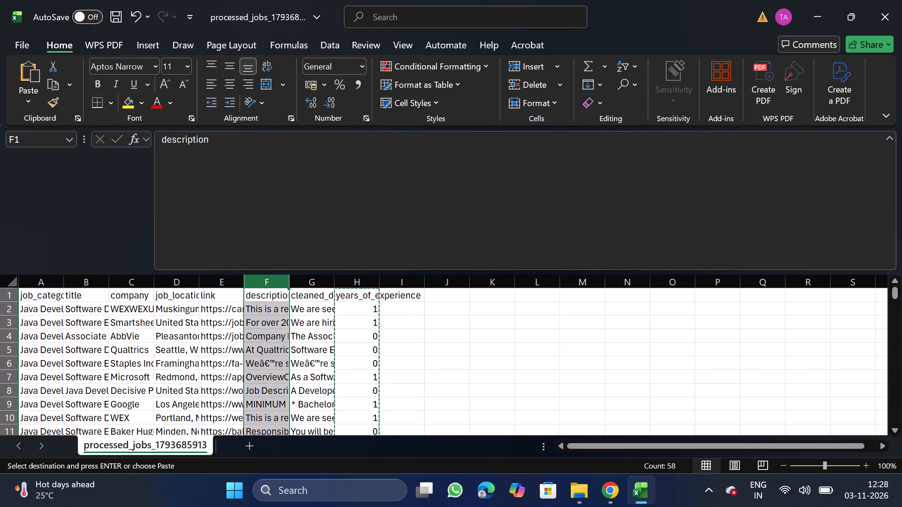
right_click(268, 330)
left_click(331, 192)
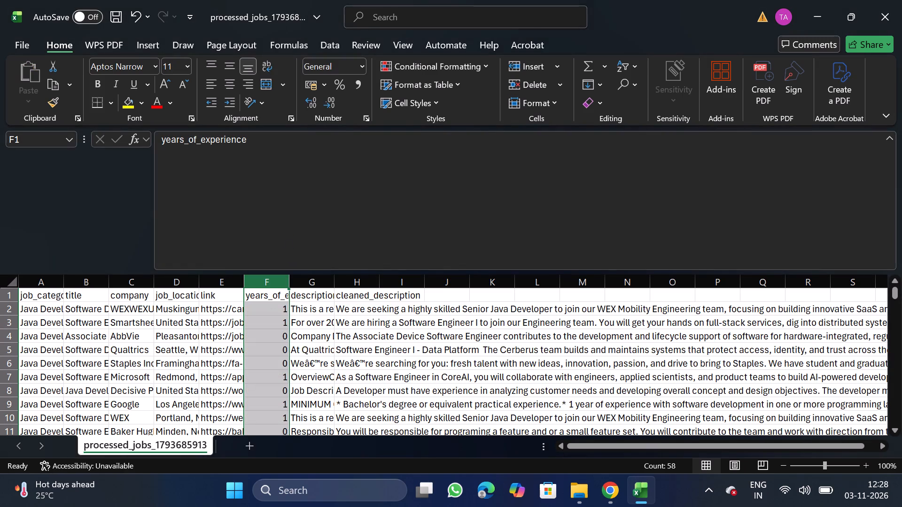
Move the link column to the end of the table, after cleaned_description.
left_click(225, 281)
key("ctrl+x")
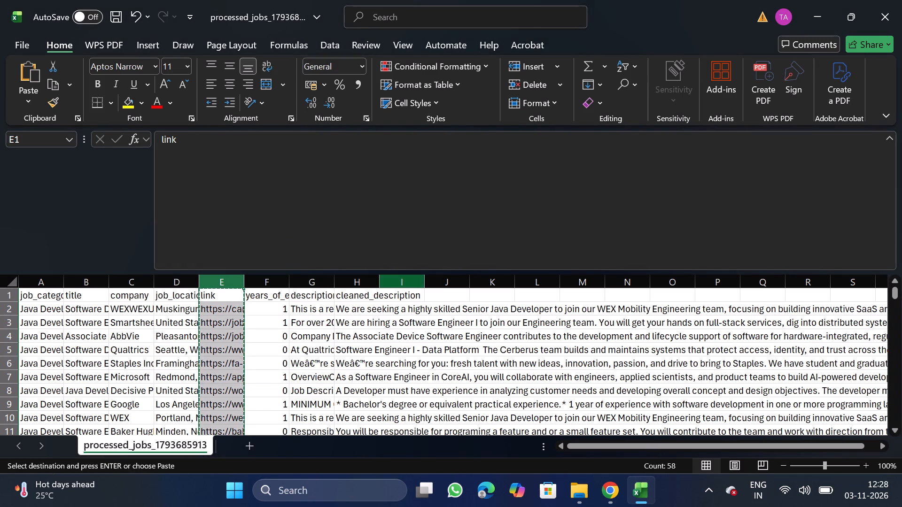
left_click_drag(391, 281, 400, 324)
right_click(400, 324)
left_click(476, 193)
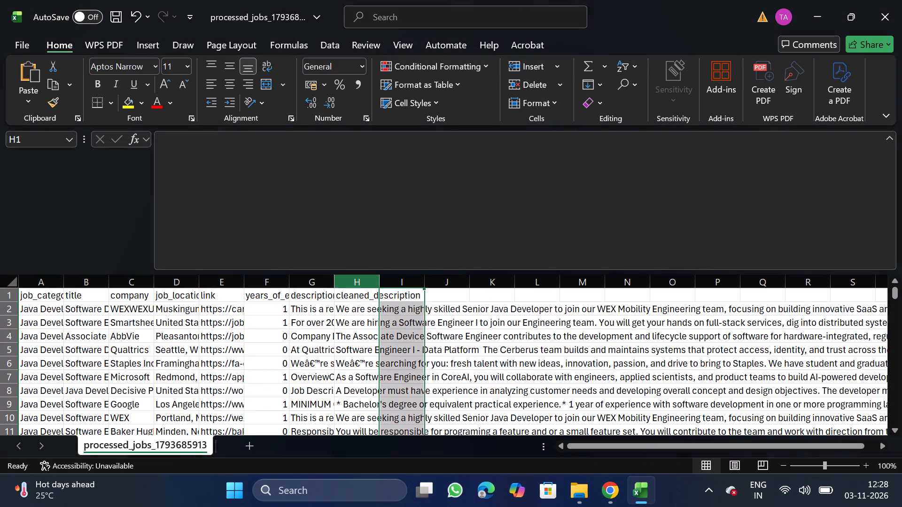
Rename the cleaned_description header in G1 as description, using the text copied from the F1 header.
left_click(264, 298)
left_click_drag(156, 143, 161, 140)
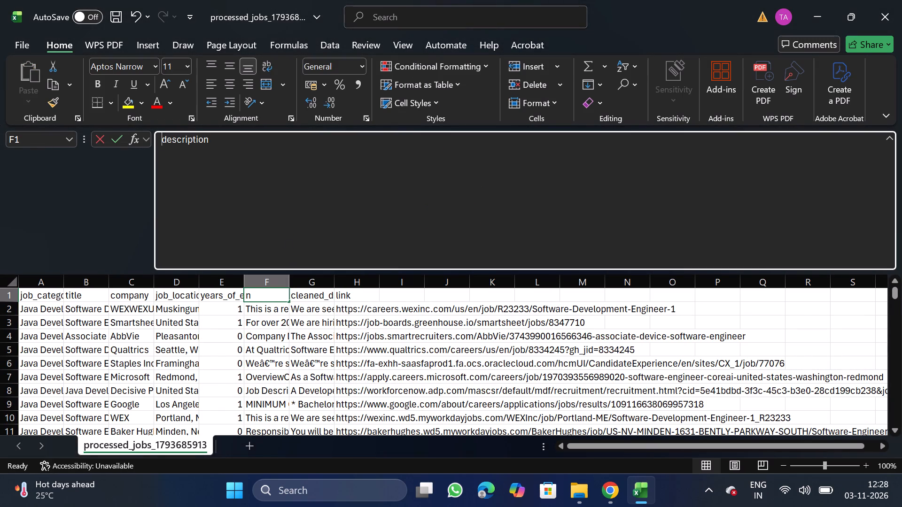
left_click_drag(161, 140, 231, 136)
key("ctrl+c")
left_click(313, 291)
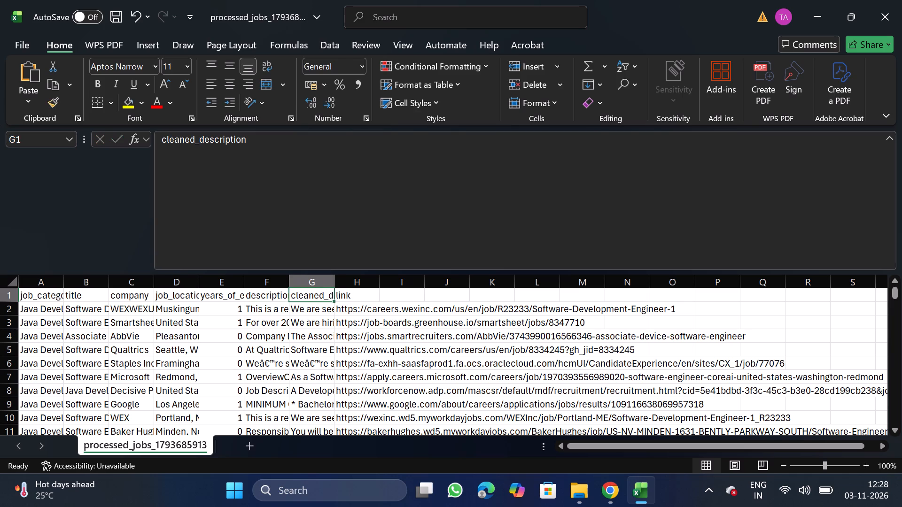
left_click(425, 230)
key("equal")
key("equal")
key("equal")
key("equal")
key("equal")
key("equal")
key("equal")
key("equal")
key("equal")
key("equal")
key("equal")
key("equal")
key("equal")
key("equal")
key("equal")
key("equal")
key("equal")
key("BackSpace")
key("BackSpace")
key("BackSpace")
key("BackSpace")
key("BackSpace")
key("BackSpace")
key("BackSpace")
key("BackSpace")
key("BackSpace")
key("BackSpace")
key("BackSpace")
key("BackSpace")
key("BackSpace")
key("BackSpace")
key("BackSpace")
key("BackSpace")
key("BackSpace")
key("BackSpace")
key("BackSpace")
key("BackSpace")
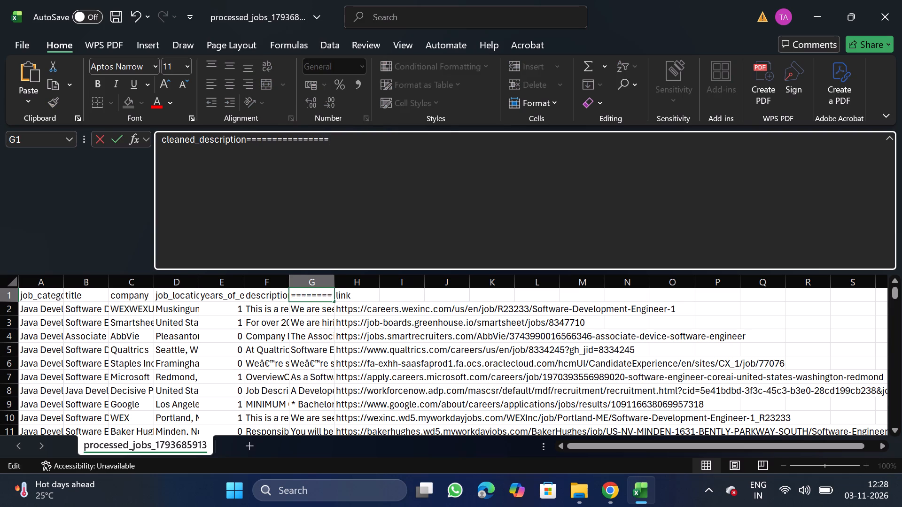
key("ctrl+v")
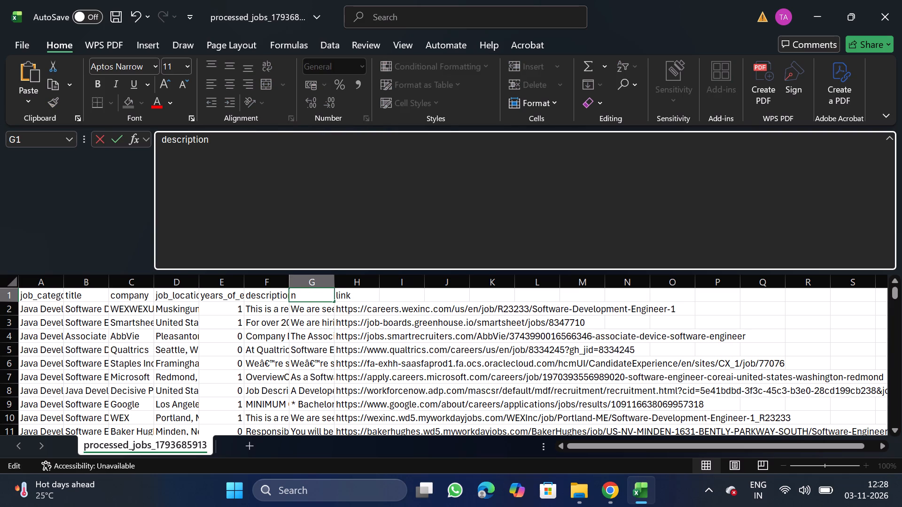
Rename the F1 description header as original_description, copying the name from the Bulk Upload (CSV) format requirements on NextGenApply's Create Job page in Chrome.
left_click(272, 293)
left_click(349, 242)
key("BackSpace")
key("BackSpace")
key("BackSpace")
key("BackSpace")
key("BackSpace")
key("BackSpace")
key("BackSpace")
key("BackSpace")
key("BackSpace")
key("BackSpace")
key("BackSpace")
key("BackSpace")
key("BackSpace")
key("BackSpace")
key("BackSpace")
key("BackSpace")
key("BackSpace")
key("BackSpace")
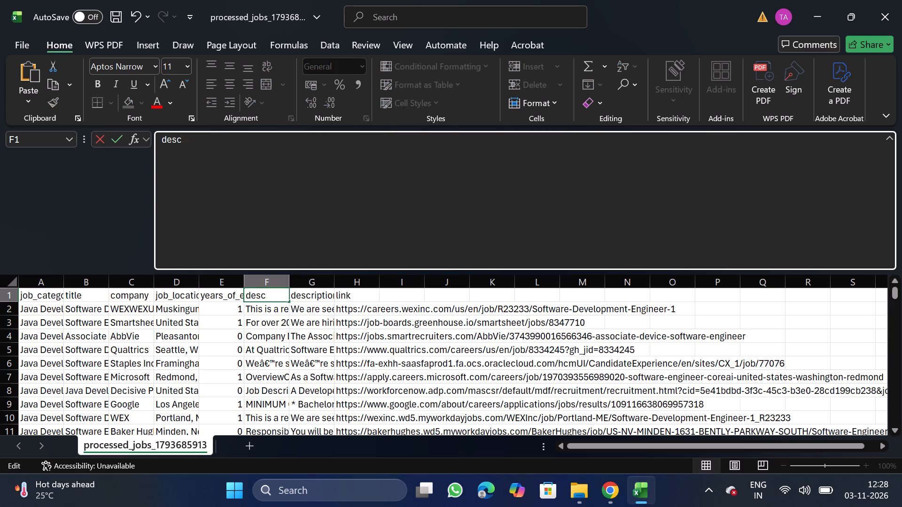
left_click(612, 489)
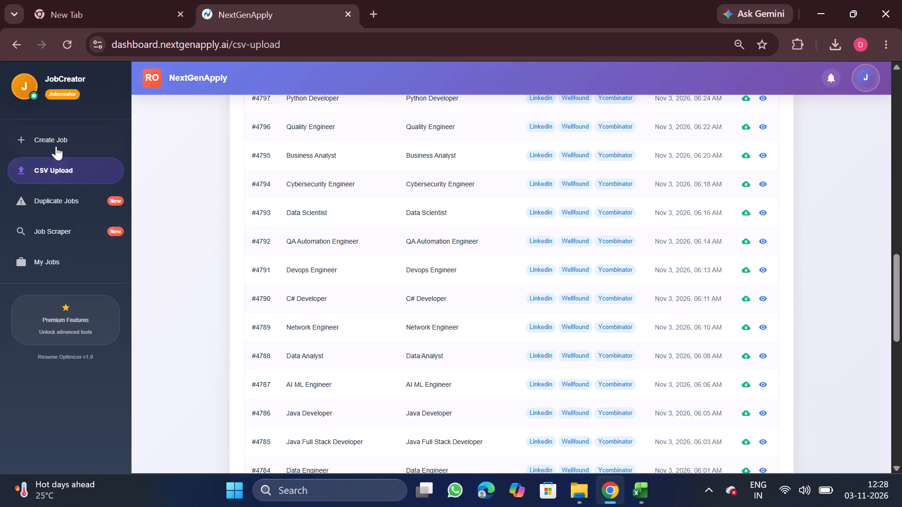
left_click(71, 137)
left_click(472, 123)
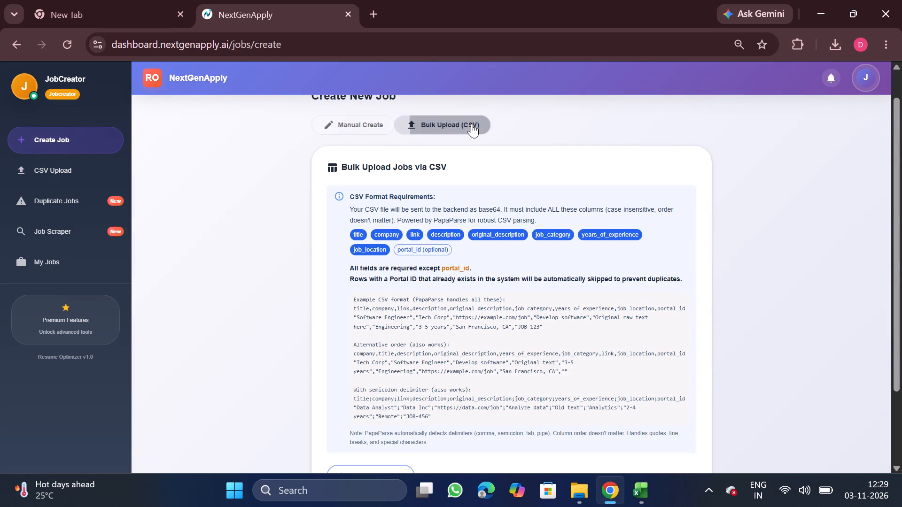
double_click(493, 235)
key("ctrl+c")
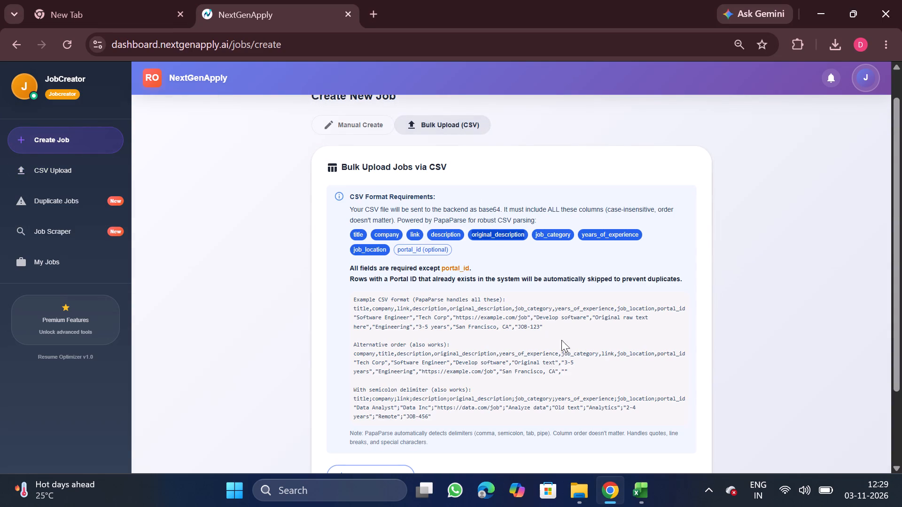
left_click(646, 489)
key("ctrl+v")
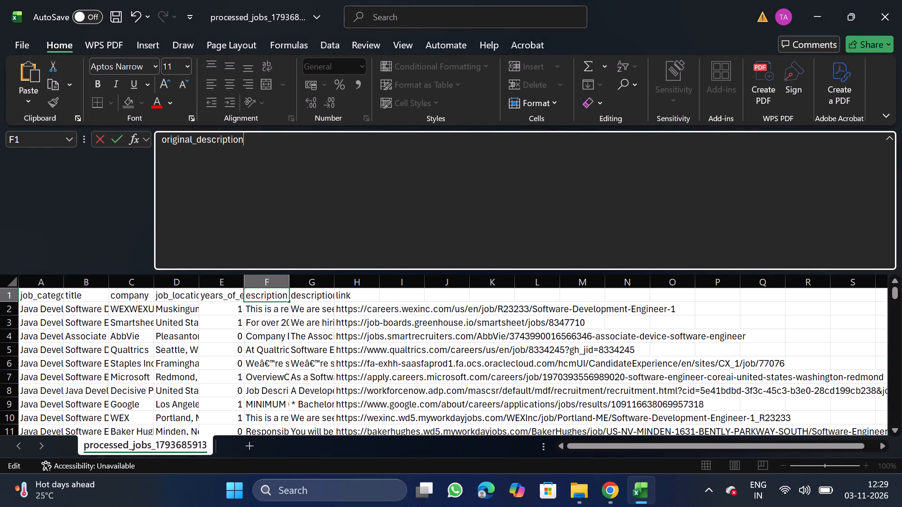
Filter the title column to the C/C++ Software Development Engineer II, Intern Full Stack Engineer, senior Systems Software Engineer and blank entries.
left_click(91, 283)
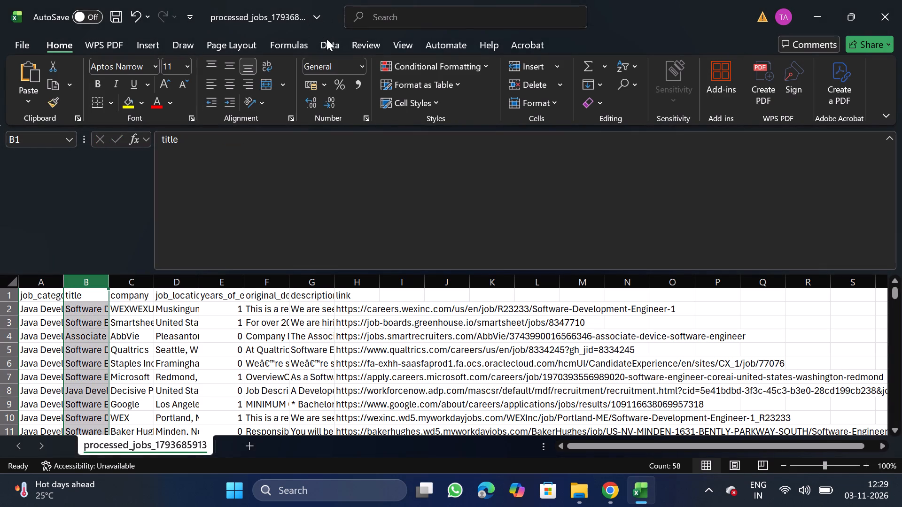
left_click(327, 39)
left_click(468, 79)
left_click(105, 292)
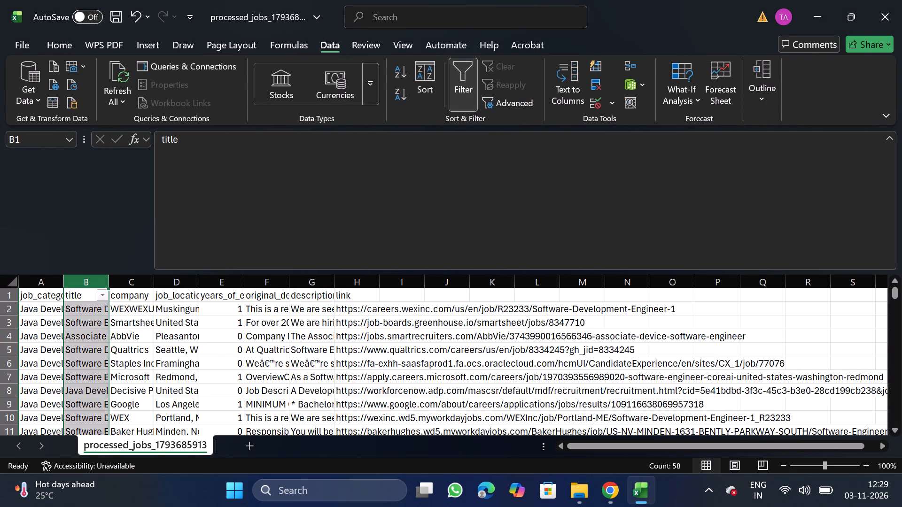
left_click(292, 470)
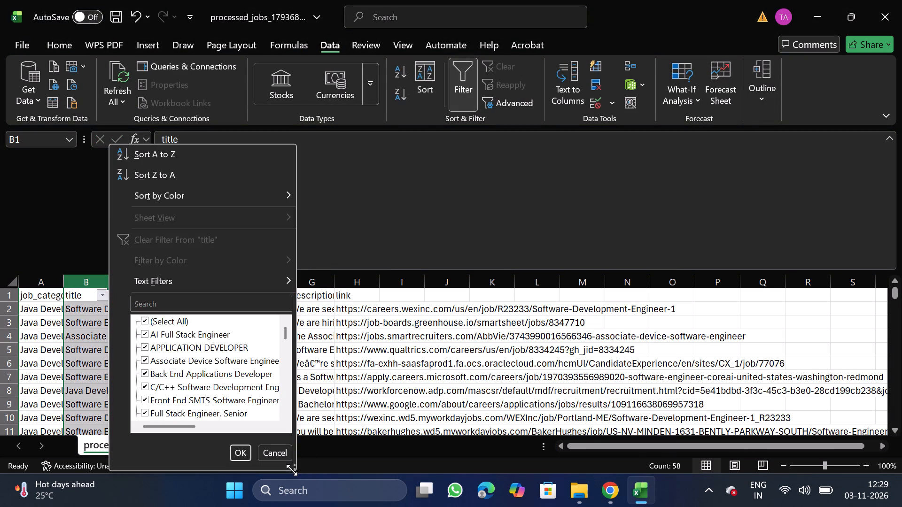
double_click(290, 470)
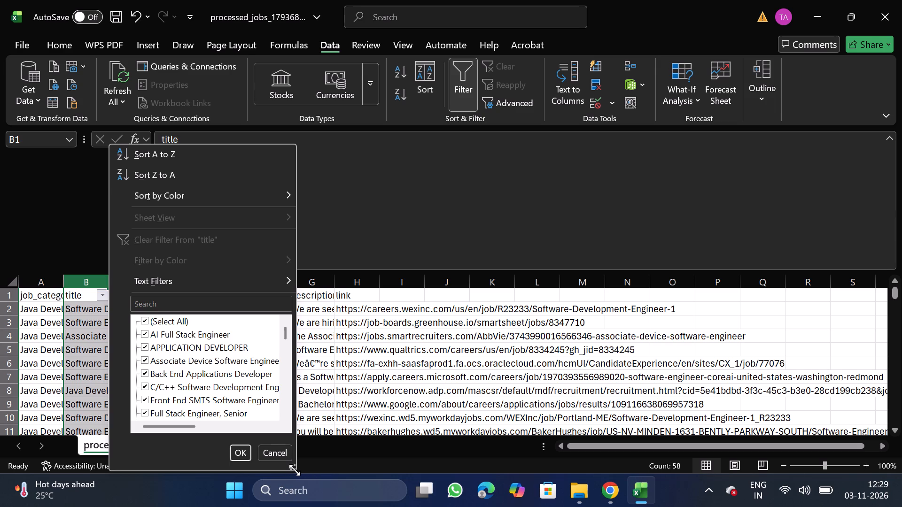
triple_click(295, 470)
left_click_drag(295, 470, 601, 506)
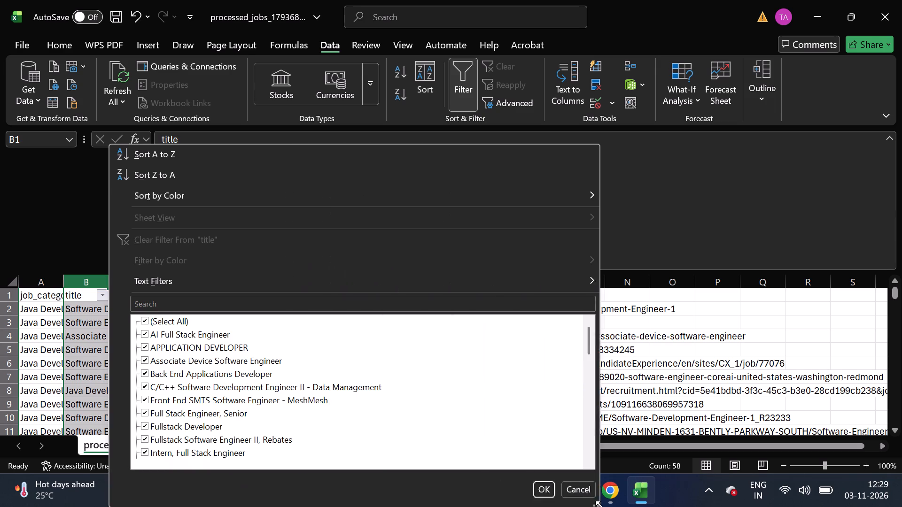
left_click_drag(601, 506, 603, 506)
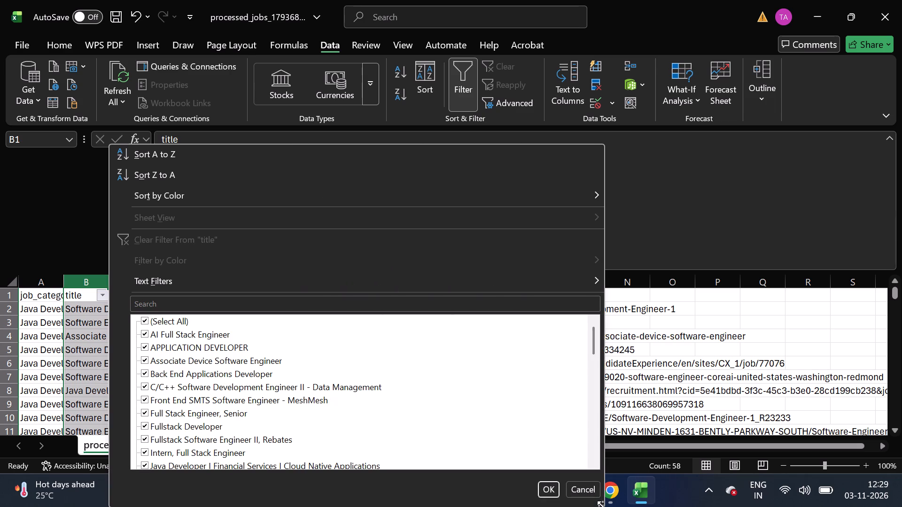
left_click(161, 321)
left_click(281, 385)
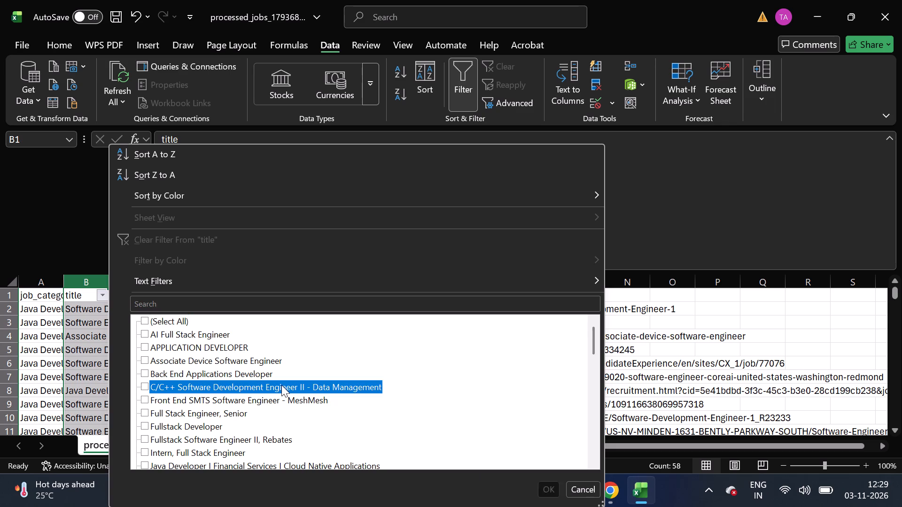
left_click(224, 451)
scroll(221, 459, "down", 1)
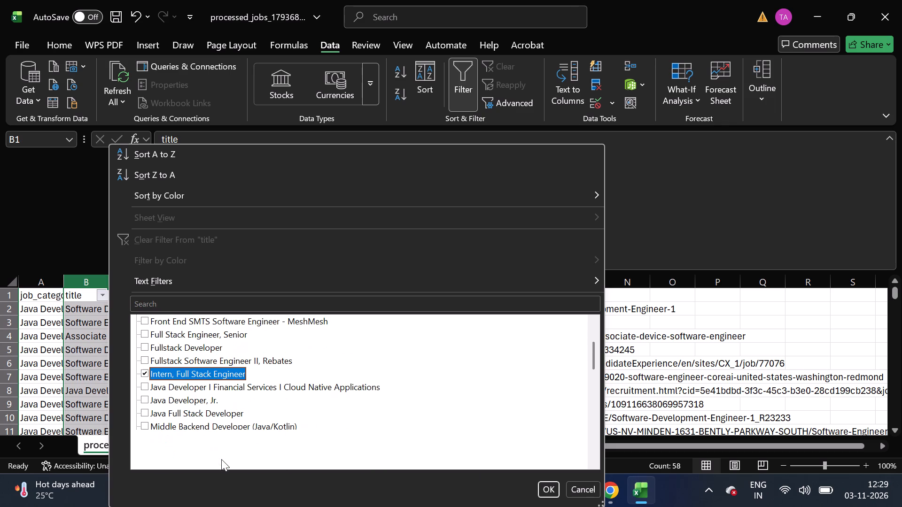
scroll(221, 459, "down", 3)
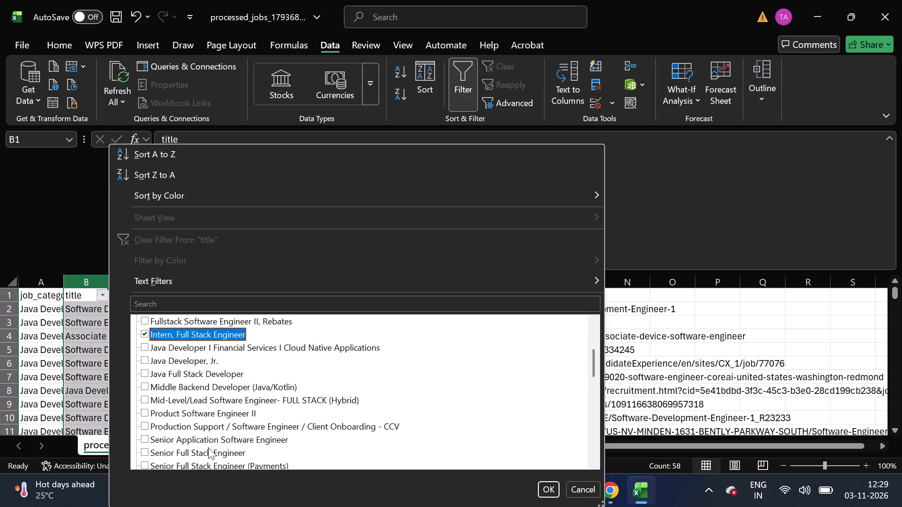
scroll(208, 450, "down", 2)
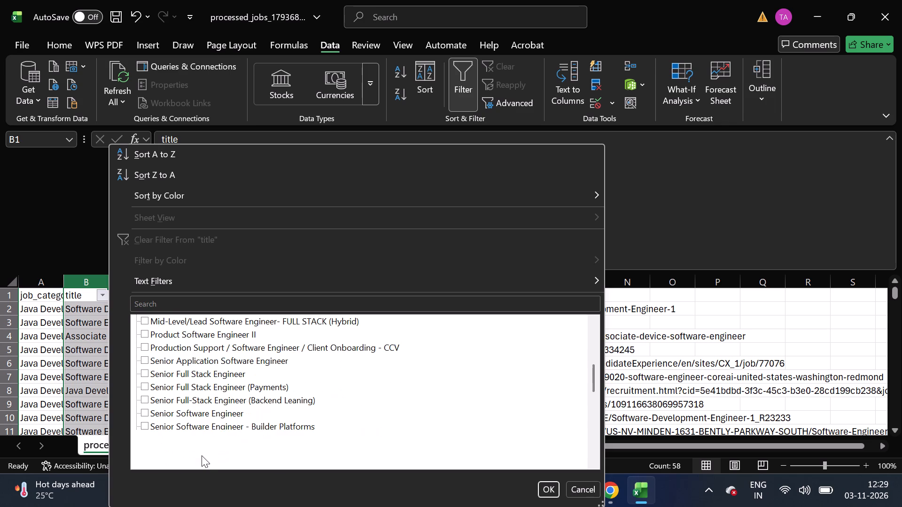
scroll(202, 455, "down", 2)
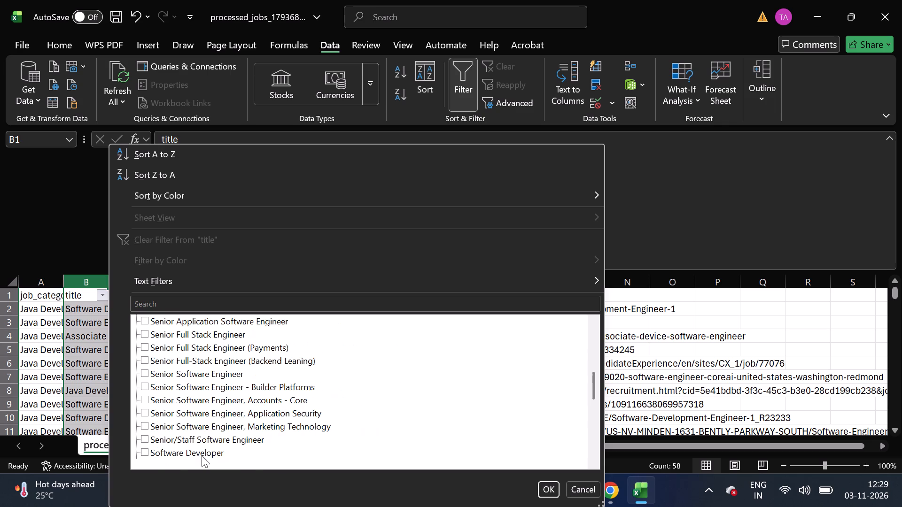
left_click(202, 455)
left_click(202, 455)
scroll(202, 455, "down", 1)
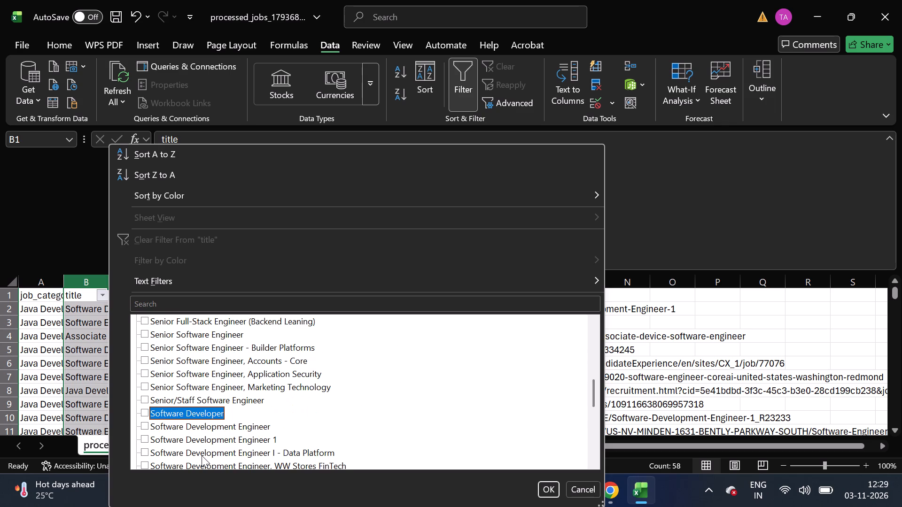
scroll(202, 455, "down", 1)
scroll(202, 455, "up", 1)
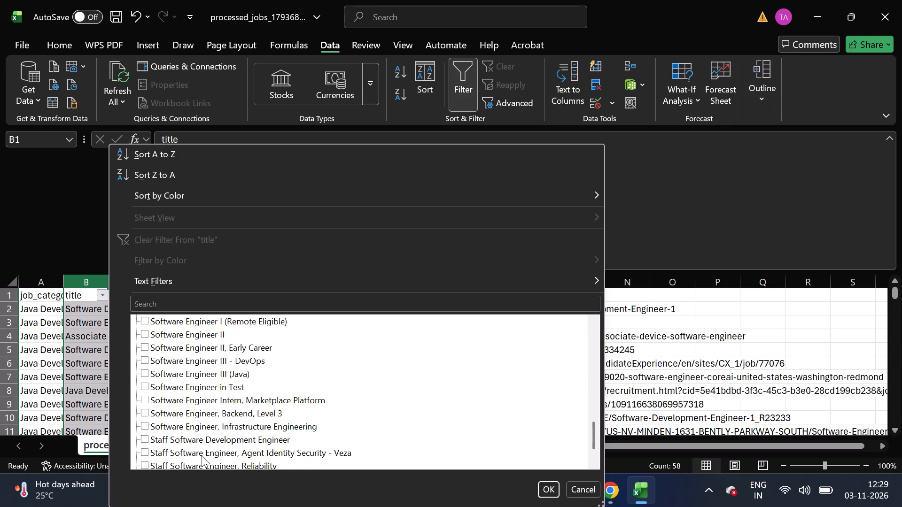
scroll(202, 455, "down", 1)
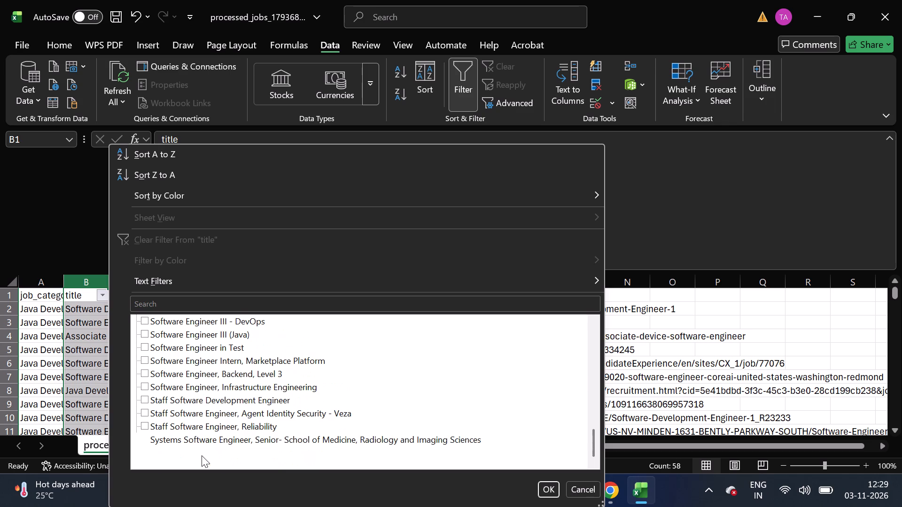
left_click(229, 427)
left_click(229, 427)
left_click(225, 437)
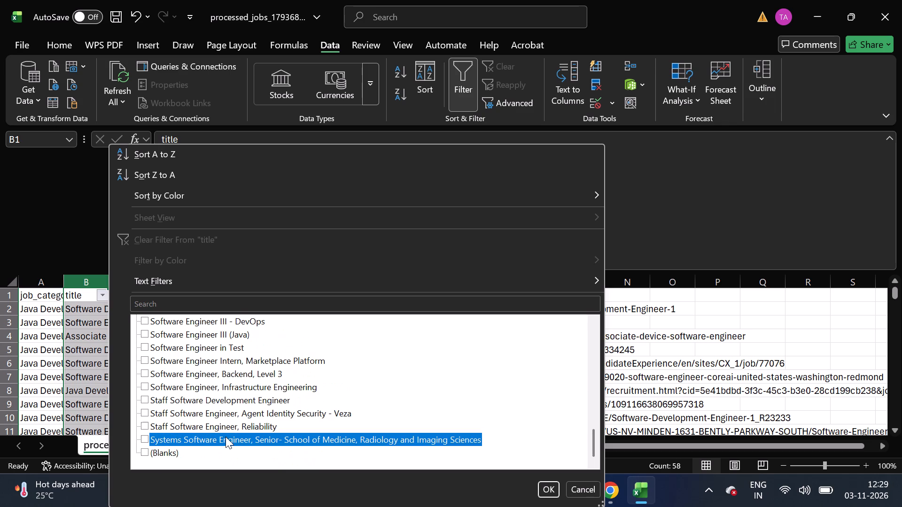
left_click(148, 451)
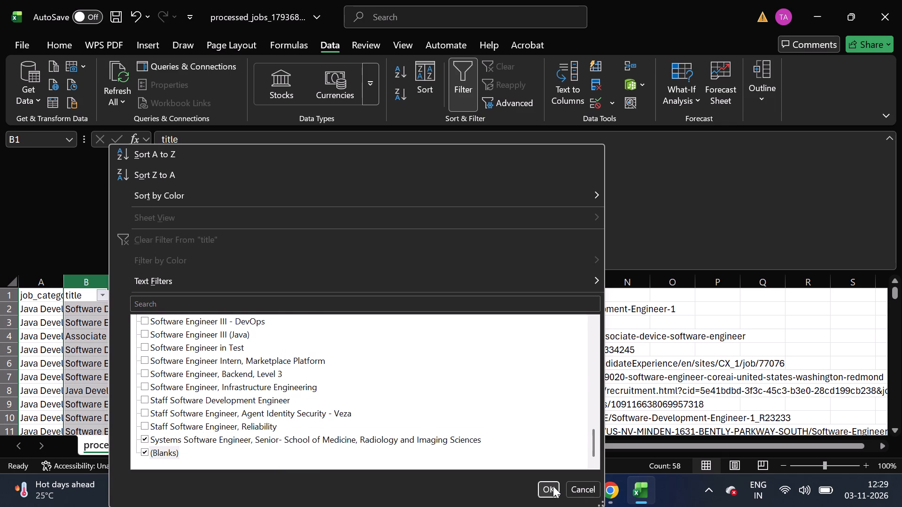
left_click(551, 486)
Delete all the filtered rows below the header and remove the filter from the title column.
left_click(7, 309)
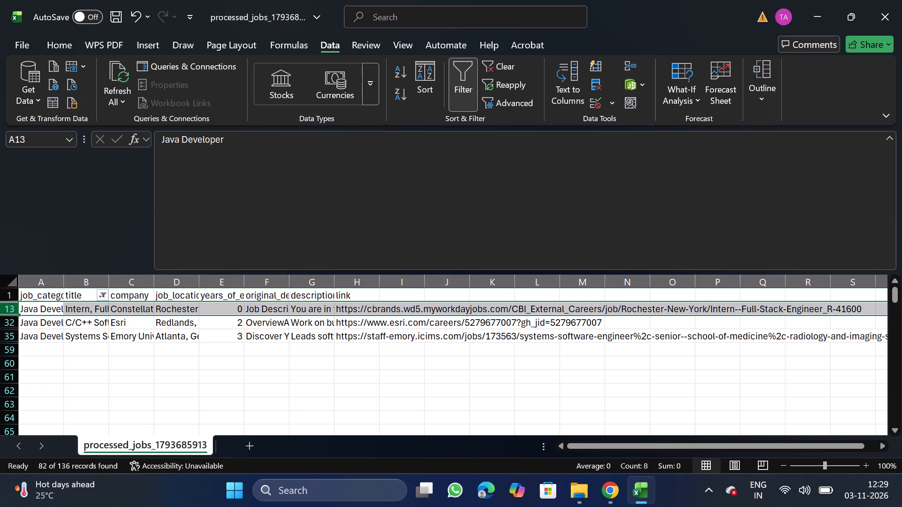
key("ctrl+shift+Down")
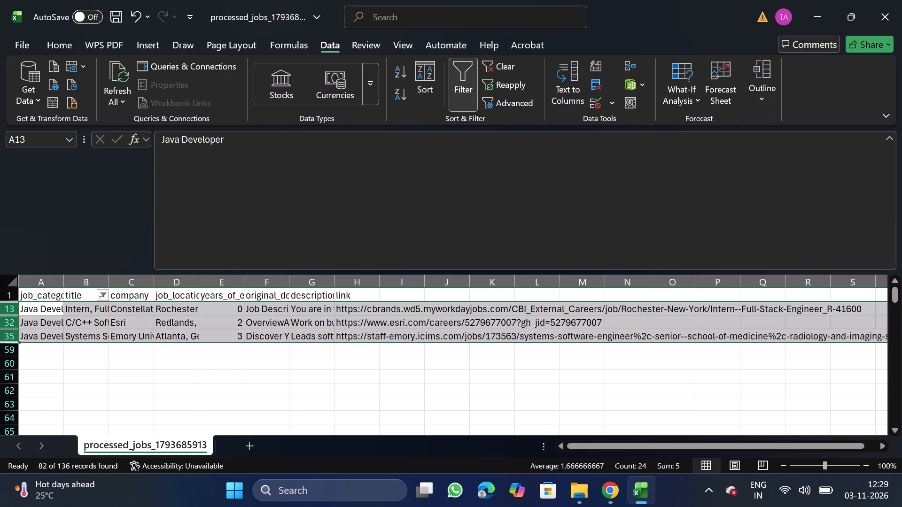
right_click(68, 315)
left_click(149, 201)
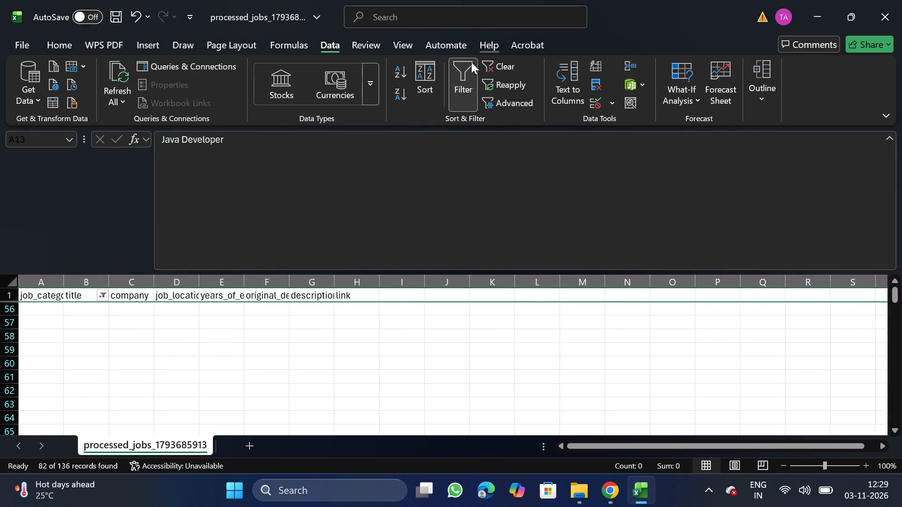
left_click(471, 73)
Filter the title column for lead to check those rows, and remove the filter.
left_click(82, 291)
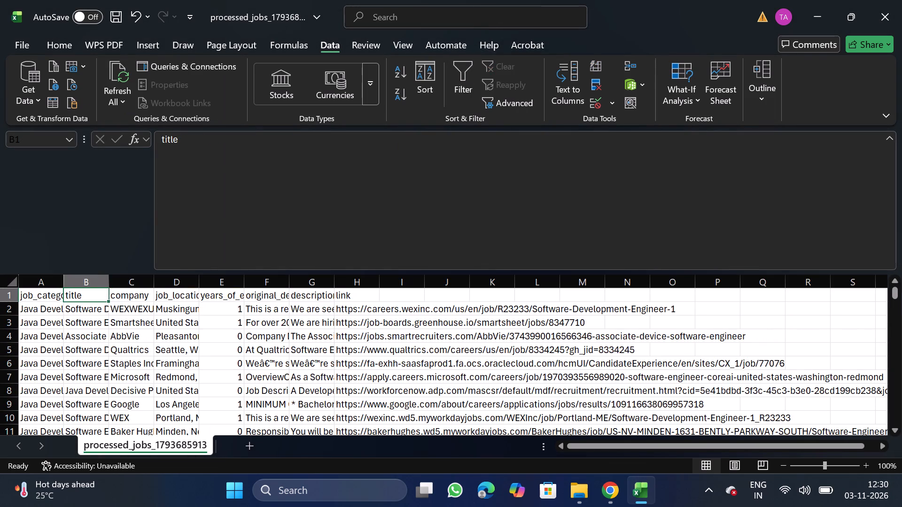
left_click(473, 68)
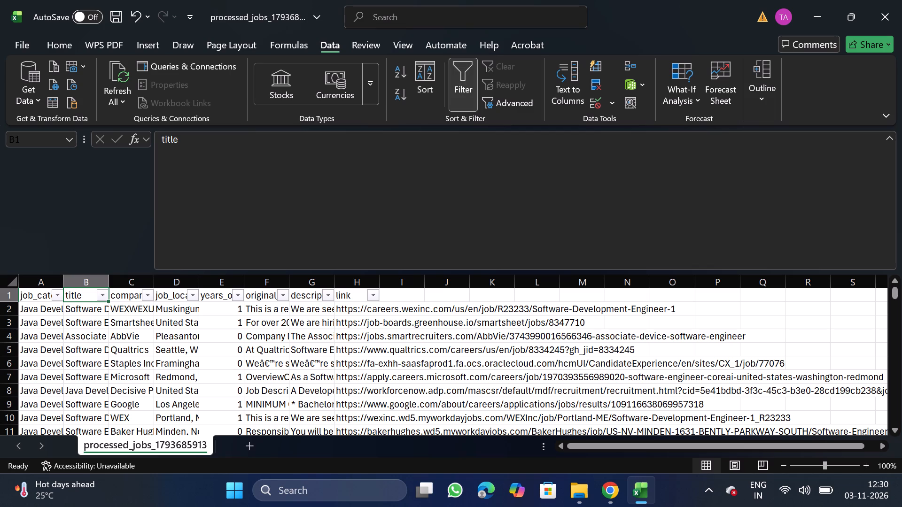
left_click(99, 296)
left_click(165, 302)
type("lead")
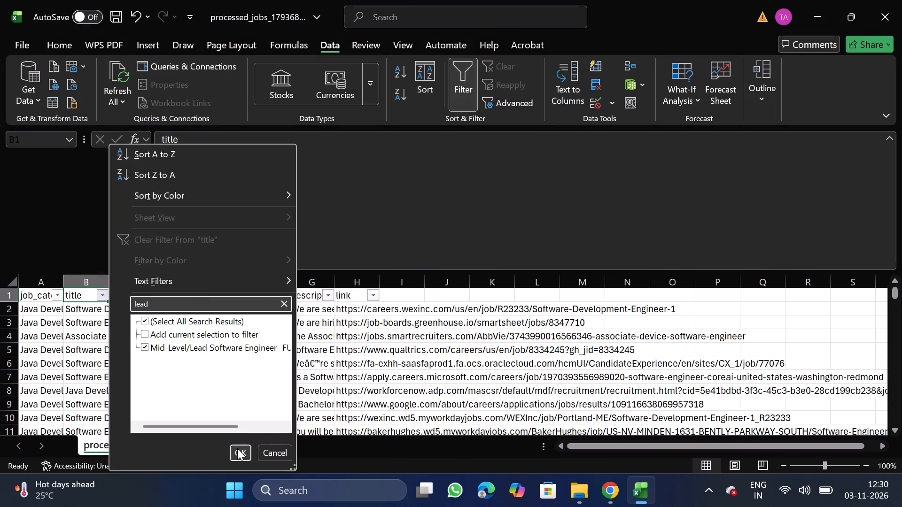
left_click(237, 448)
left_click(464, 75)
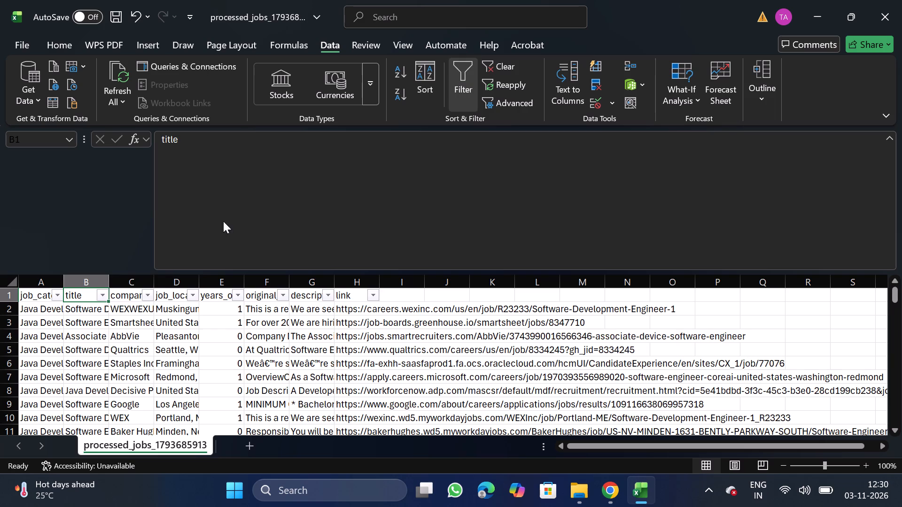
Filter the title column for staff to check those job rows, and remove the filter.
left_click(464, 90)
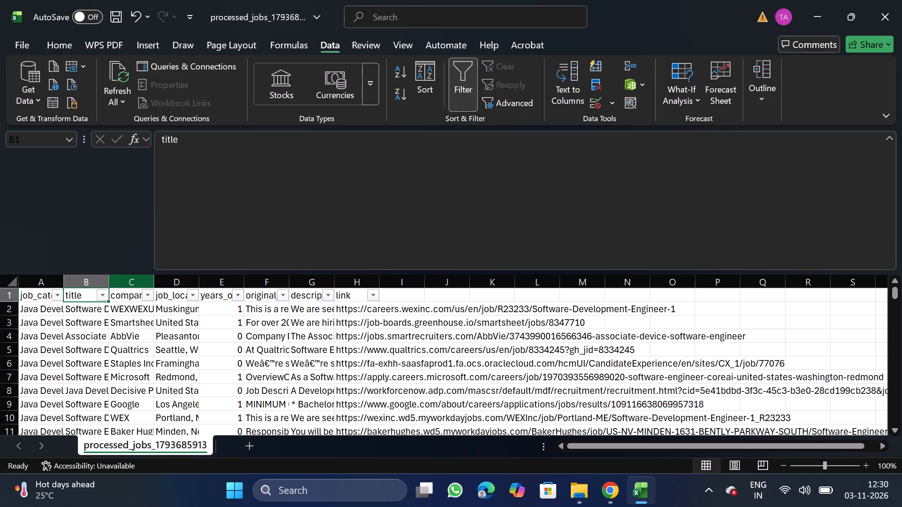
left_click(103, 297)
left_click(143, 300)
type("staff")
left_click(247, 453)
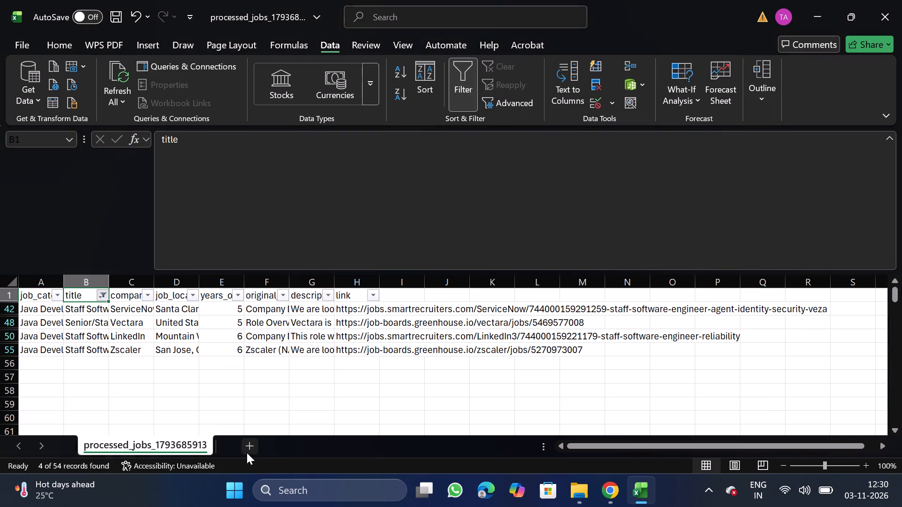
left_click(471, 92)
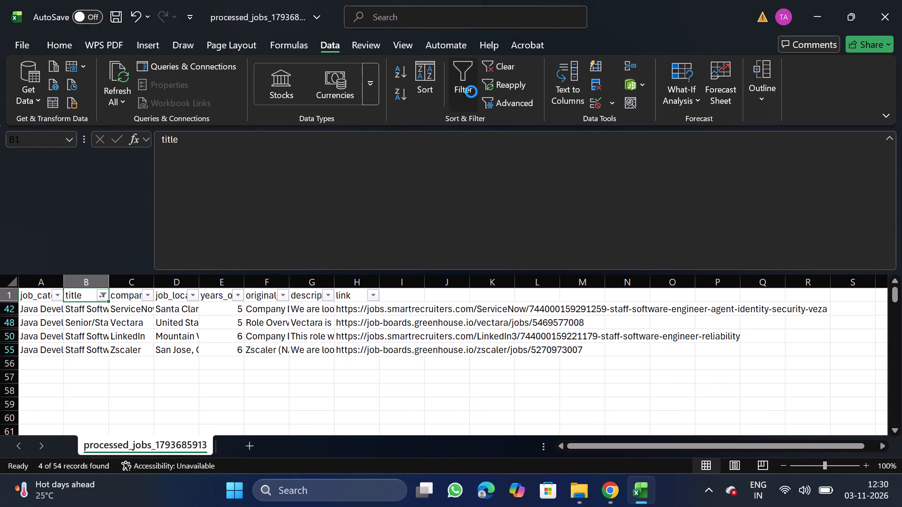
Turn filtering back on from the company header and search the company filter list for walmart.
left_click(141, 298)
left_click(470, 77)
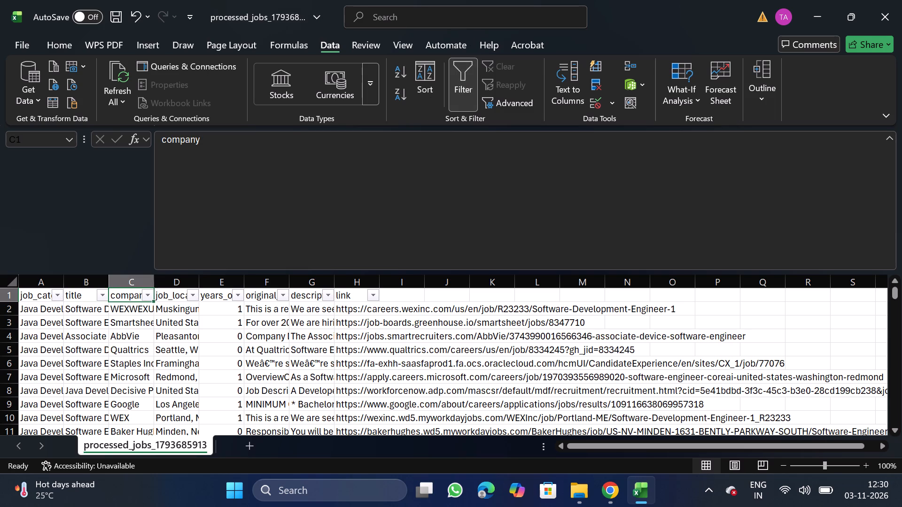
left_click(148, 295)
left_click(191, 298)
left_click(197, 302)
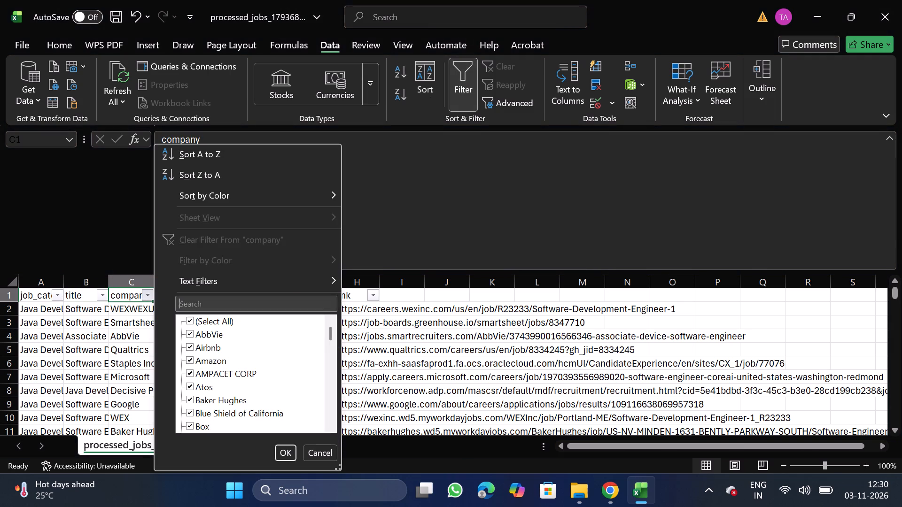
type("walmart")
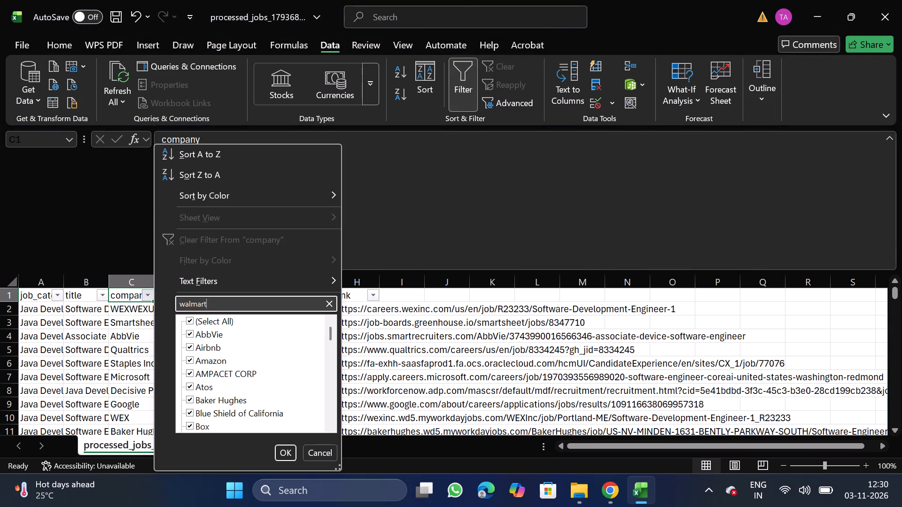
Replace the company filter search term with dried.
key("BackSpace")
key("BackSpace")
key("BackSpace")
key("BackSpace")
key("BackSpace")
key("BackSpace")
key("BackSpace")
key("BackSpace")
key("BackSpace")
key("BackSpace")
key("BackSpace")
key("BackSpace")
key("BackSpace")
key("BackSpace")
key("BackSpace")
key("BackSpace")
key("BackSpace")
type("dried")
Search the company filter list for capital instead.
key("BackSpace")
key("BackSpace")
key("BackSpace")
key("BackSpace")
key("BackSpace")
key("BackSpace")
key("BackSpace")
key("BackSpace")
key("BackSpace")
key("BackSpace")
key("BackSpace")
key("BackSpace")
key("BackSpace")
key("BackSpace")
key("BackSpace")
key("BackSpace")
type("capital")
Replace the company filter search term with under.
key("BackSpace")
key("BackSpace")
key("BackSpace")
key("BackSpace")
key("BackSpace")
key("BackSpace")
key("BackSpace")
key("BackSpace")
key("BackSpace")
key("BackSpace")
key("BackSpace")
key("BackSpace")
key("BackSpace")
key("BackSpace")
key("BackSpace")
key("BackSpace")
type("under")
Search the company filter list for hunt instead.
key("BackSpace")
key("BackSpace")
key("BackSpace")
key("BackSpace")
key("BackSpace")
key("BackSpace")
key("BackSpace")
key("BackSpace")
key("BackSpace")
key("BackSpace")
key("BackSpace")
key("BackSpace")
key("BackSpace")
type("hunt")
Replace the company filter search term with skim.
key("BackSpace")
key("BackSpace")
key("BackSpace")
key("BackSpace")
key("BackSpace")
key("BackSpace")
key("BackSpace")
key("BackSpace")
key("BackSpace")
key("BackSpace")
key("BackSpace")
key("BackSpace")
key("BackSpace")
key("BackSpace")
key("BackSpace")
type("skim")
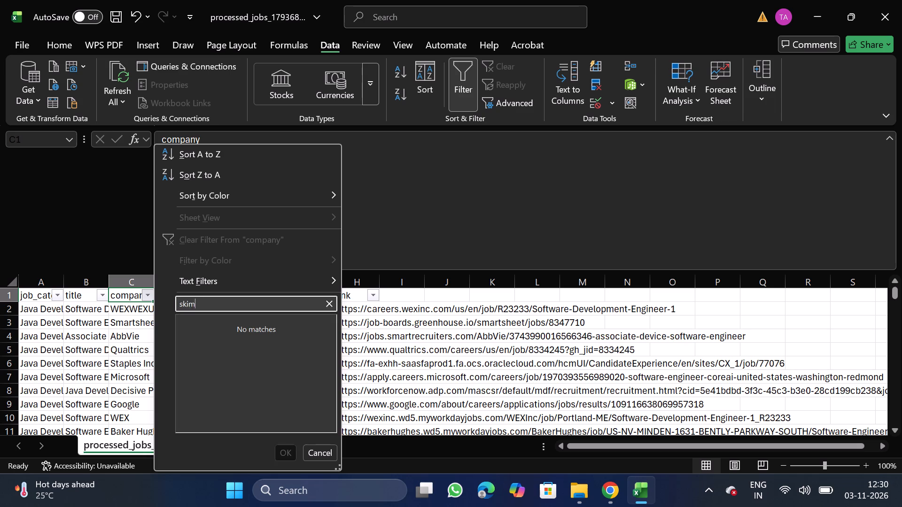
Search the company filter list for apex instead.
key("BackSpace")
key("BackSpace")
key("BackSpace")
key("BackSpace")
key("BackSpace")
key("BackSpace")
key("BackSpace")
key("BackSpace")
key("BackSpace")
key("BackSpace")
key("BackSpace")
key("BackSpace")
key("BackSpace")
key("BackSpace")
key("BackSpace")
type("apex")
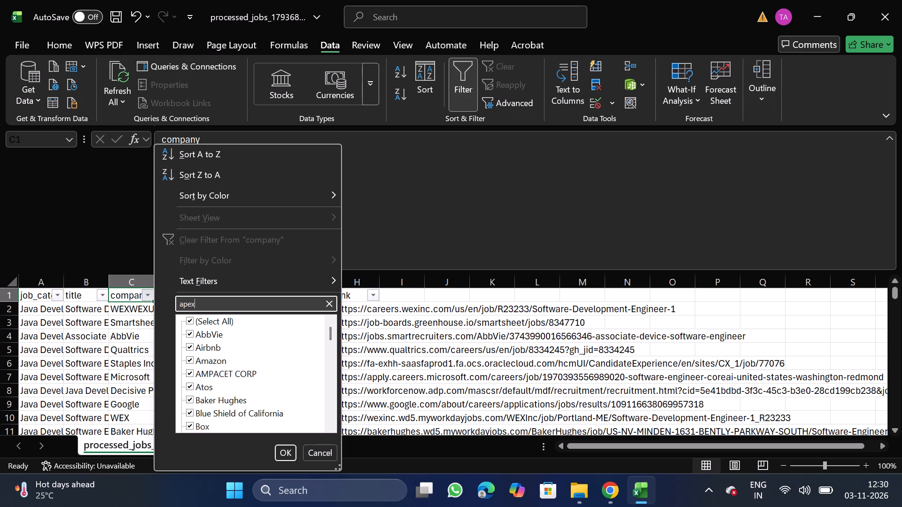
Search the company filter list for in landem, and remove the filter from the company column.
key("BackSpace")
key("BackSpace")
key("BackSpace")
key("BackSpace")
key("BackSpace")
key("BackSpace")
key("BackSpace")
key("BackSpace")
key("BackSpace")
key("BackSpace")
key("BackSpace")
key("BackSpace")
type("in landem")
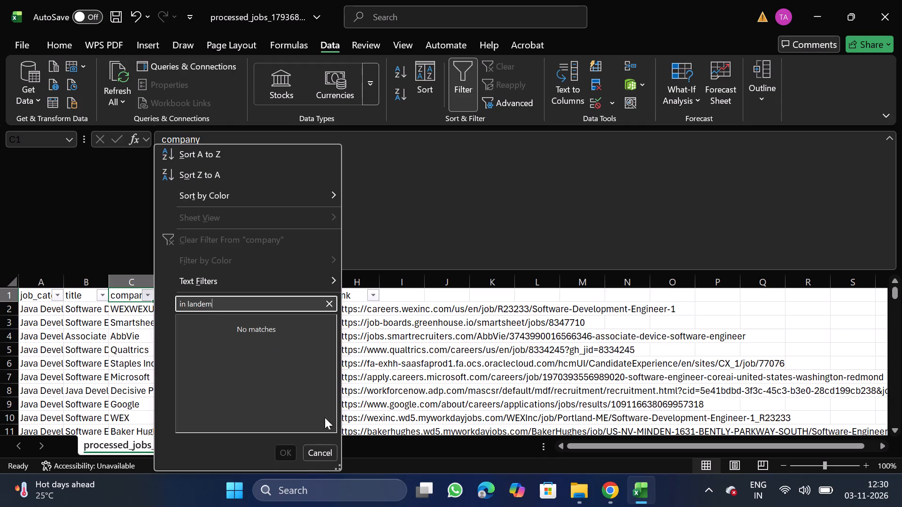
left_click(314, 461)
left_click(456, 82)
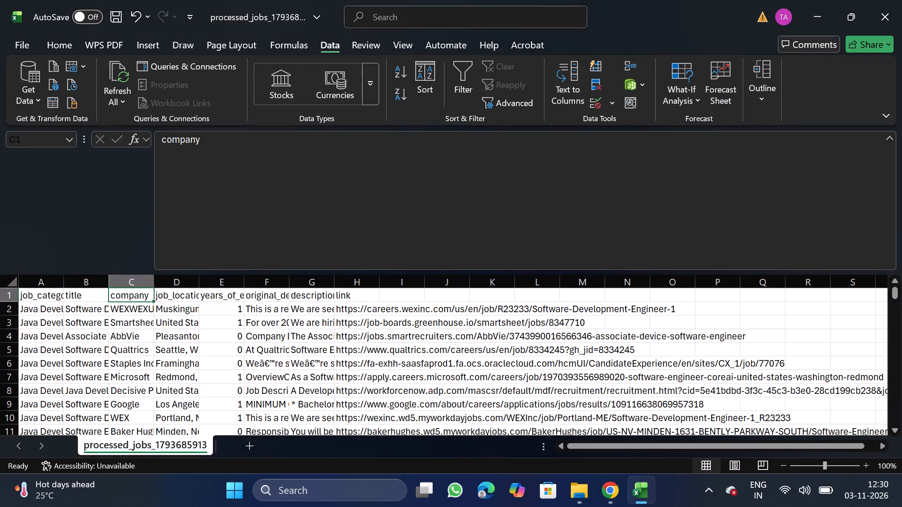
Save the sheet as comma-delimited CSV Jav Dev_11_03 in the Daily Scraping jobs folder under Documents.
left_click(24, 54)
triple_click(53, 241)
left_click(53, 241)
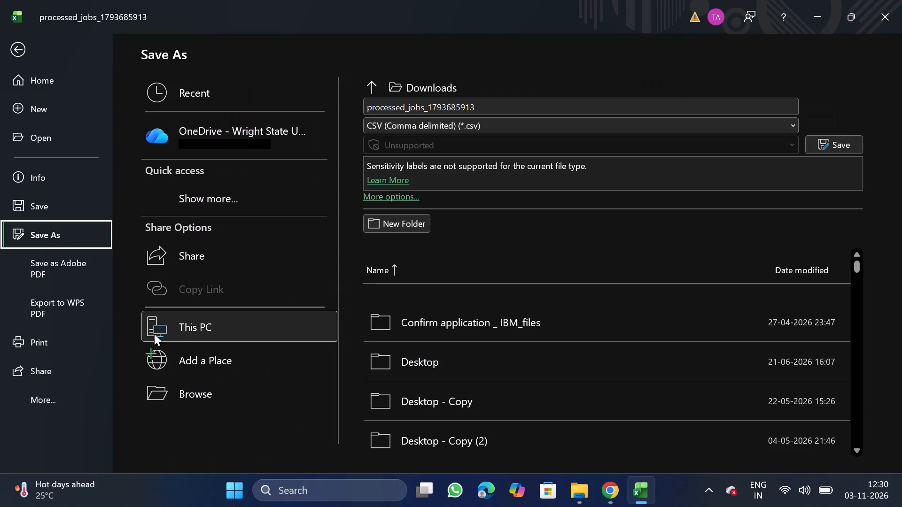
triple_click(216, 394)
triple_click(216, 394)
left_click(216, 394)
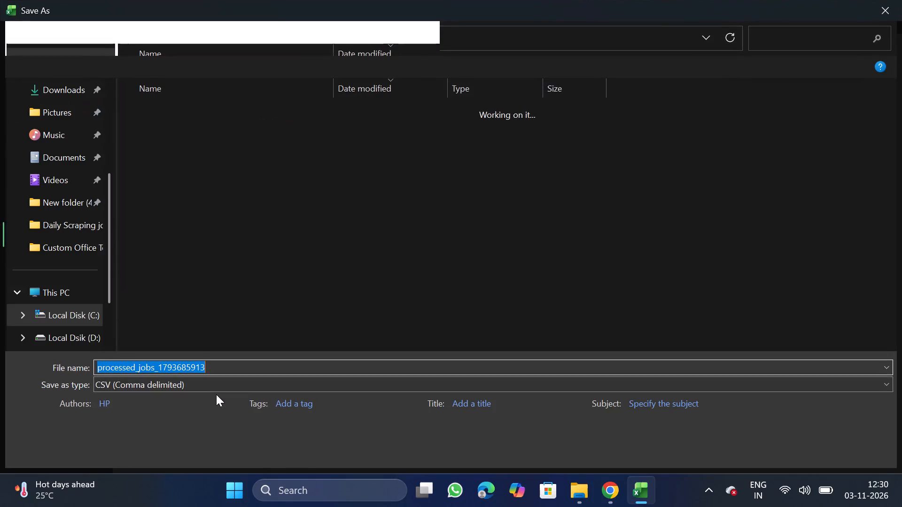
double_click(81, 166)
double_click(213, 156)
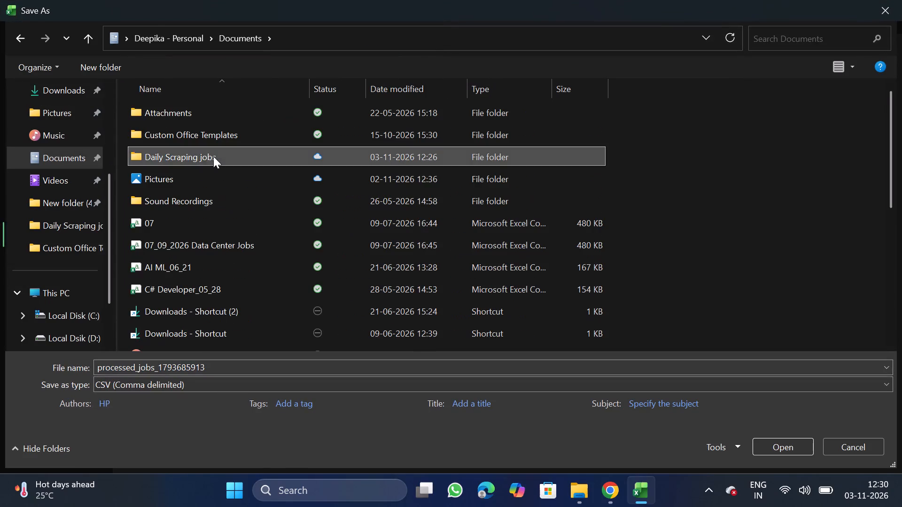
left_click(235, 368)
key("BackSpace")
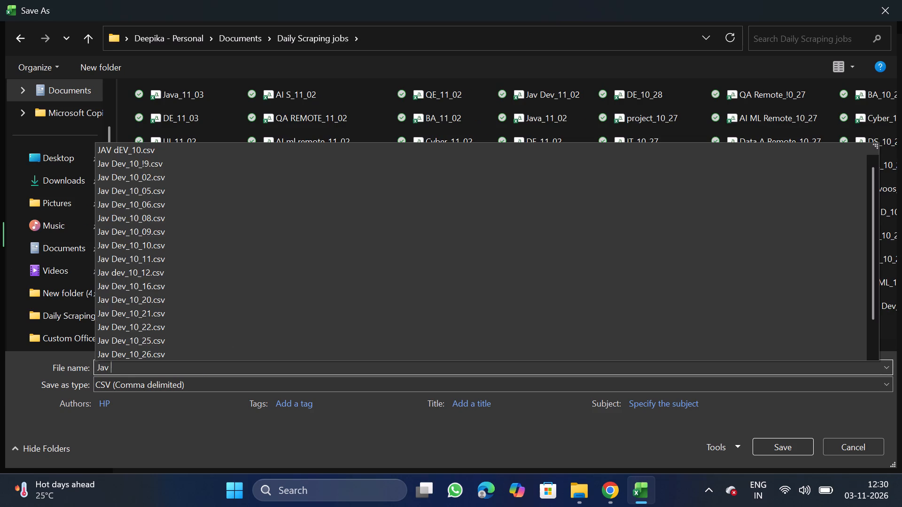
type("ev_11_03")
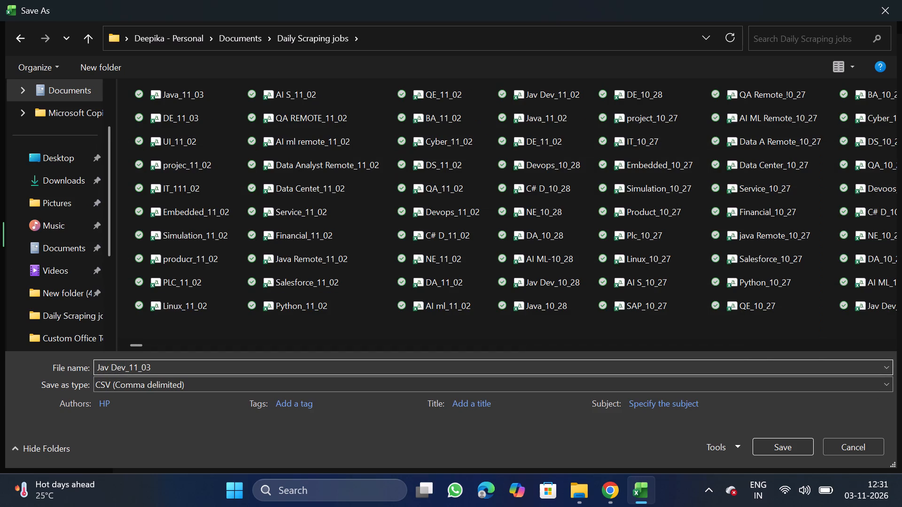
left_click(781, 443)
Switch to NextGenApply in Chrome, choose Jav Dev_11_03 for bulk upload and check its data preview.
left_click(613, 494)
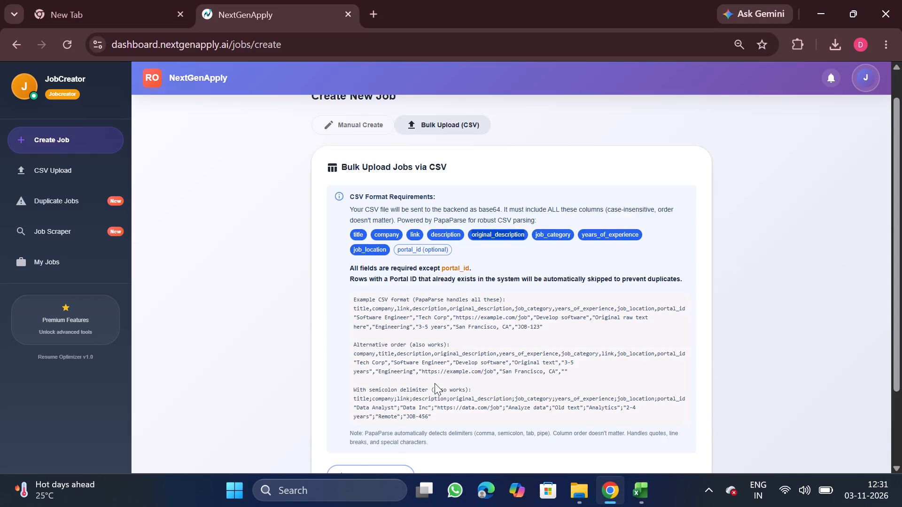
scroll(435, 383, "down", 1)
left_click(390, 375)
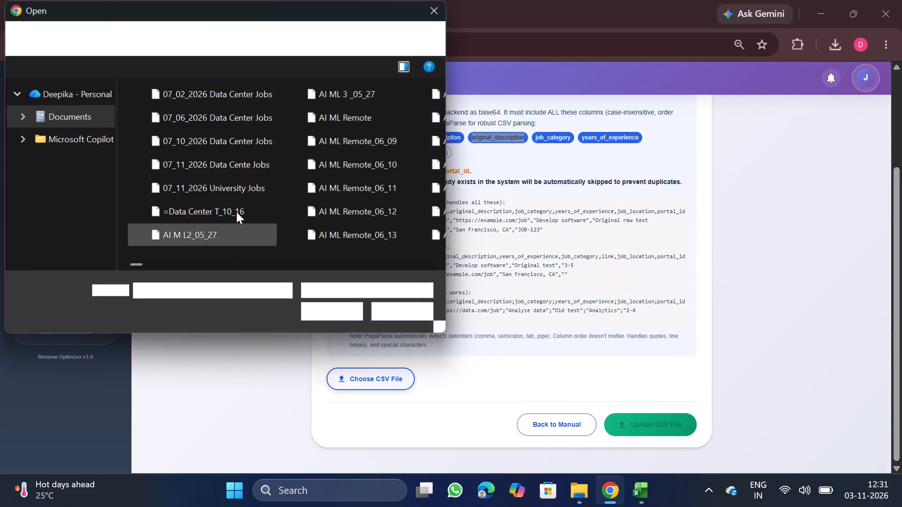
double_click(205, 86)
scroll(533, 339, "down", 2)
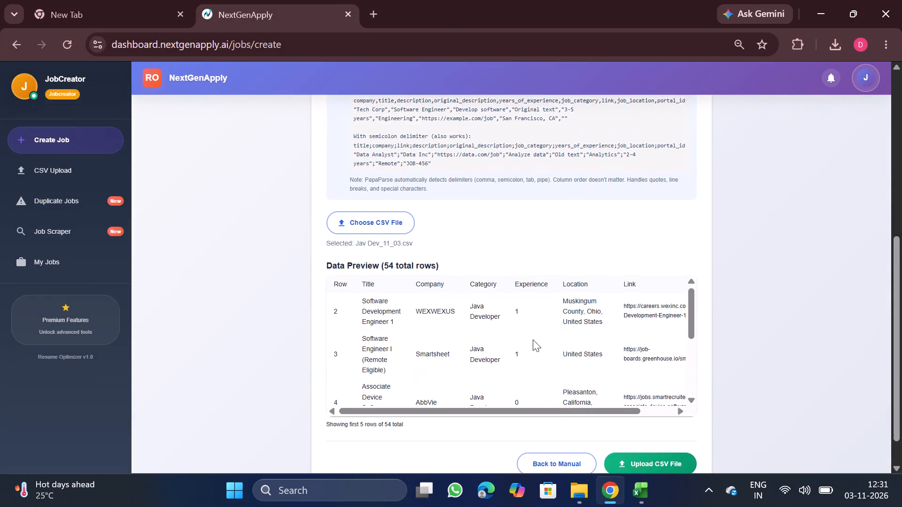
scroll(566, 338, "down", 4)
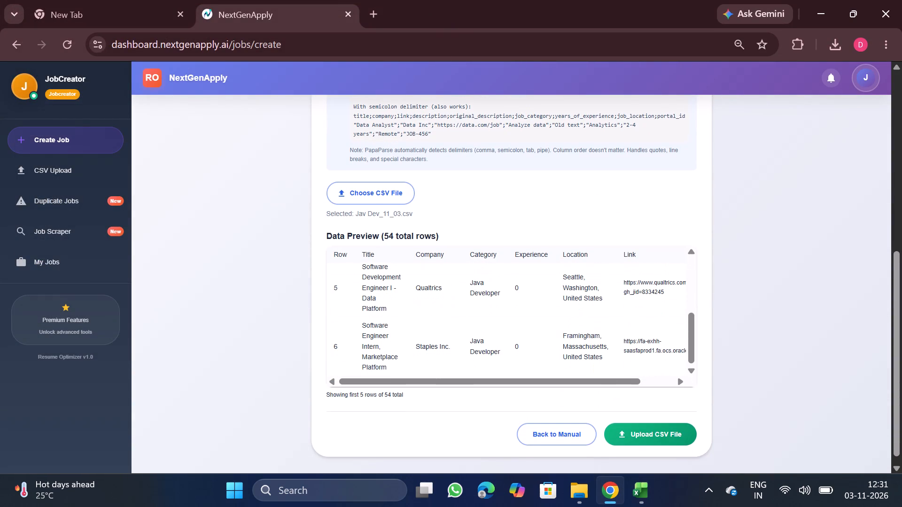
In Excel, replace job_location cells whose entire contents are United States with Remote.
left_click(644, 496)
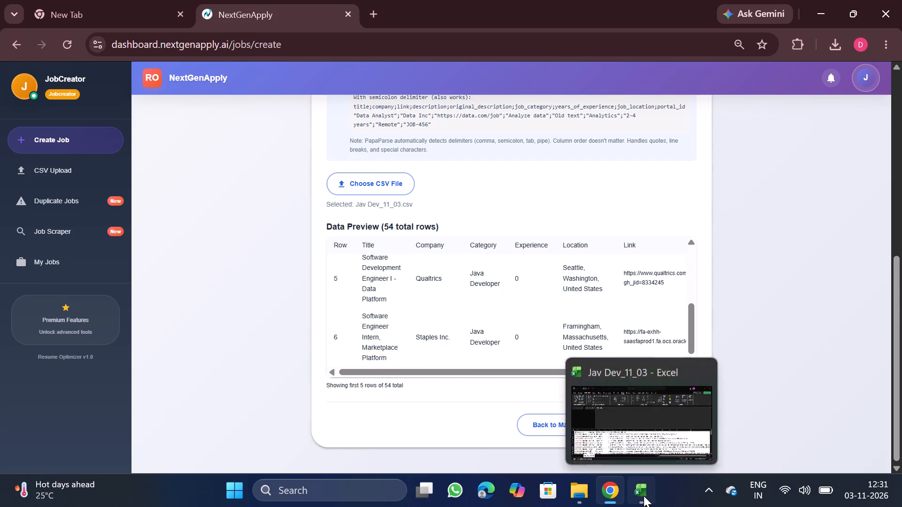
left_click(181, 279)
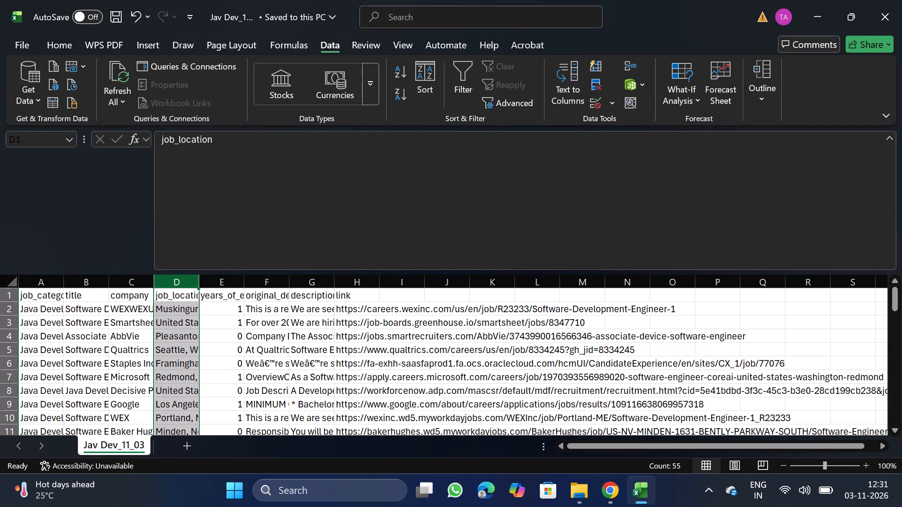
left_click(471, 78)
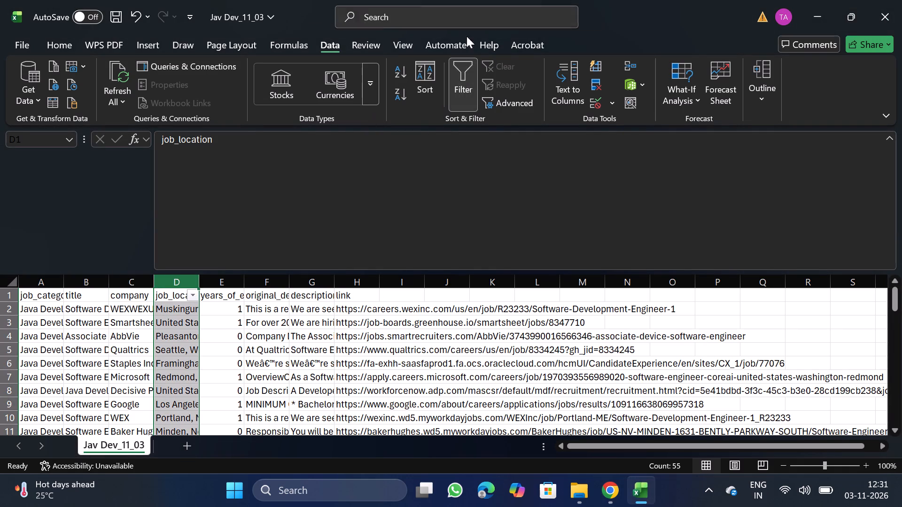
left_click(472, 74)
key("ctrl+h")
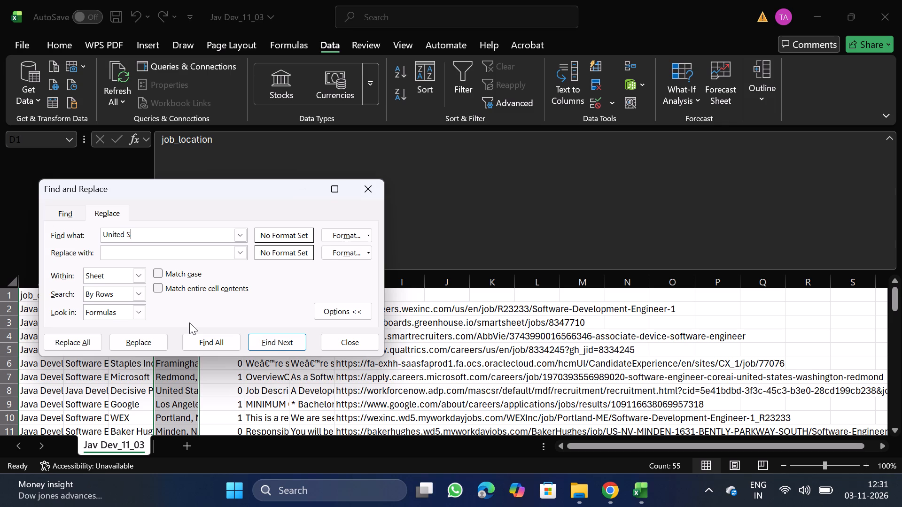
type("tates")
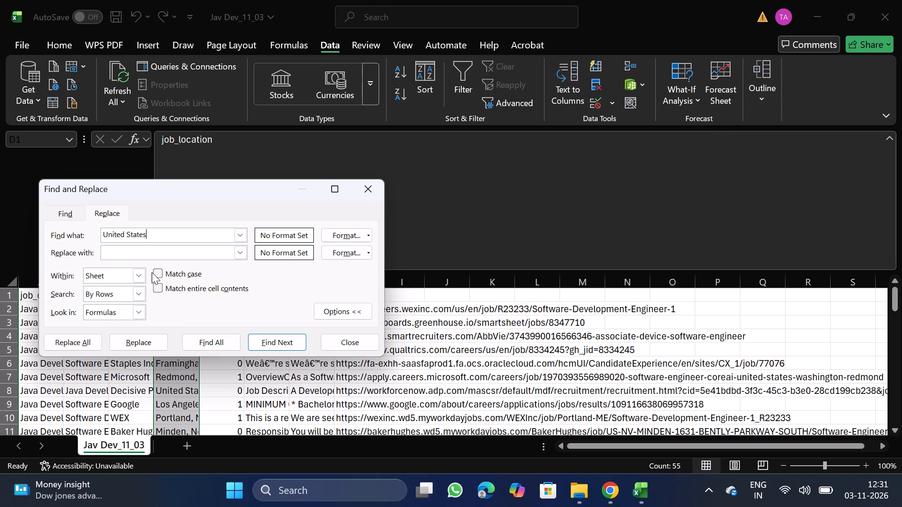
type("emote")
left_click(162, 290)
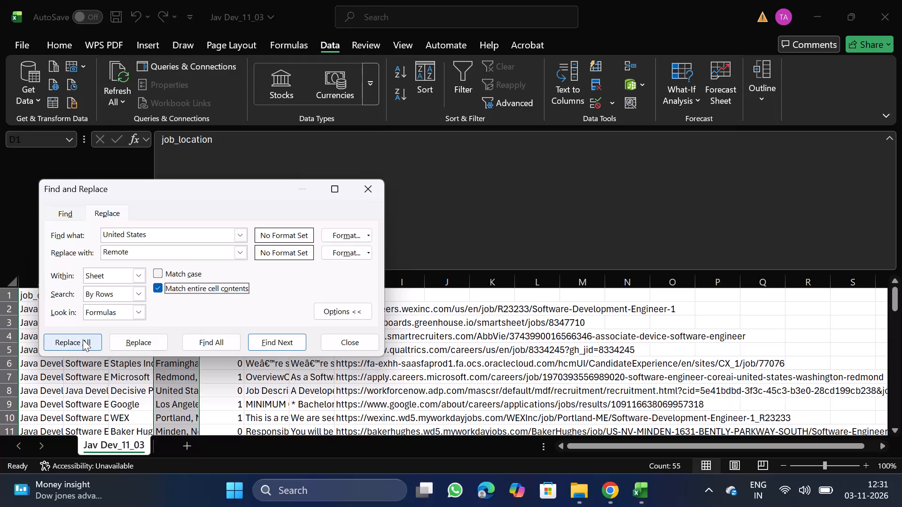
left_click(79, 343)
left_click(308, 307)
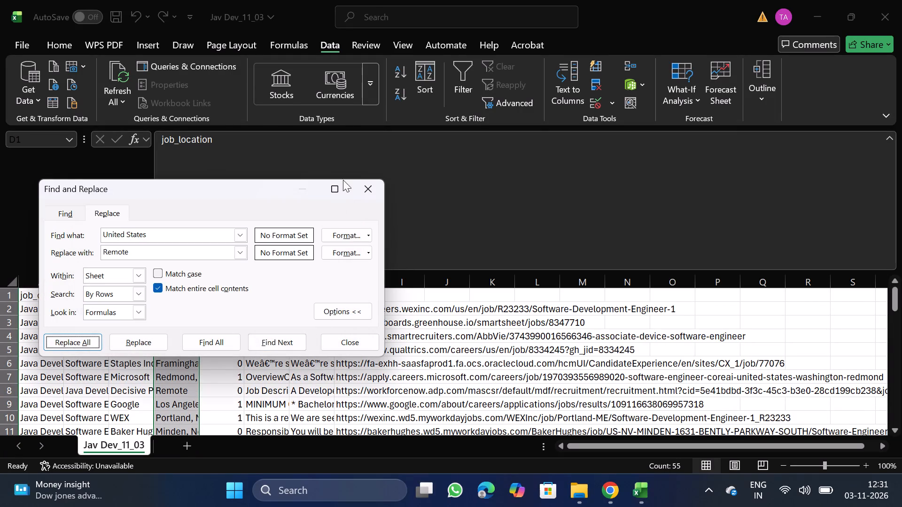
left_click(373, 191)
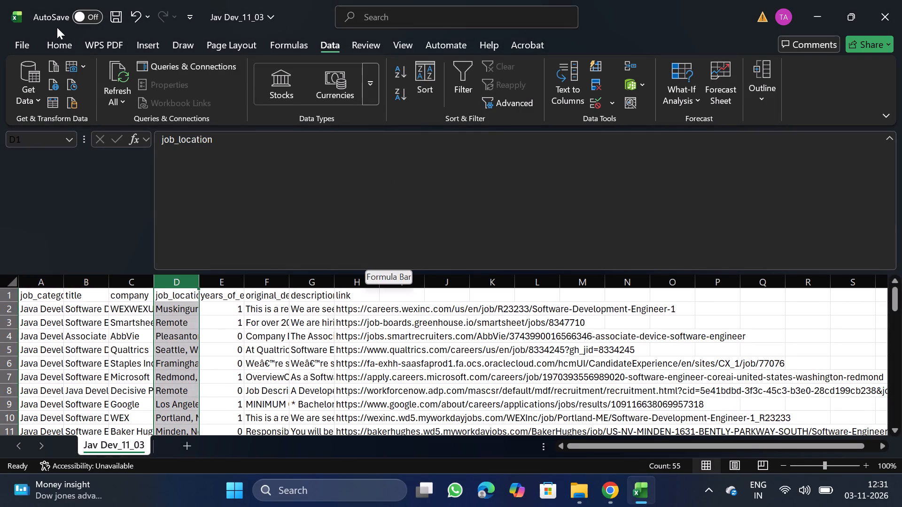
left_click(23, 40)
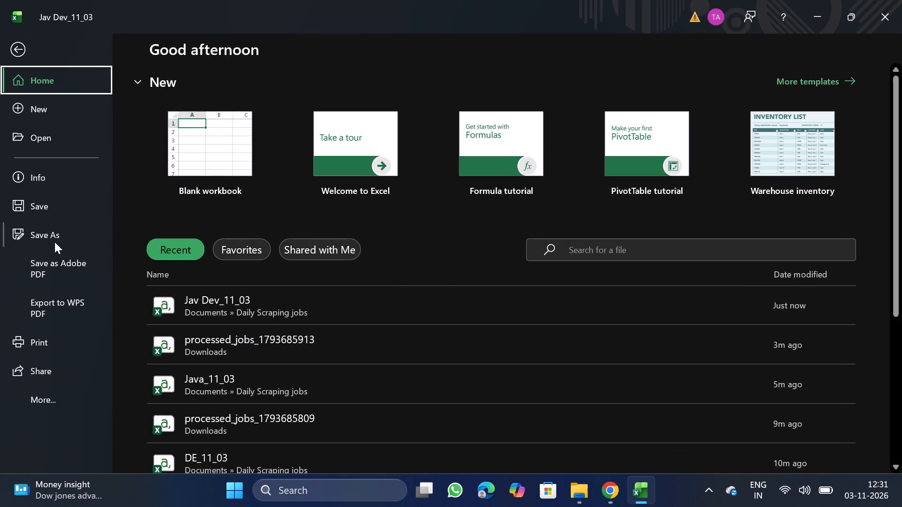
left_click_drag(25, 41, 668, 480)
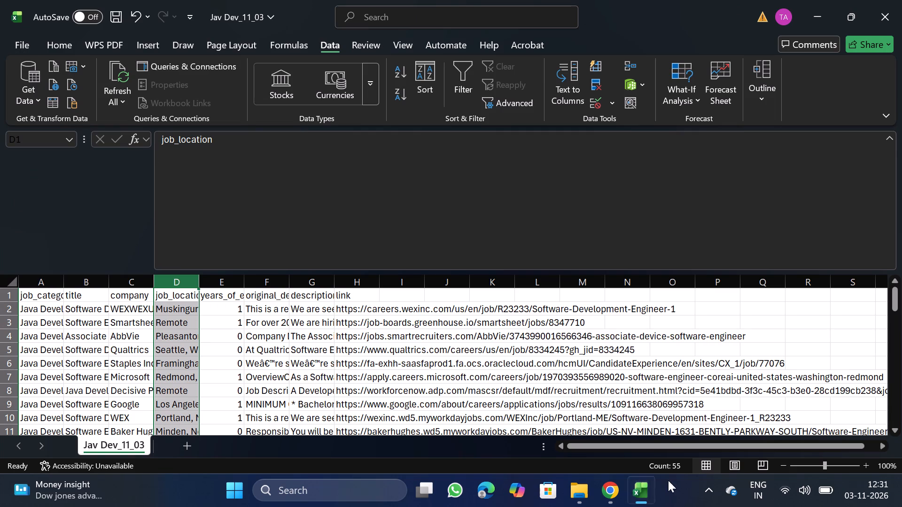
Switch to Chrome, reload the NextGenApply job creation page and bulk upload Jav Dev_11_03.
left_click(611, 492)
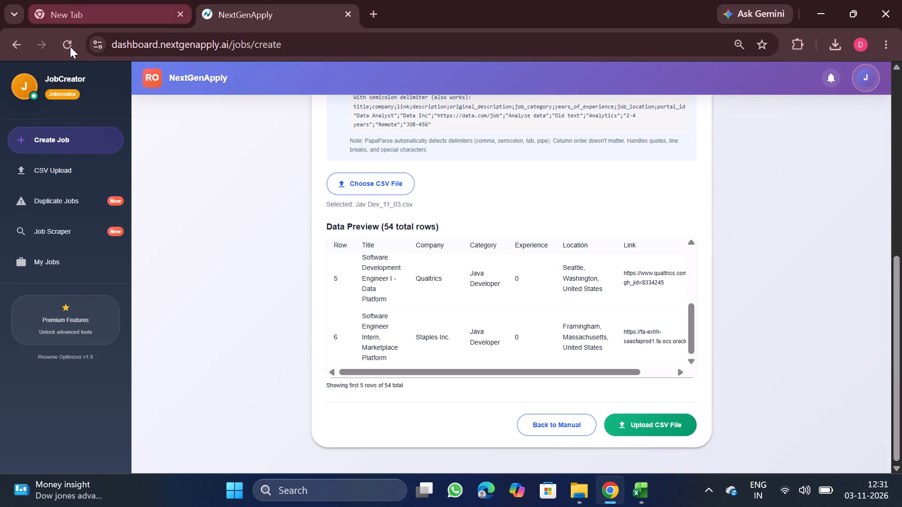
left_click(69, 48)
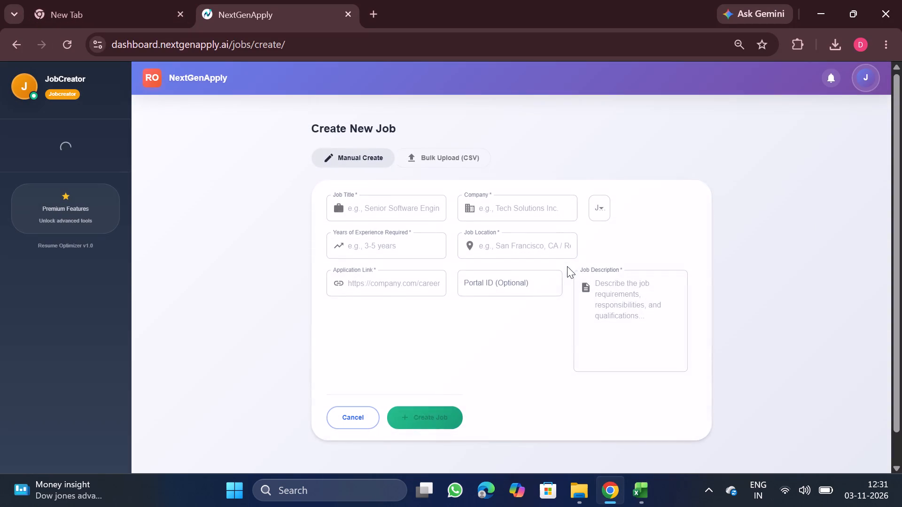
left_click(442, 153)
scroll(479, 346, "down", 3)
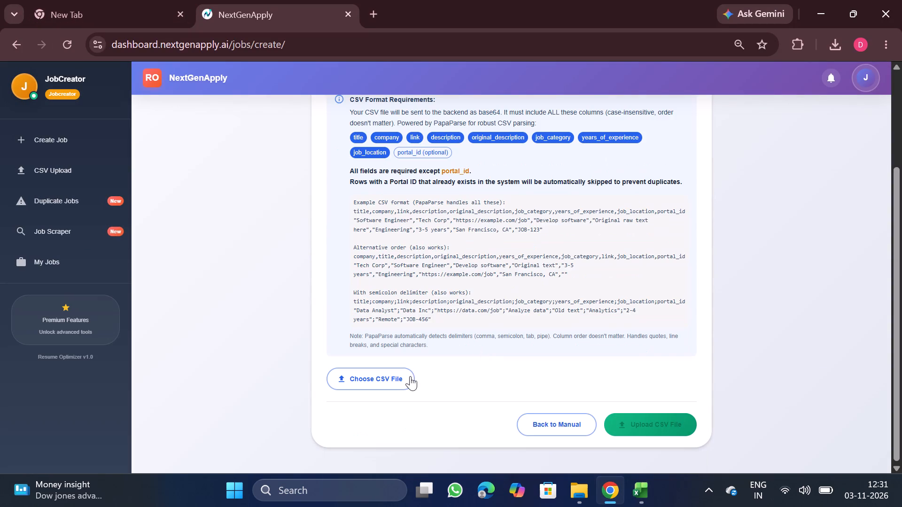
left_click(410, 376)
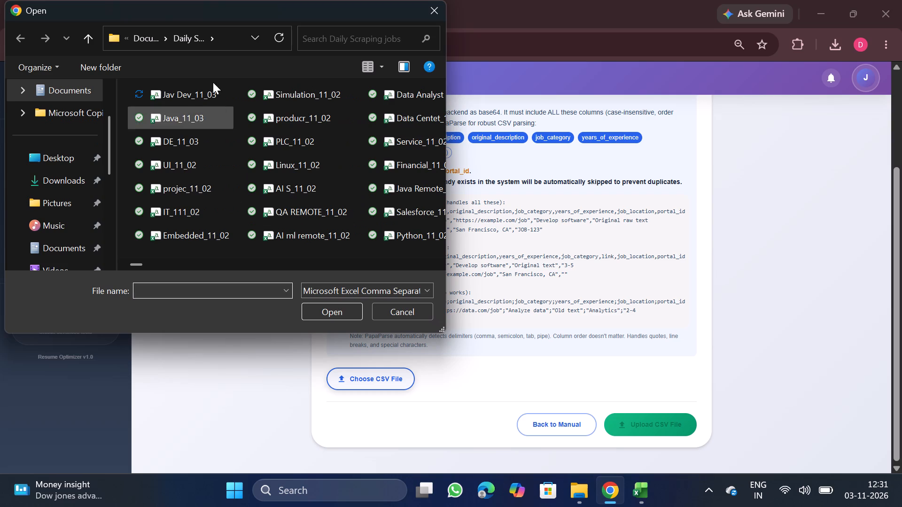
double_click(216, 90)
scroll(453, 341, "down", 3)
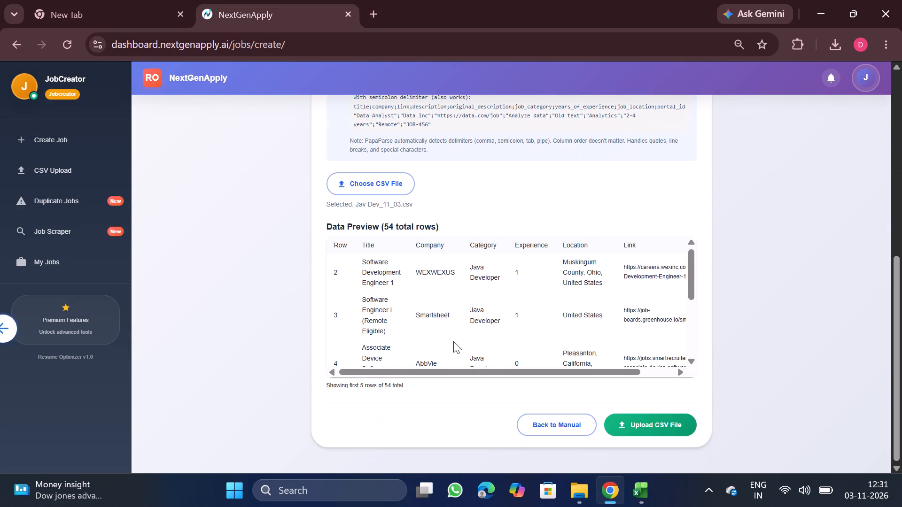
scroll(587, 357, "down", 1)
left_click(649, 420)
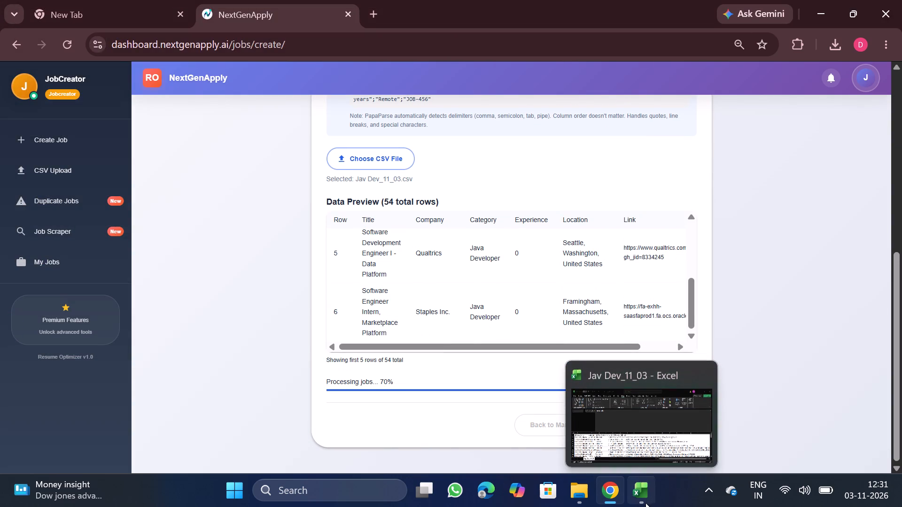
Close the Jav Dev_11_03 workbook in Excel without saving its changes.
left_click(706, 375)
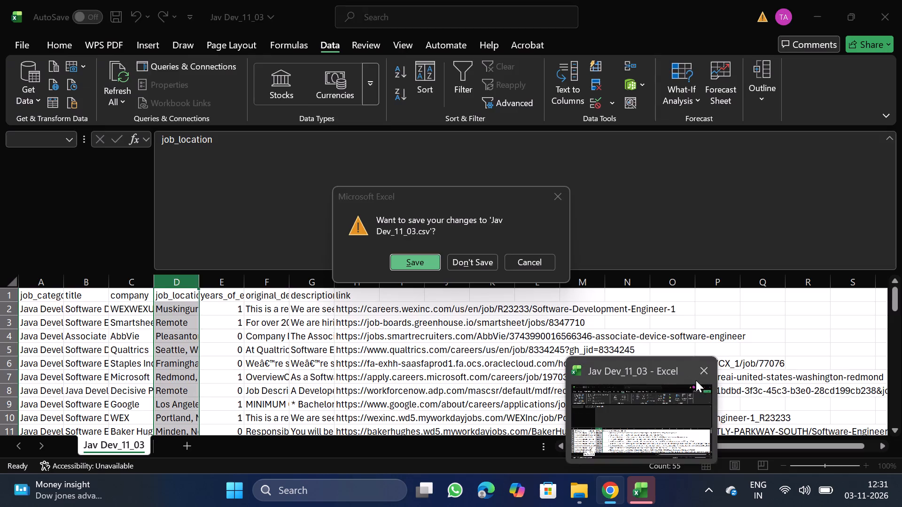
left_click(700, 369)
left_click(482, 263)
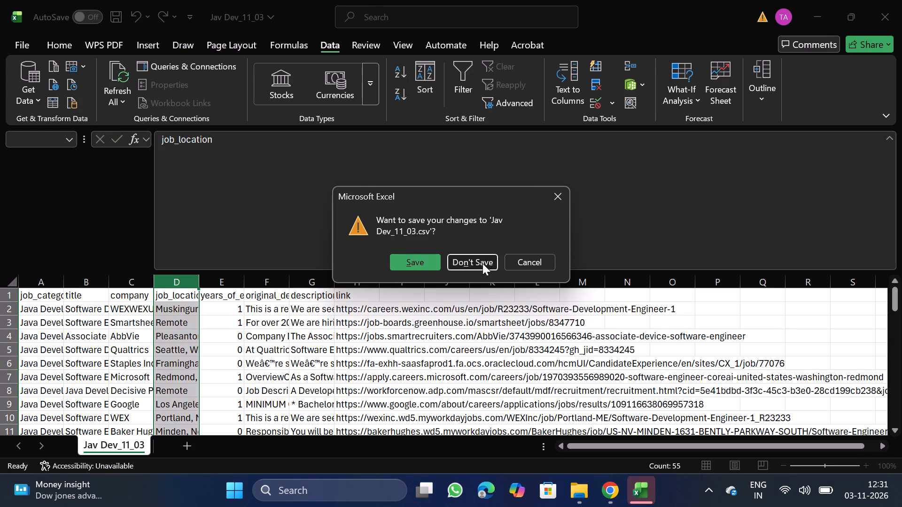
In Chrome, go to NextGenApply's CSV upload history, download the AI ML Engineer CSV (#4787) and open it in Excel.
scroll(440, 286, "up", 7)
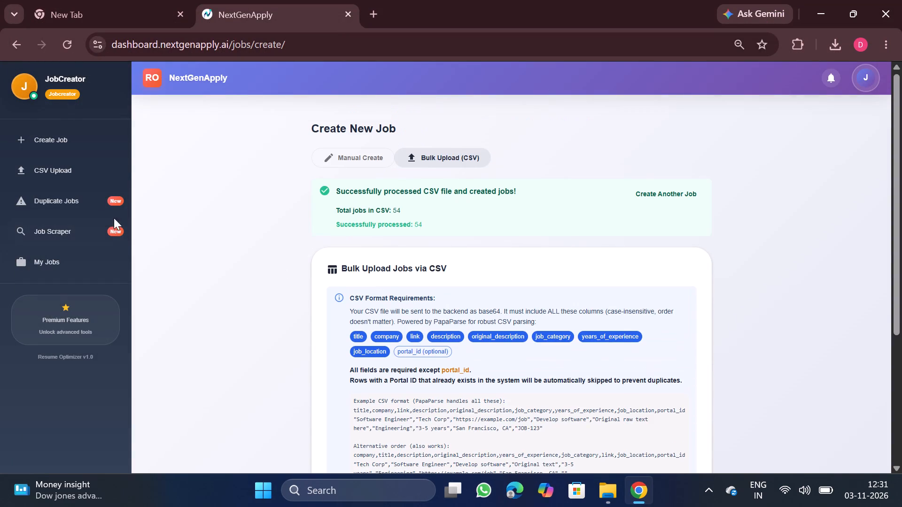
left_click(75, 174)
scroll(452, 237, "up", 2)
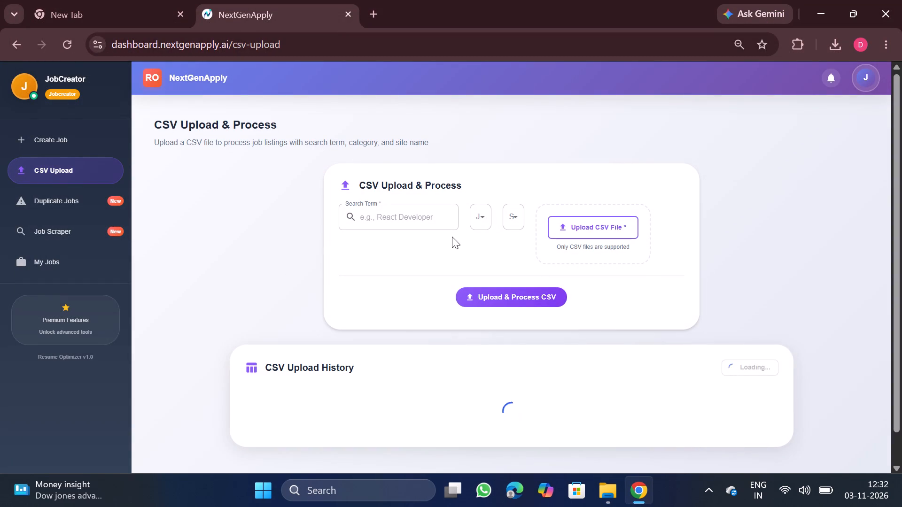
scroll(568, 307, "down", 2)
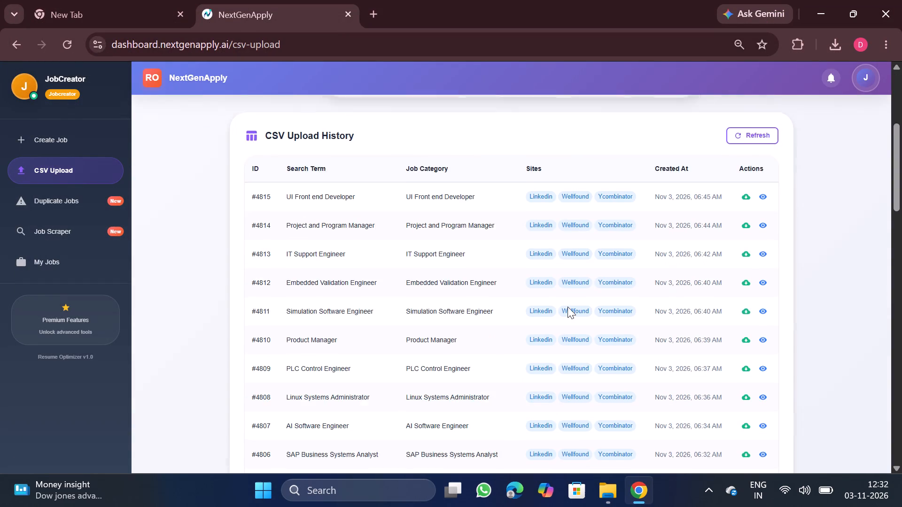
scroll(568, 307, "down", 3)
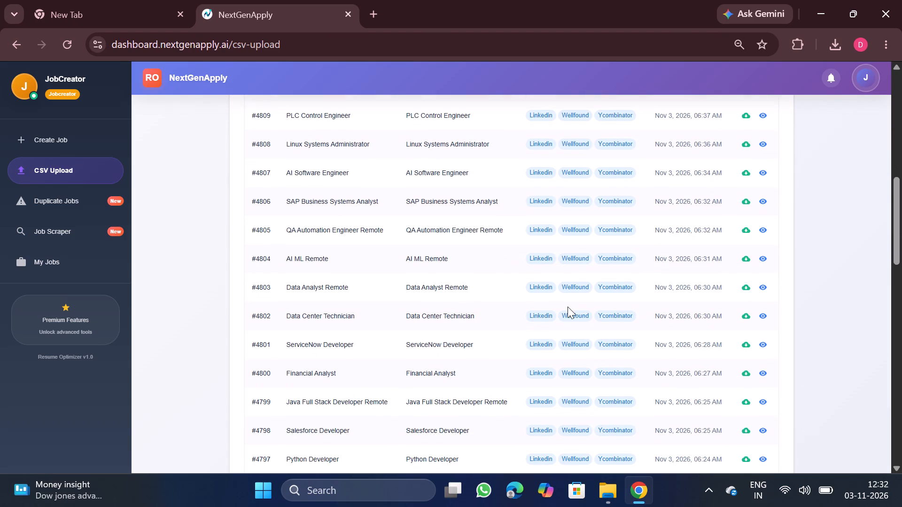
scroll(568, 307, "down", 2)
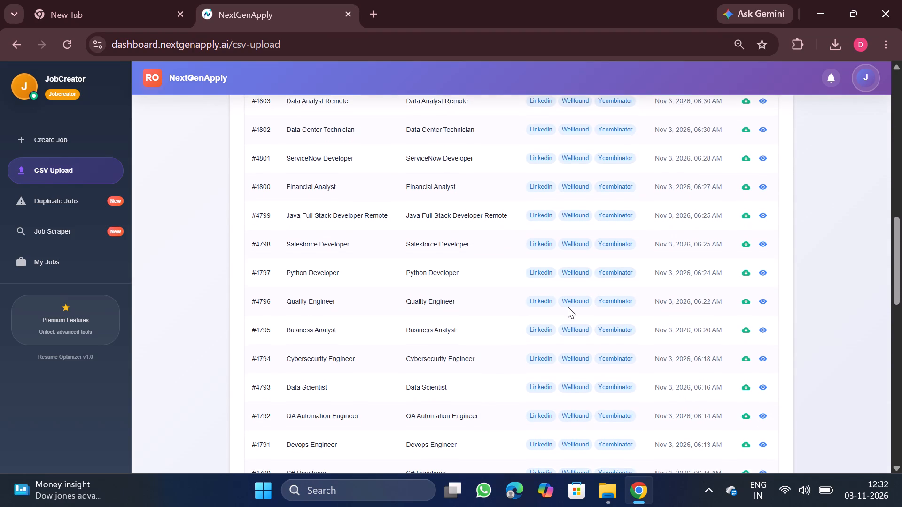
scroll(568, 307, "down", 1)
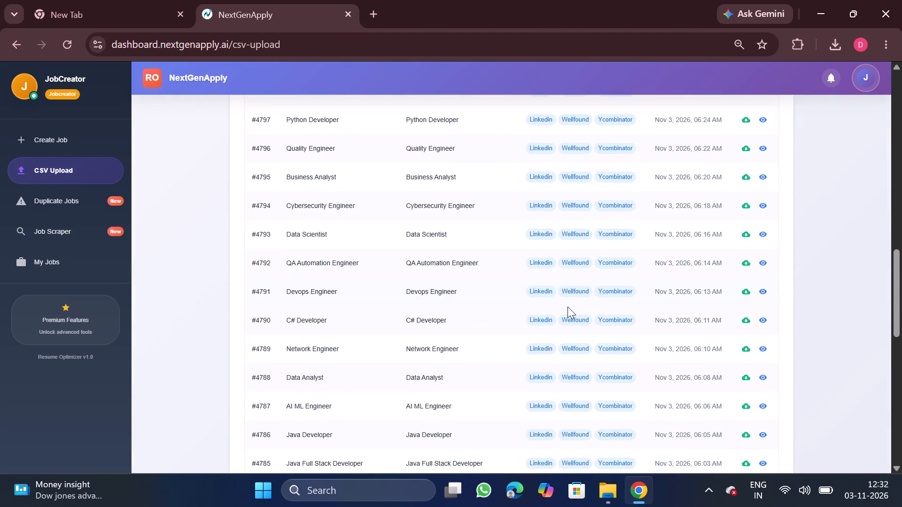
scroll(568, 307, "down", 1)
left_click(746, 391)
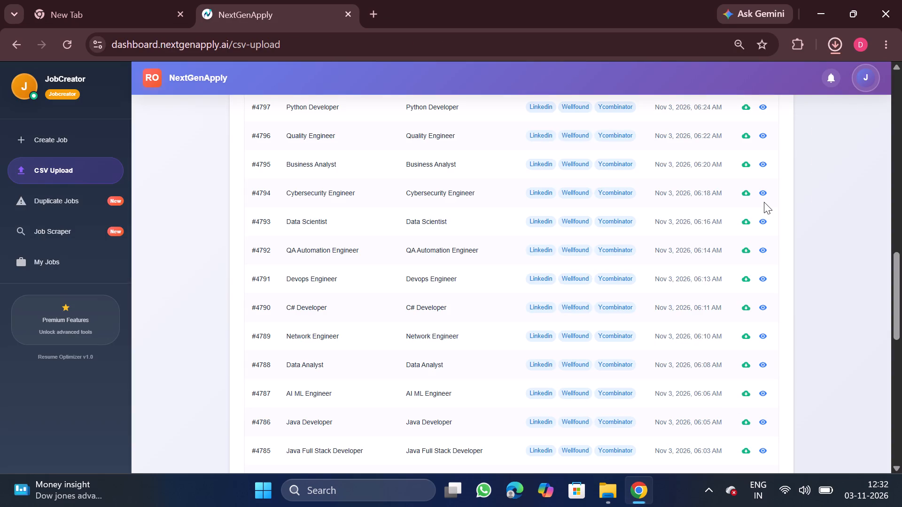
left_click(719, 82)
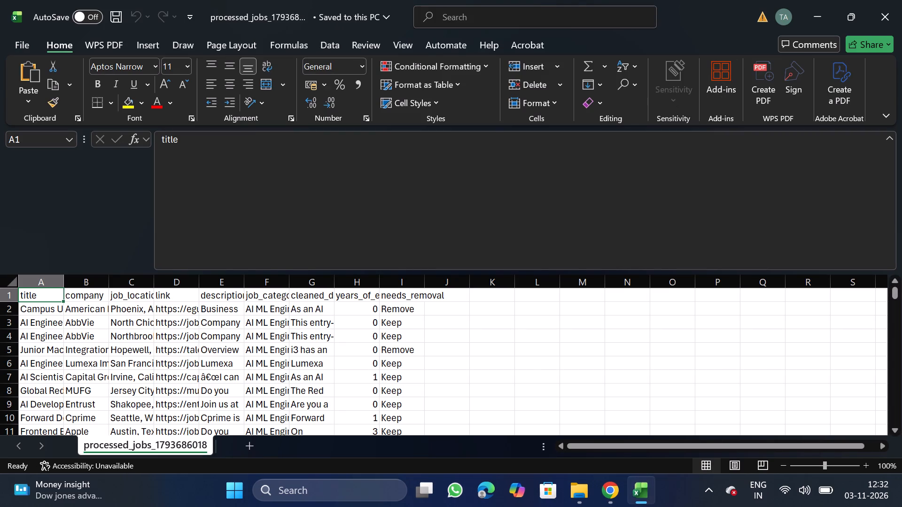
Remove duplicate rows from the whole data range based only on the company column.
left_click(199, 389)
key("ctrl+a")
left_click(318, 40)
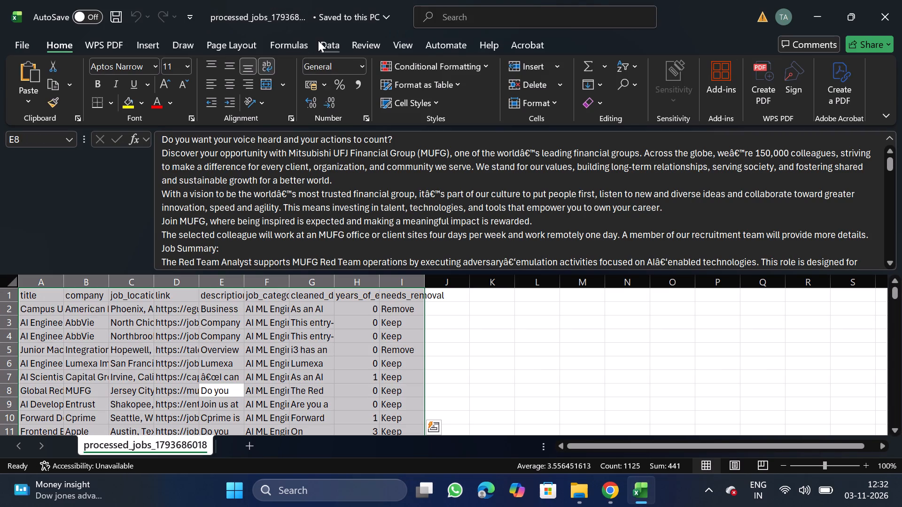
left_click(603, 89)
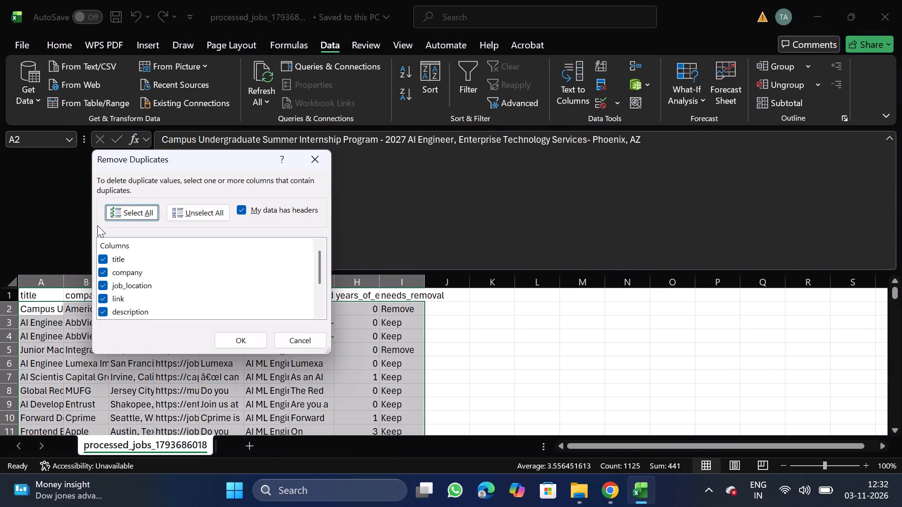
left_click(184, 214)
left_click(102, 274)
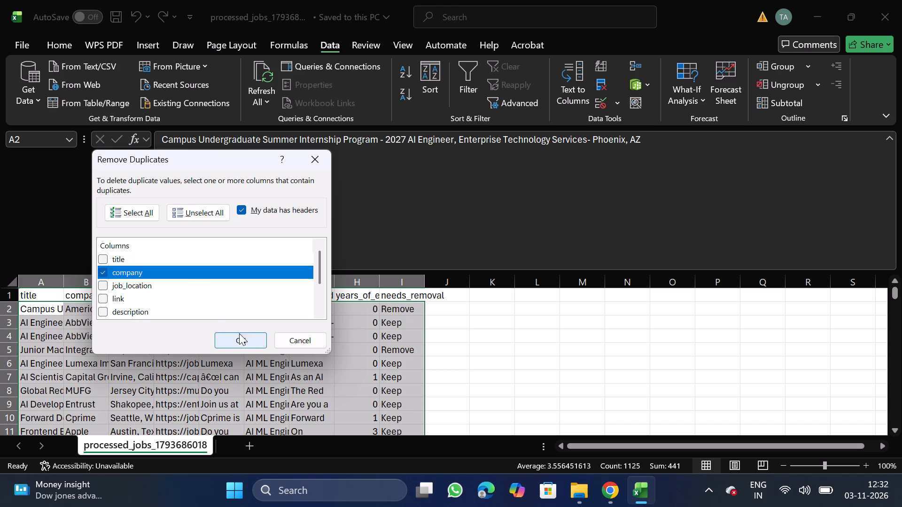
left_click(257, 339)
left_click(553, 282)
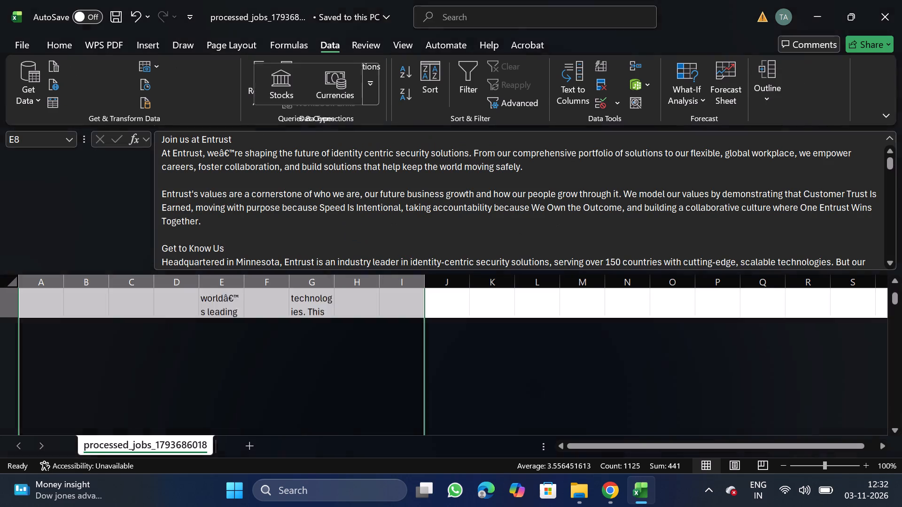
Filter needs_removal to Remove, delete all the filtered rows below the header, and turn off the filter.
left_click_drag(895, 296, 886, 244)
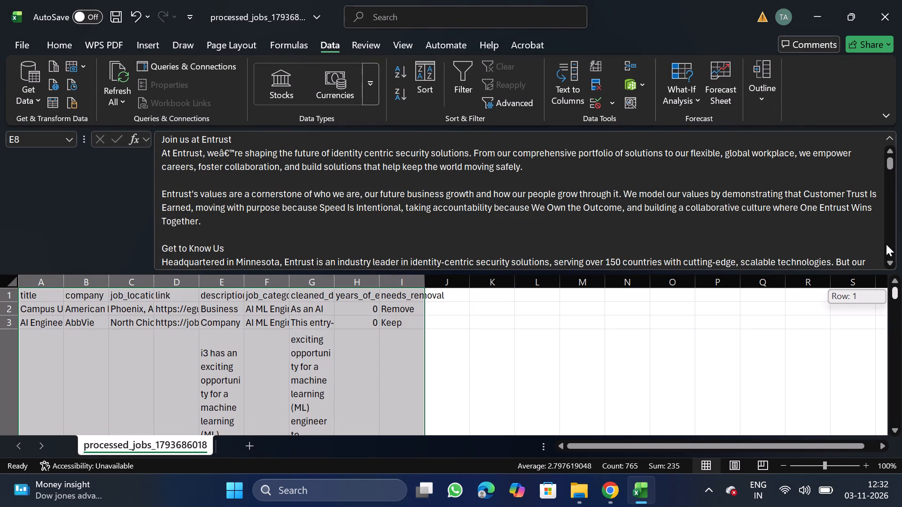
left_click_drag(886, 244, 886, 227)
left_click(391, 289)
left_click(457, 83)
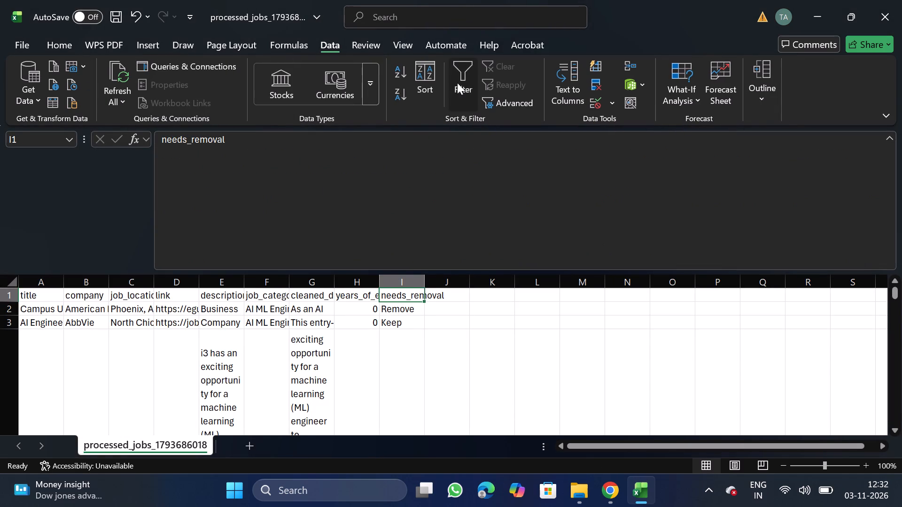
left_click(420, 298)
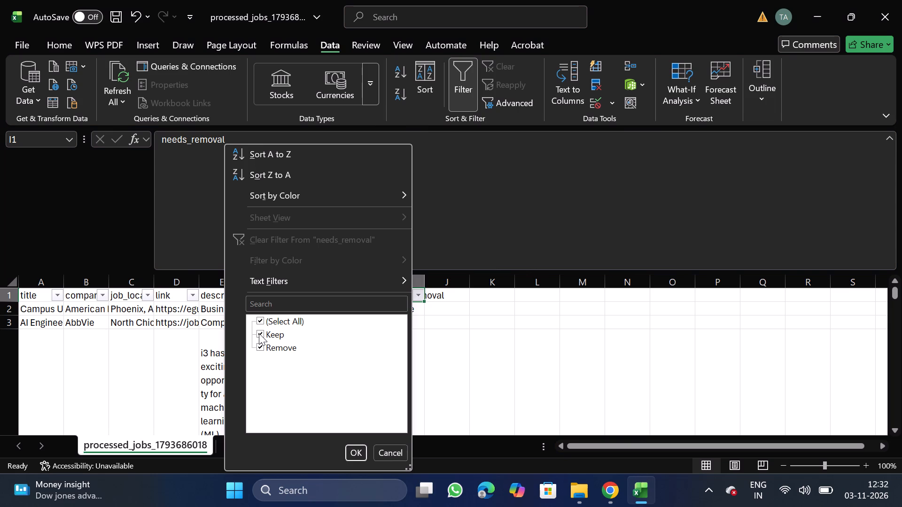
left_click_drag(259, 333, 269, 334)
left_click(269, 334)
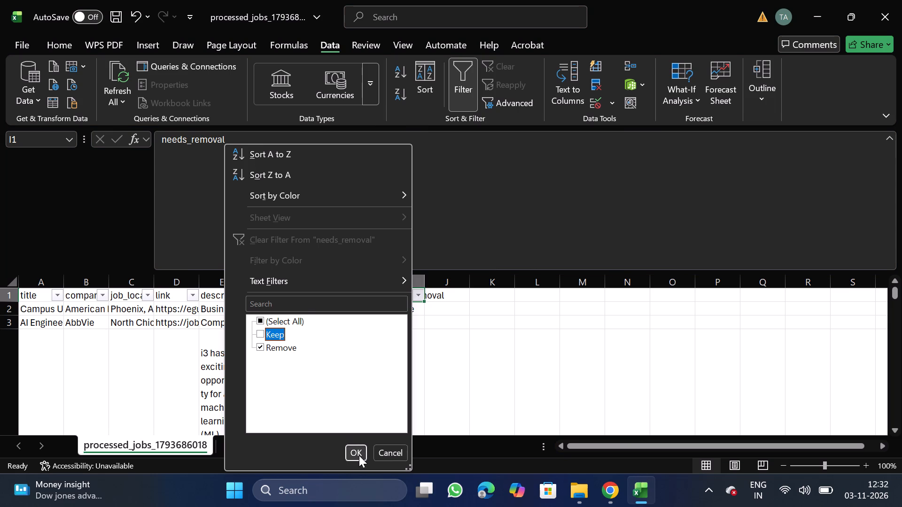
left_click(359, 459)
left_click(0, 309)
key("ctrl+shift+Down")
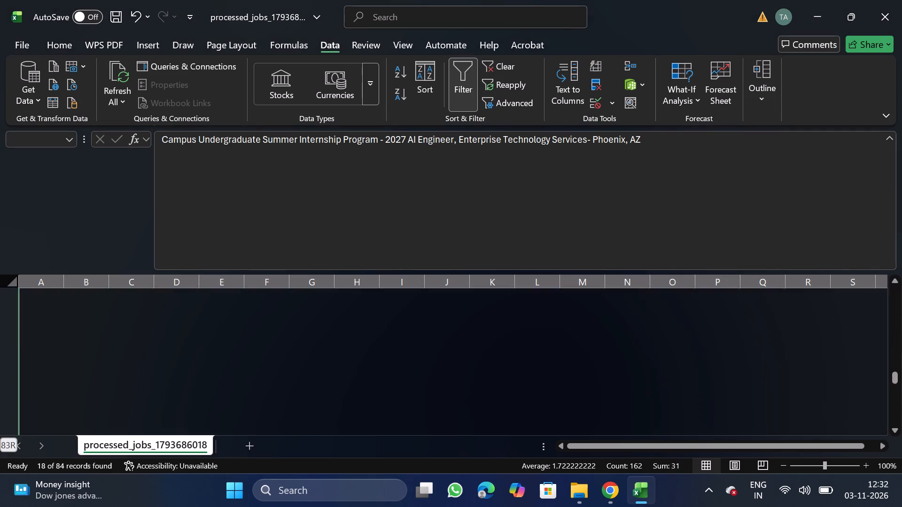
right_click(128, 378)
left_click(194, 262)
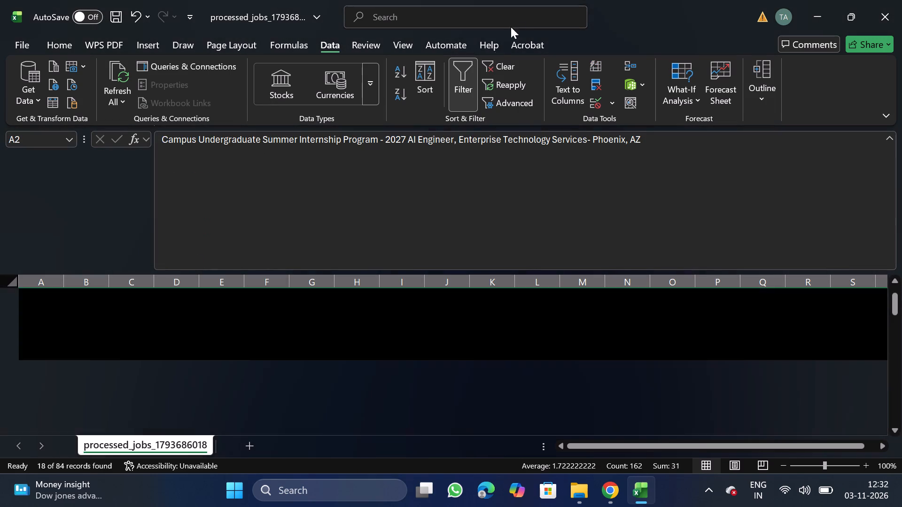
left_click(467, 90)
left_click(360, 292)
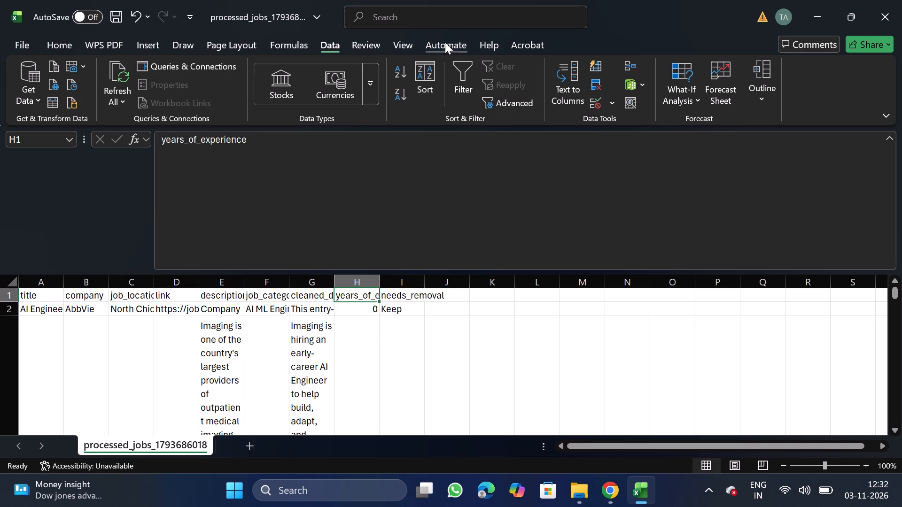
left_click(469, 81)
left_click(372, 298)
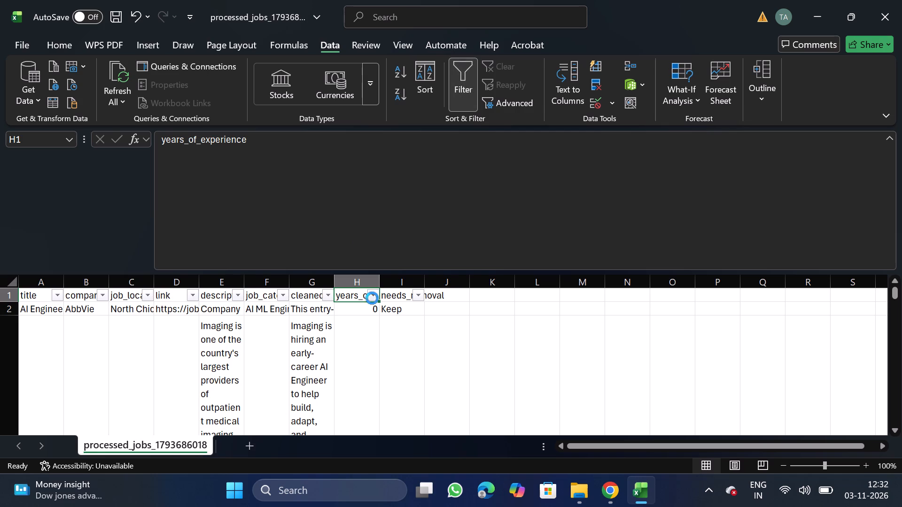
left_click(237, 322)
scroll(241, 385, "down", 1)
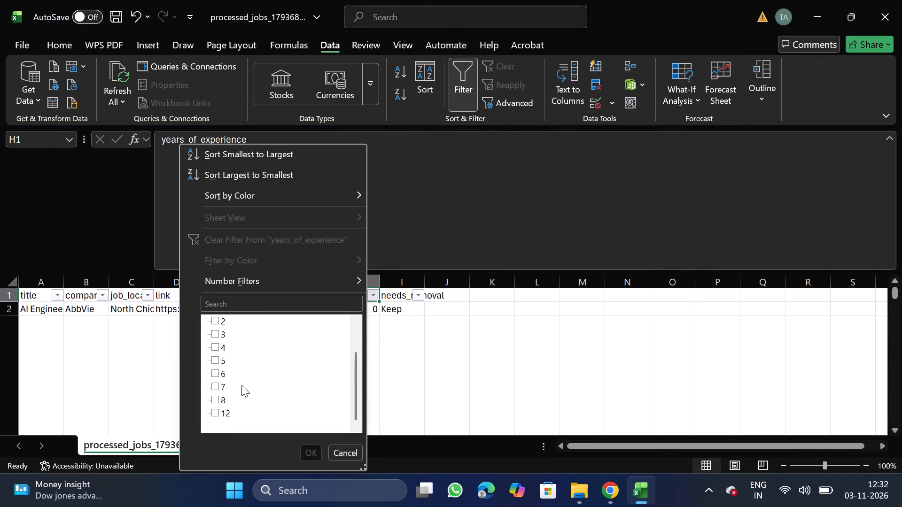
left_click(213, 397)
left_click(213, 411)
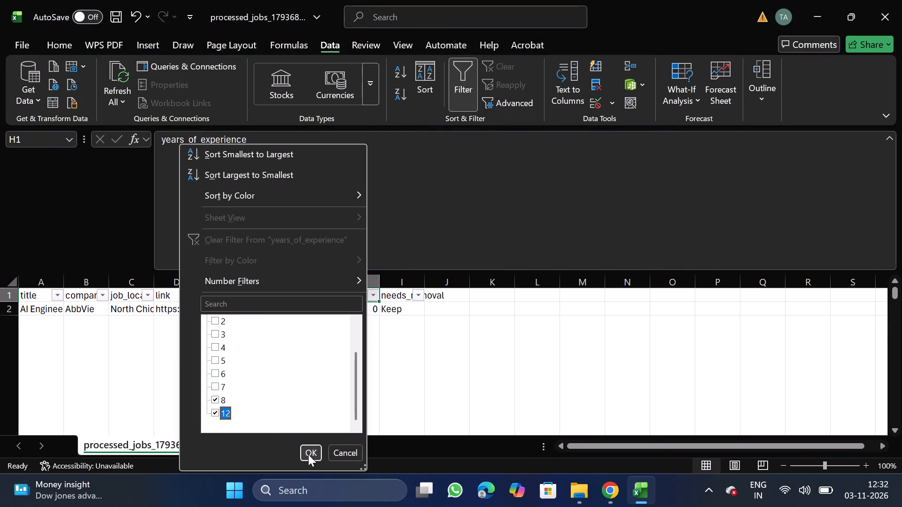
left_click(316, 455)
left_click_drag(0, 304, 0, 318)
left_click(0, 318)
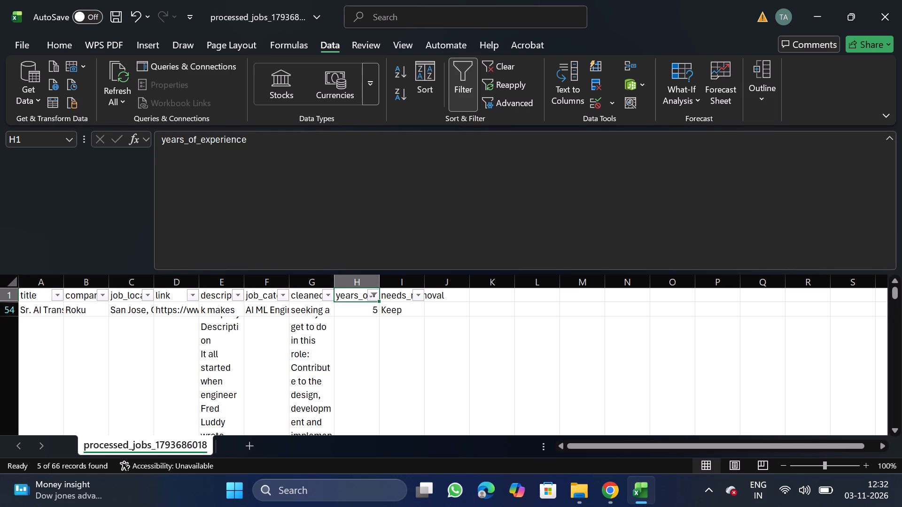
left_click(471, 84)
Filter years_of_experience to 8 and 12, delete all the filtered rows below the header, and turn off the filter.
left_click(471, 84)
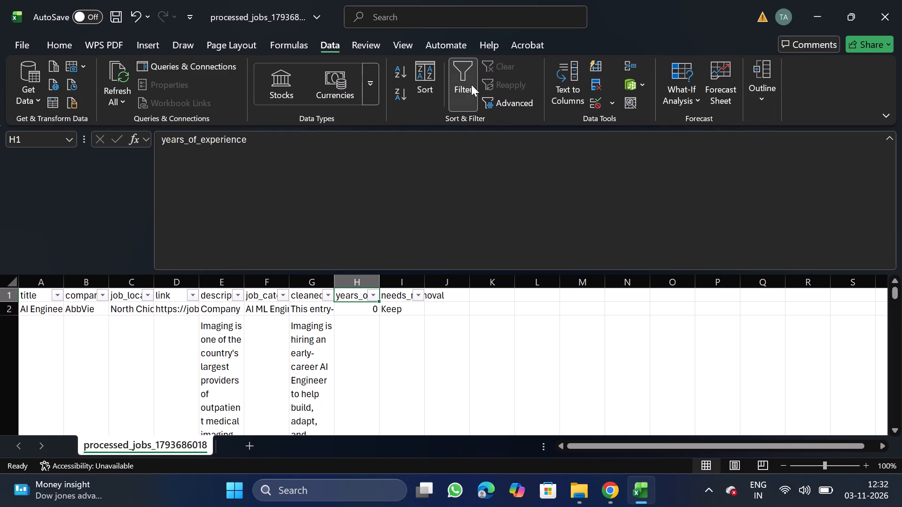
left_click(371, 296)
left_click(227, 316)
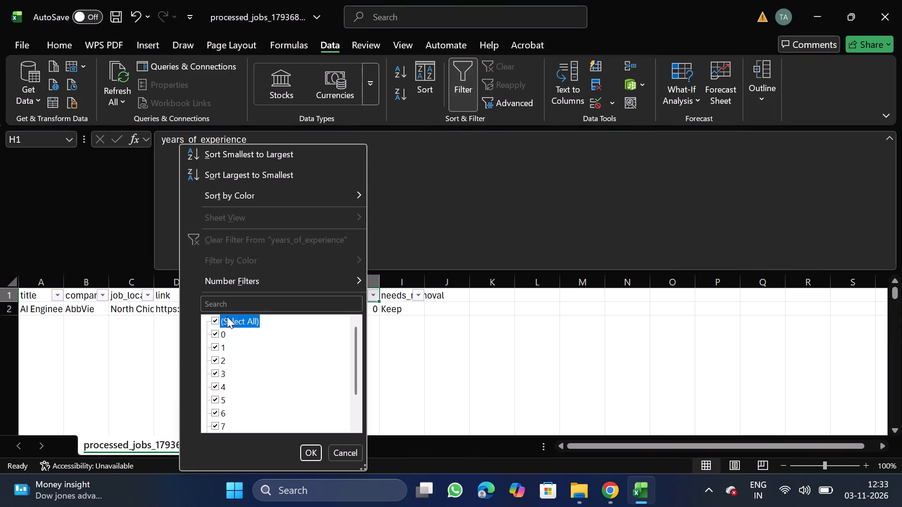
scroll(253, 383, "down", 1)
scroll(219, 412, "down", 1)
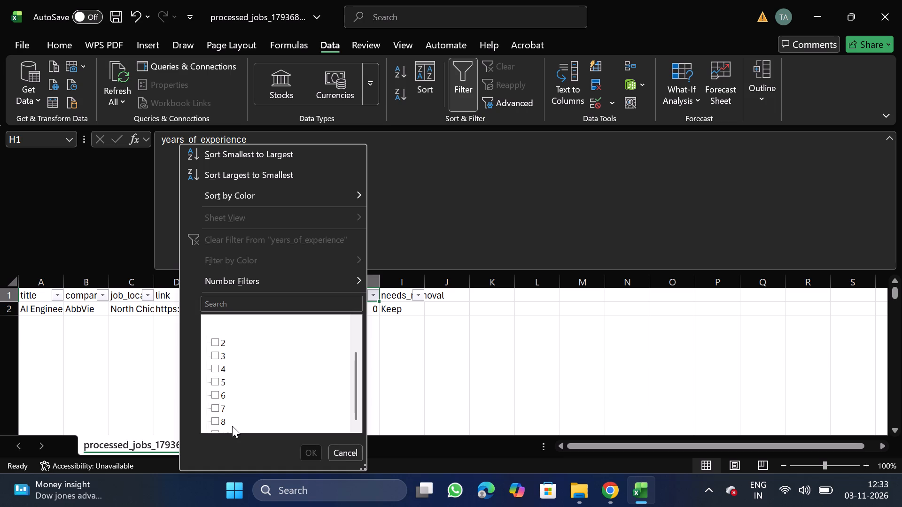
scroll(232, 426, "down", 1)
left_click(214, 394)
left_click(214, 415)
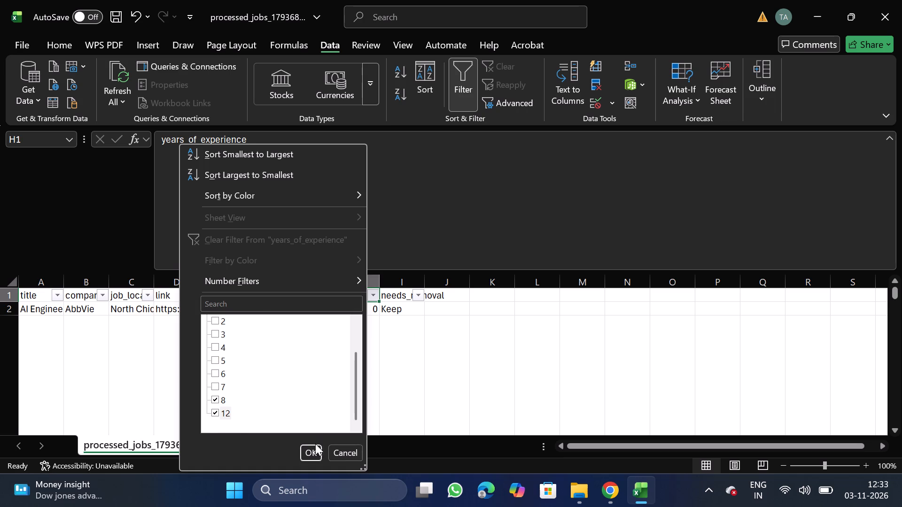
left_click(313, 452)
left_click(0, 327)
key("ctrl+shift+Down")
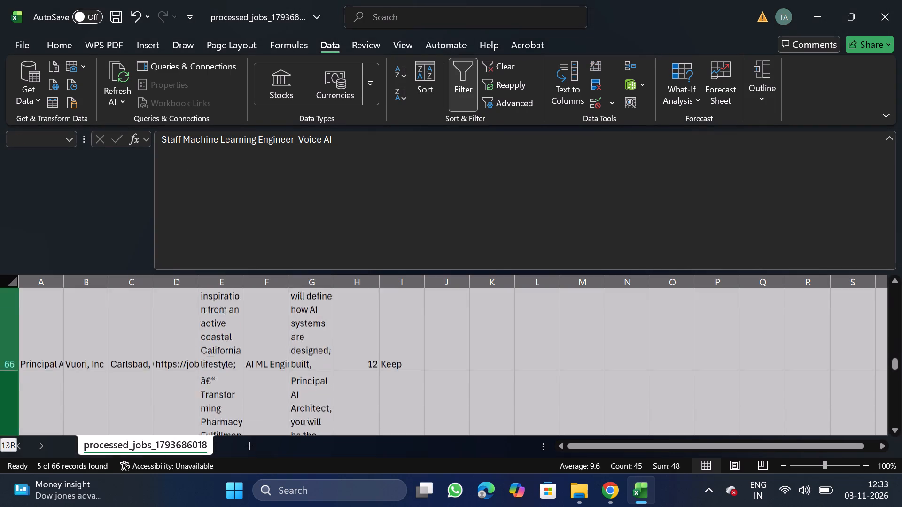
right_click(86, 356)
left_click(163, 244)
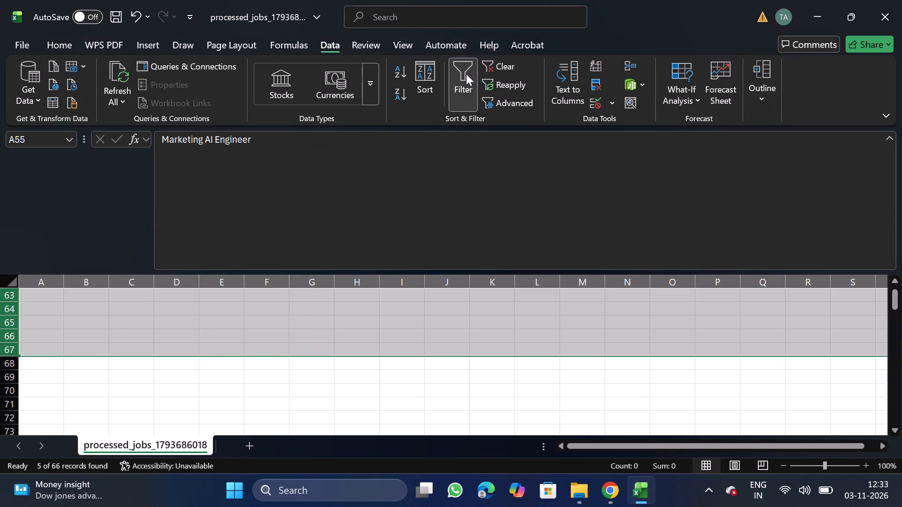
left_click(466, 74)
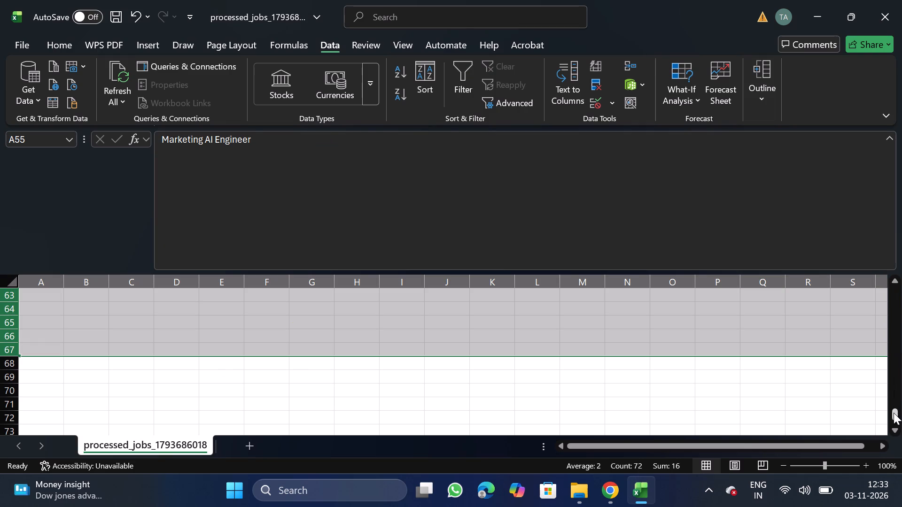
Delete the needs_removal column.
left_click_drag(894, 413, 890, 191)
left_click(404, 276)
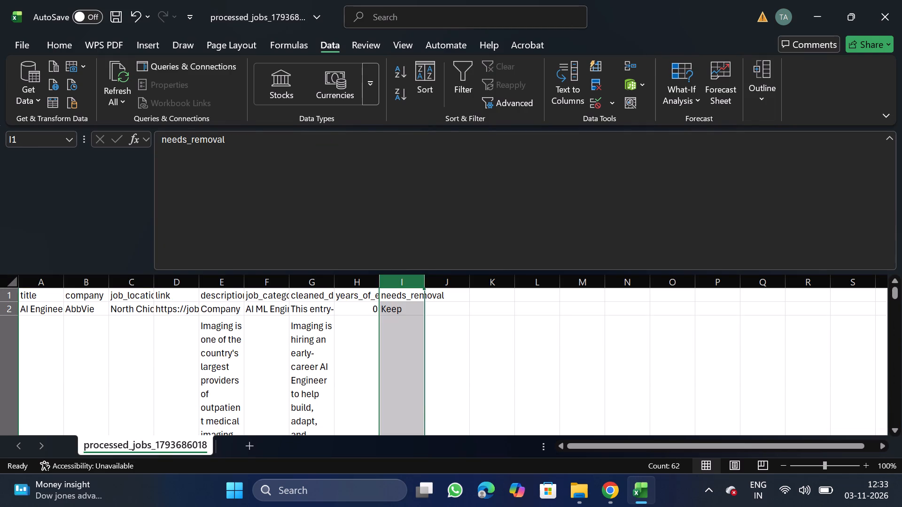
right_click(401, 351)
left_click(453, 235)
Move the job_category column in front of the title column so it becomes column A.
left_click(273, 286)
key("ctrl+x")
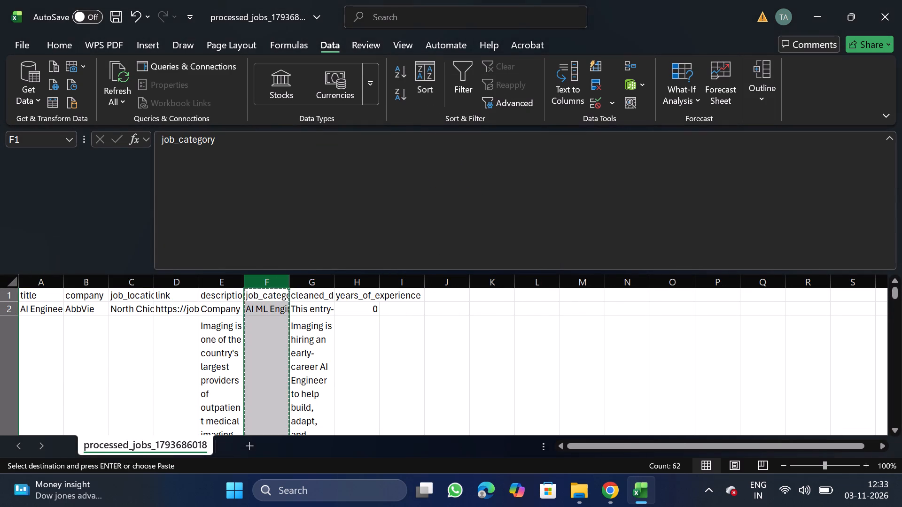
left_click(35, 290)
left_click_drag(45, 280, 38, 348)
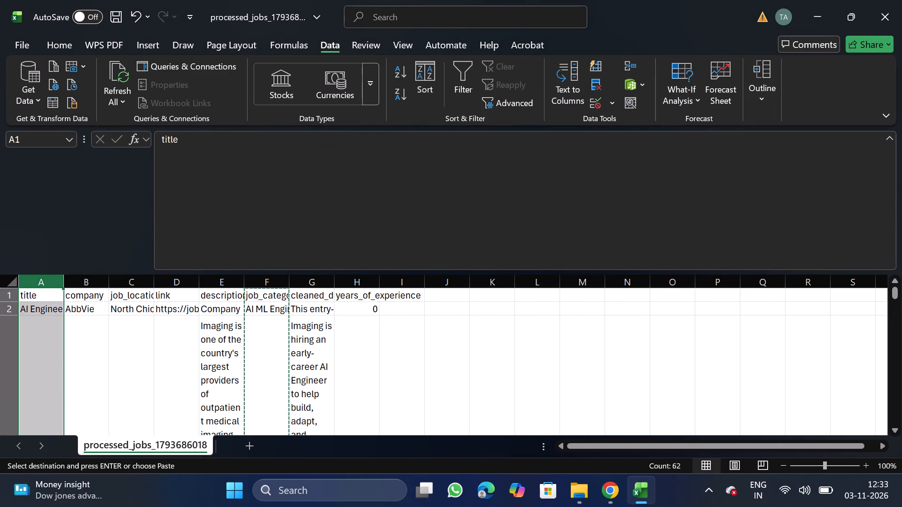
right_click(38, 348)
left_click(96, 210)
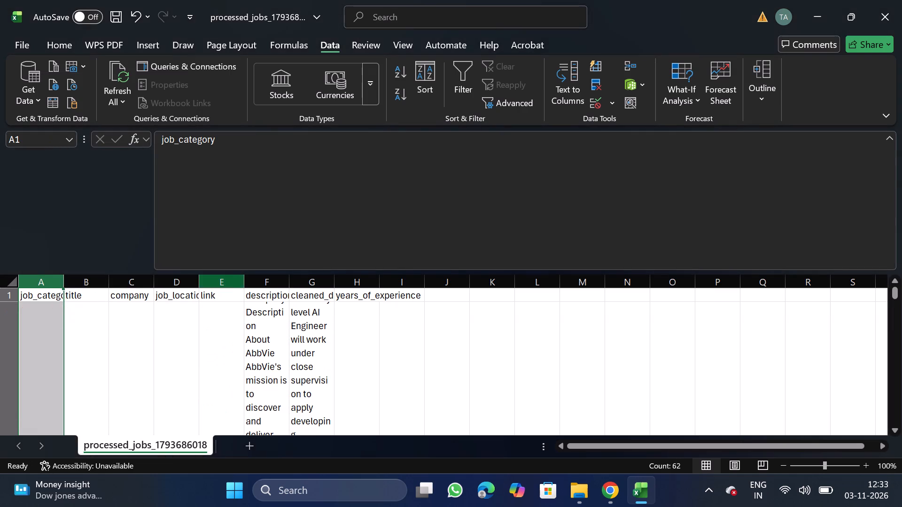
Turn off text wrapping for the description and cleaned_description columns.
left_click(269, 282)
key("shift+Right")
left_click(67, 48)
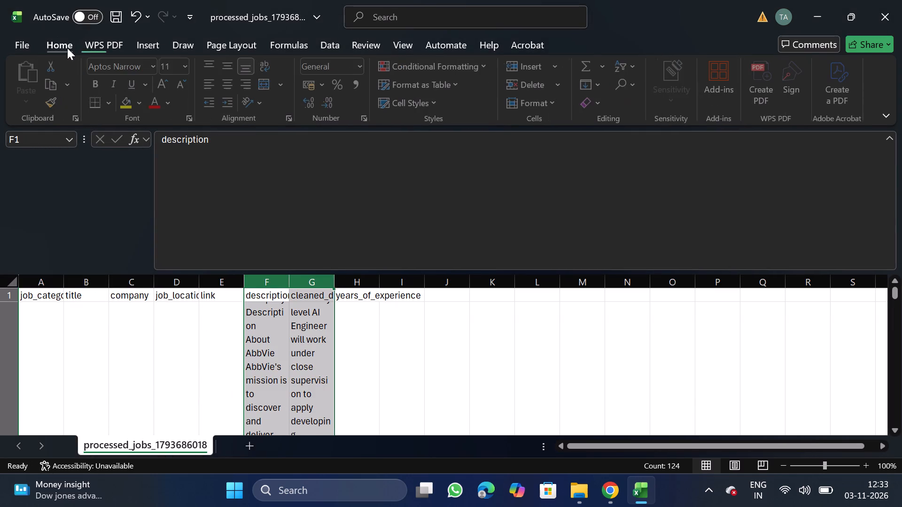
left_click(292, 118)
double_click(69, 225)
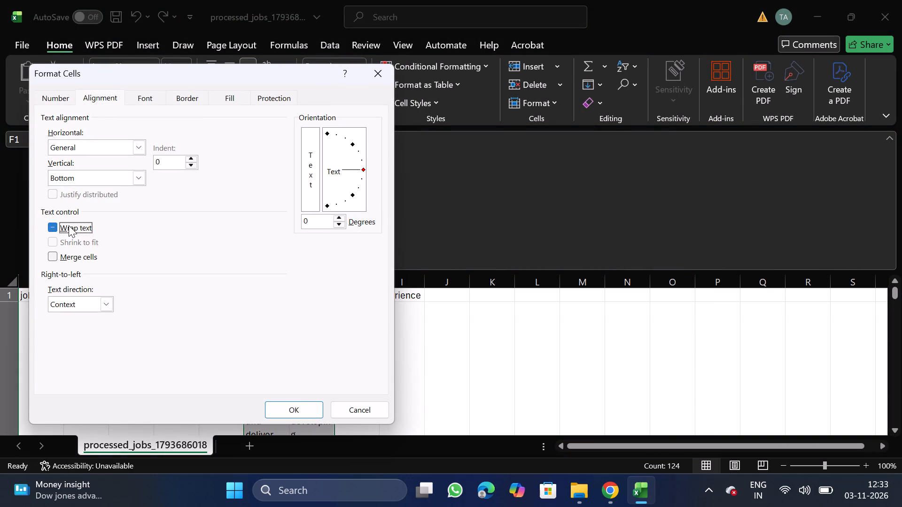
left_click(306, 421)
left_click(305, 413)
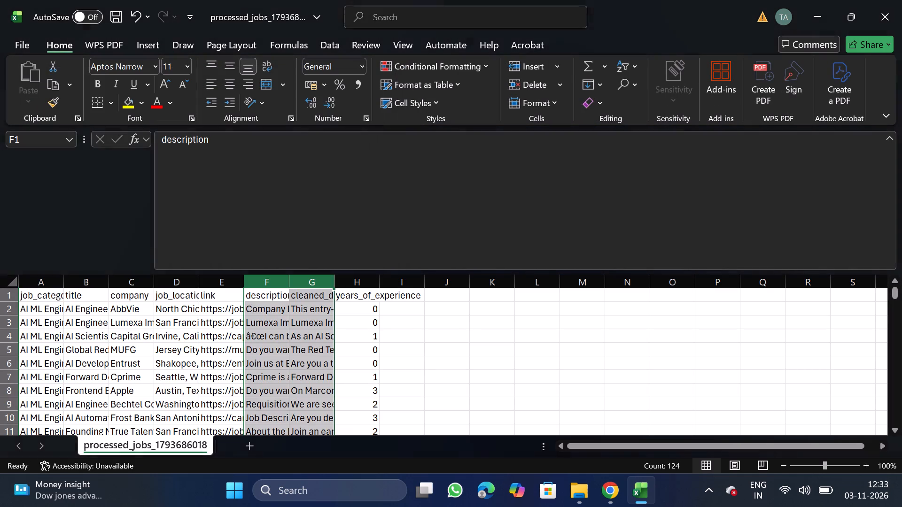
Move the link column after years_of_experience so it becomes the last column, H.
left_click(227, 284)
key("ctrl+x")
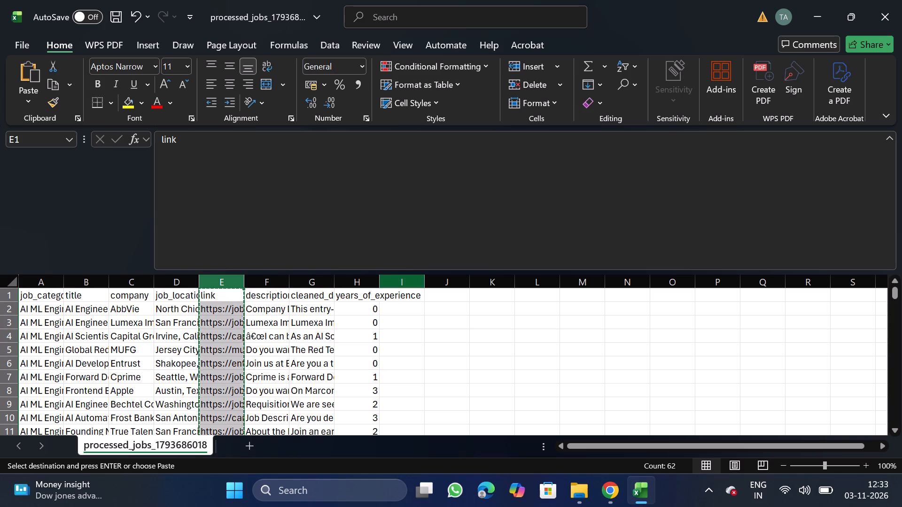
left_click(402, 276)
right_click(405, 320)
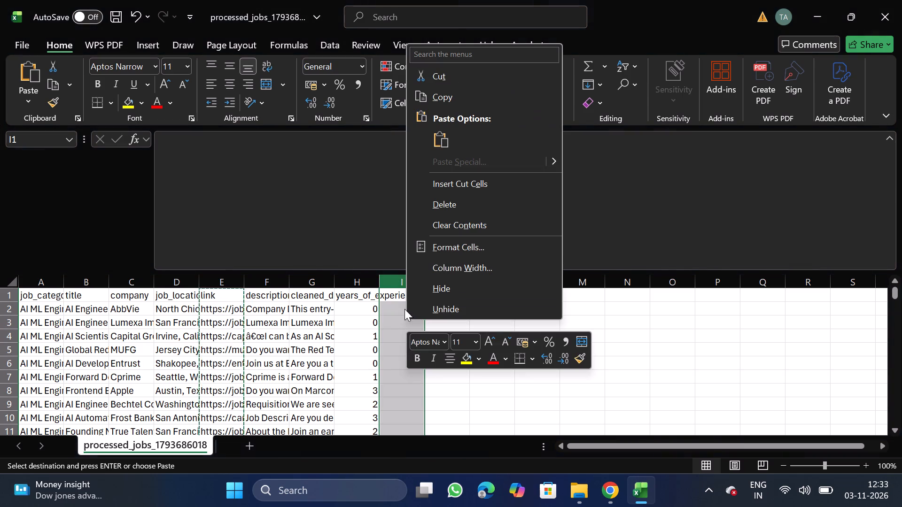
left_click(489, 183)
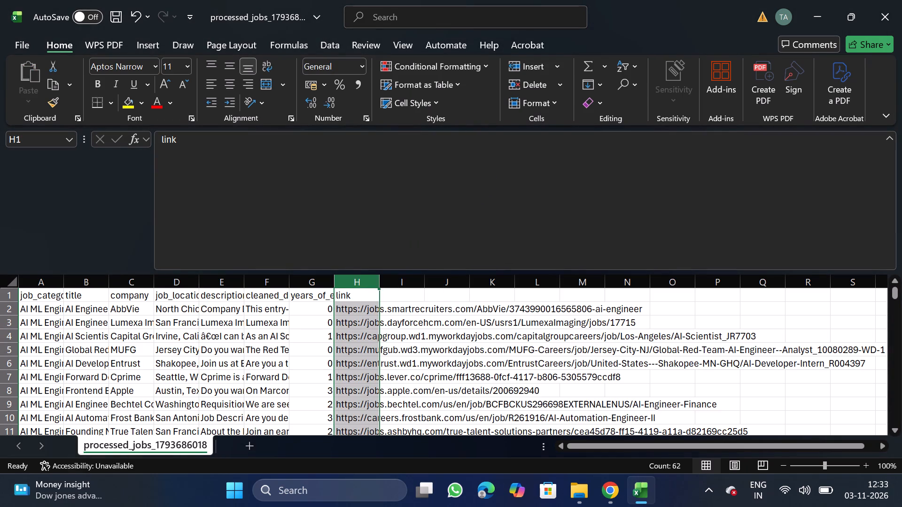
Move the years_of_experience column in front of the description column so it becomes column E.
left_click(303, 284)
key("ctrl+x")
left_click_drag(226, 283, 230, 337)
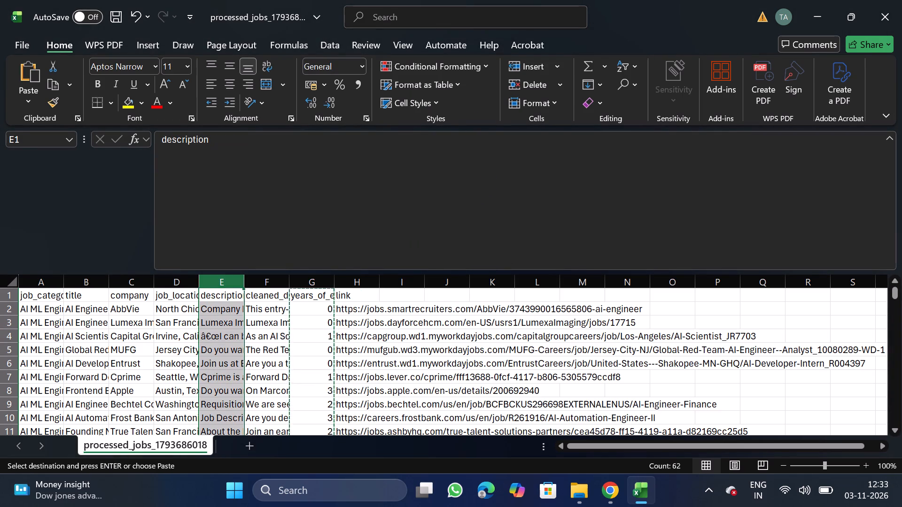
right_click(230, 337)
left_click(318, 203)
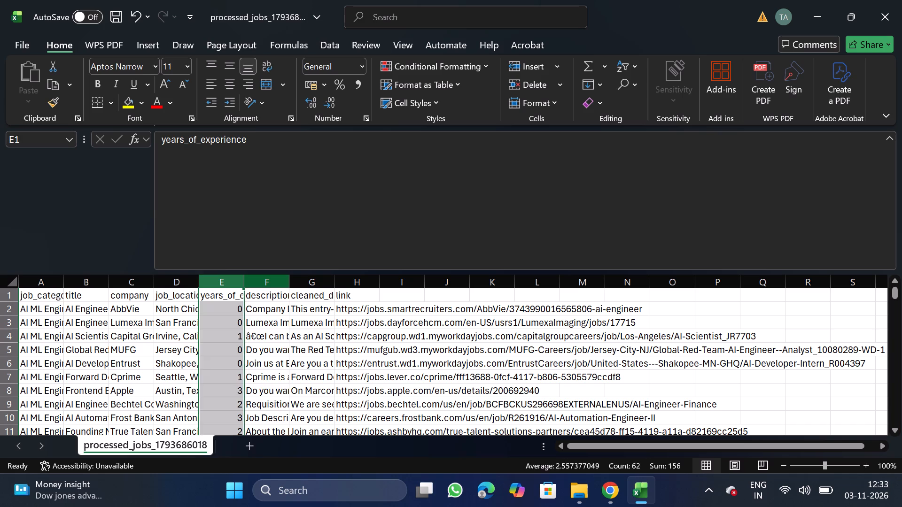
Copy the header text description from F1 and use it to replace the cleaned_description header in G1.
left_click(277, 284)
left_click_drag(159, 133, 235, 135)
key("ctrl+c")
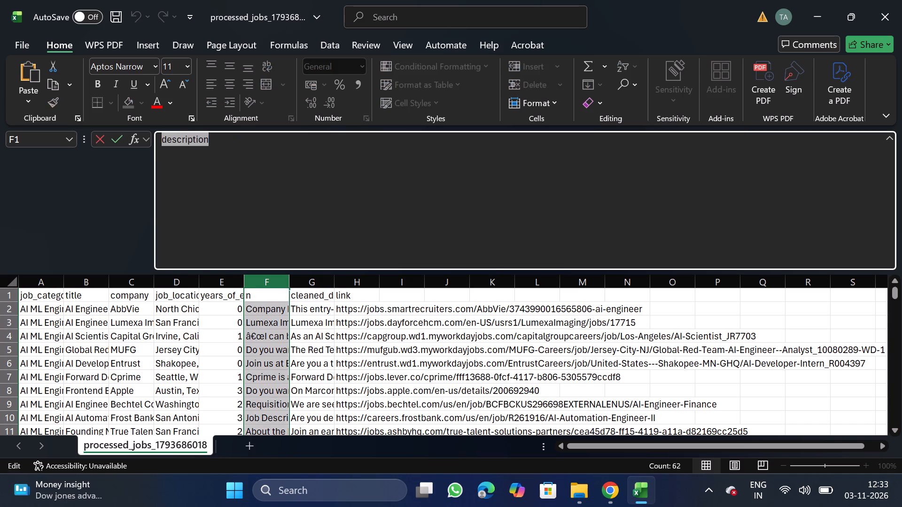
left_click(319, 288)
left_click(399, 229)
key("BackSpace")
key("BackSpace")
key("BackSpace")
key("BackSpace")
key("BackSpace")
key("BackSpace")
key("BackSpace")
key("BackSpace")
key("BackSpace")
key("BackSpace")
key("BackSpace")
key("BackSpace")
key("BackSpace")
key("BackSpace")
key("BackSpace")
key("BackSpace")
key("BackSpace")
key("BackSpace")
key("BackSpace")
key("BackSpace")
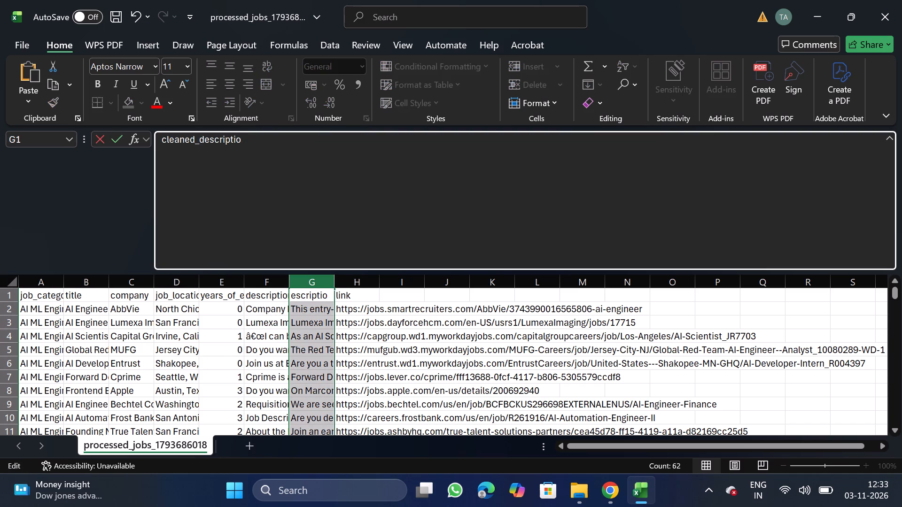
key("ctrl+v")
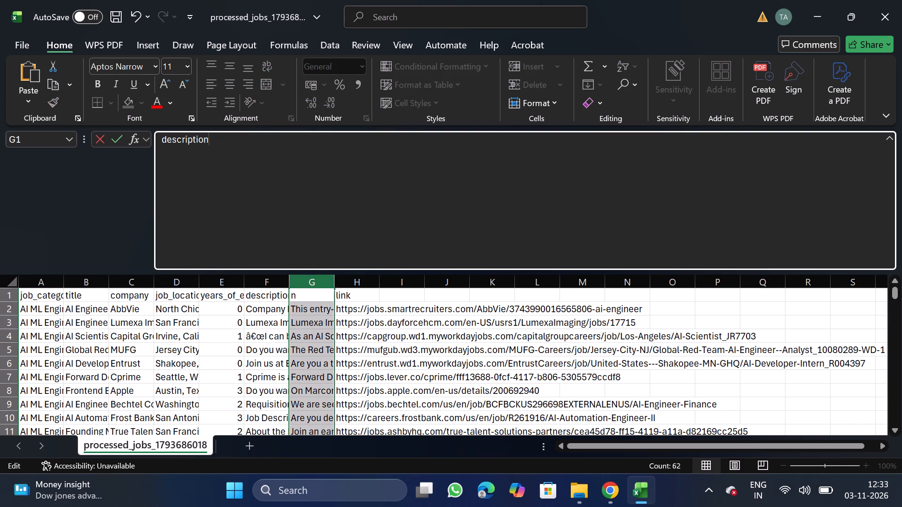
Replace the F1 header with original_description, copying the name from the CSV format requirements on NextGenApply's bulk upload page in Chrome.
left_click(278, 295)
left_click(353, 230)
key("BackSpace")
key("BackSpace")
key("BackSpace")
key("BackSpace")
key("BackSpace")
key("BackSpace")
key("BackSpace")
key("BackSpace")
key("BackSpace")
key("BackSpace")
key("BackSpace")
key("BackSpace")
key("BackSpace")
key("BackSpace")
key("BackSpace")
key("BackSpace")
key("BackSpace")
key("BackSpace")
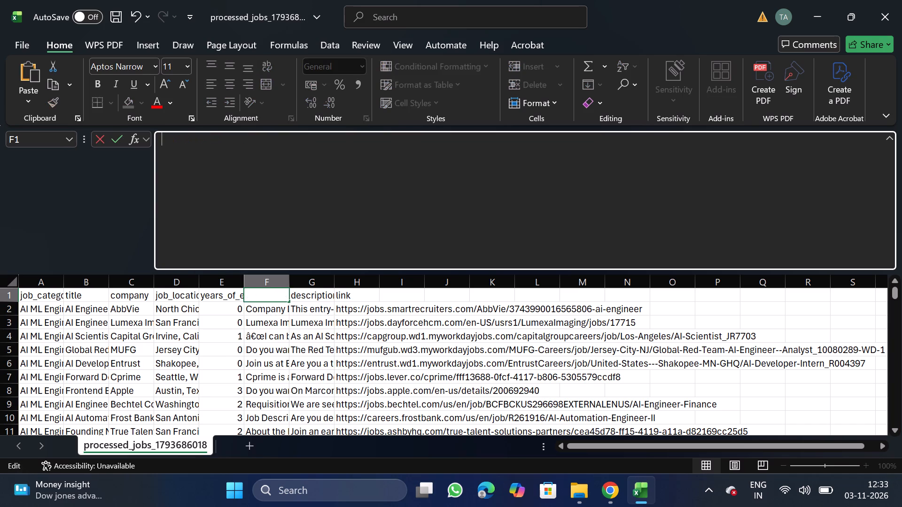
left_click(605, 490)
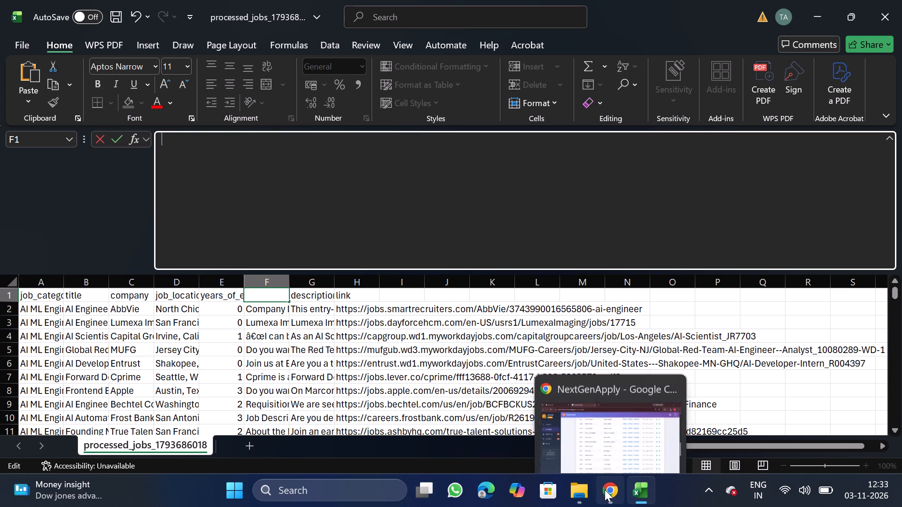
left_click(89, 142)
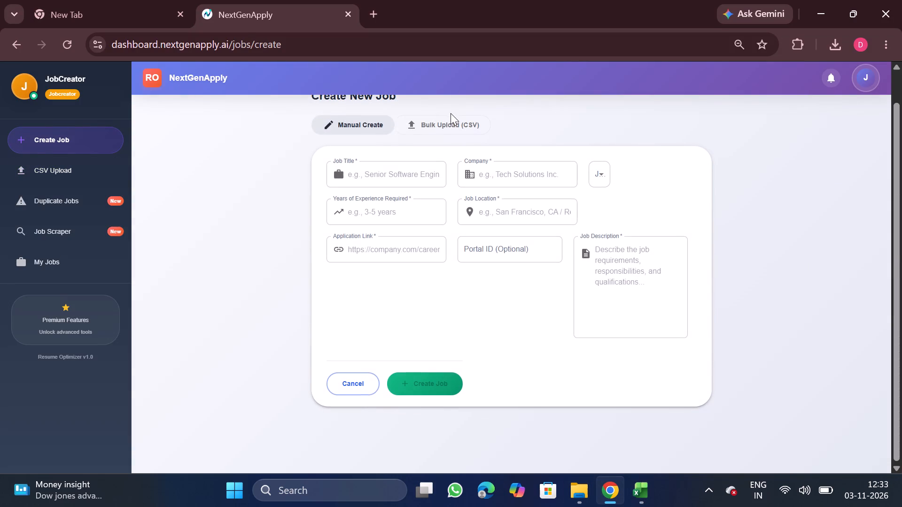
left_click_drag(451, 113, 451, 131)
left_click(451, 131)
double_click(487, 227)
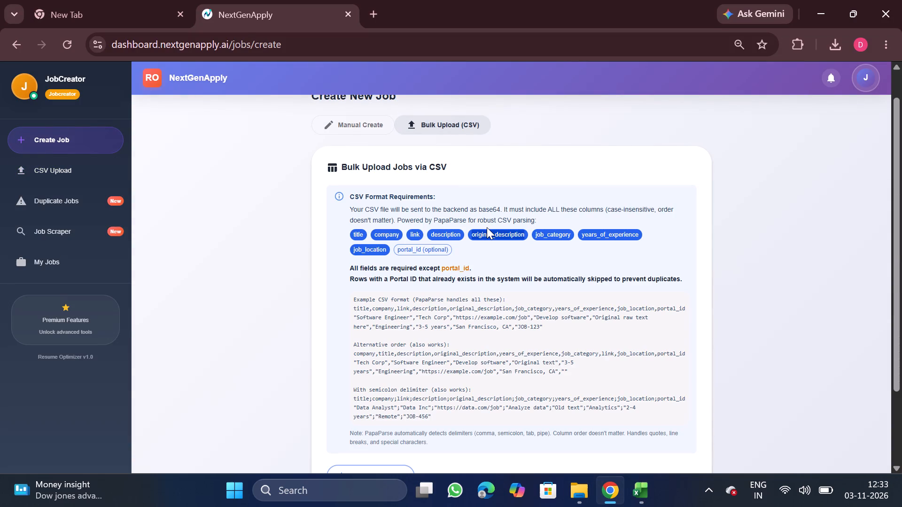
key("ctrl+c")
left_click(649, 499)
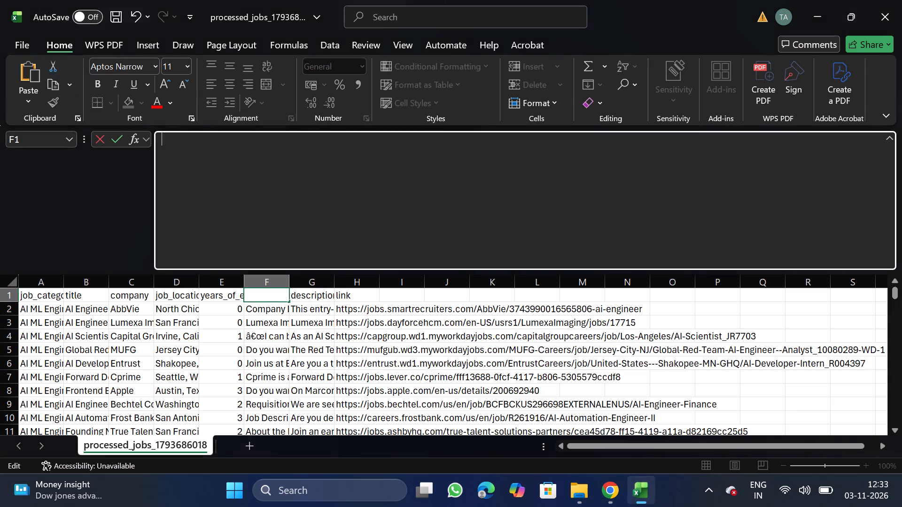
key("ctrl+v")
Add a filter to the title column and tick only AI Developer Intern and AI Engineer, Medical Vision Language Models.
left_click(91, 282)
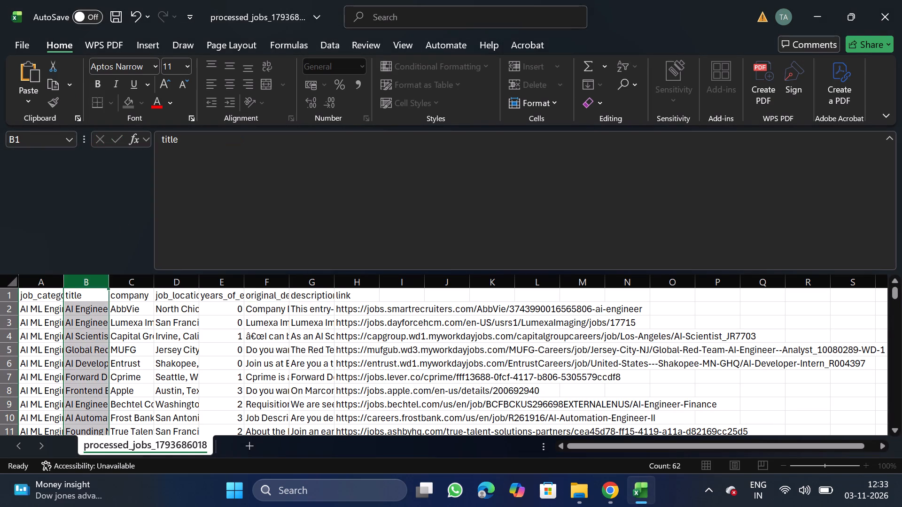
left_click(329, 49)
left_click(472, 89)
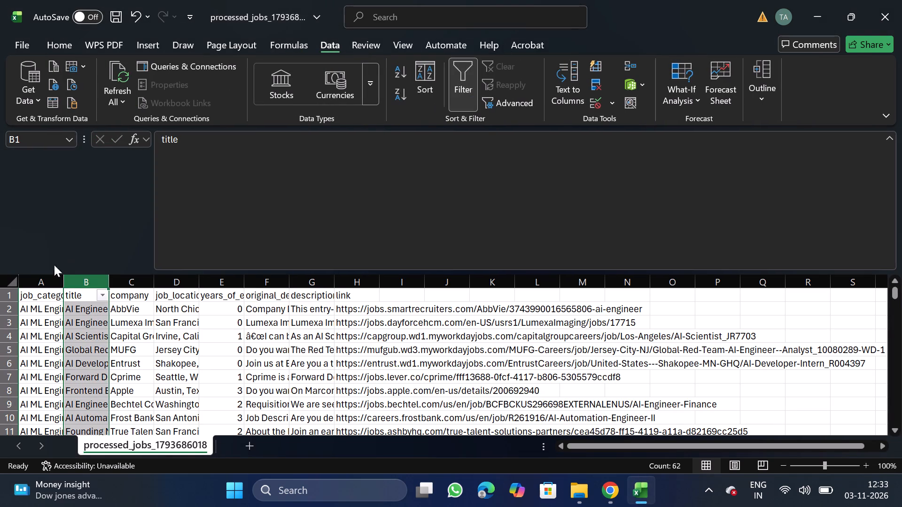
left_click(100, 299)
left_click(207, 307)
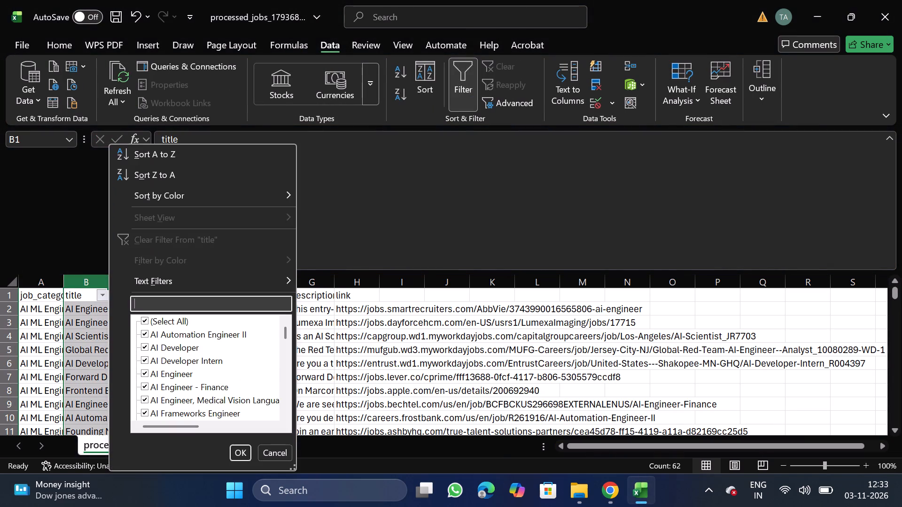
double_click(293, 469)
left_click_drag(293, 469, 734, 506)
left_click(187, 325)
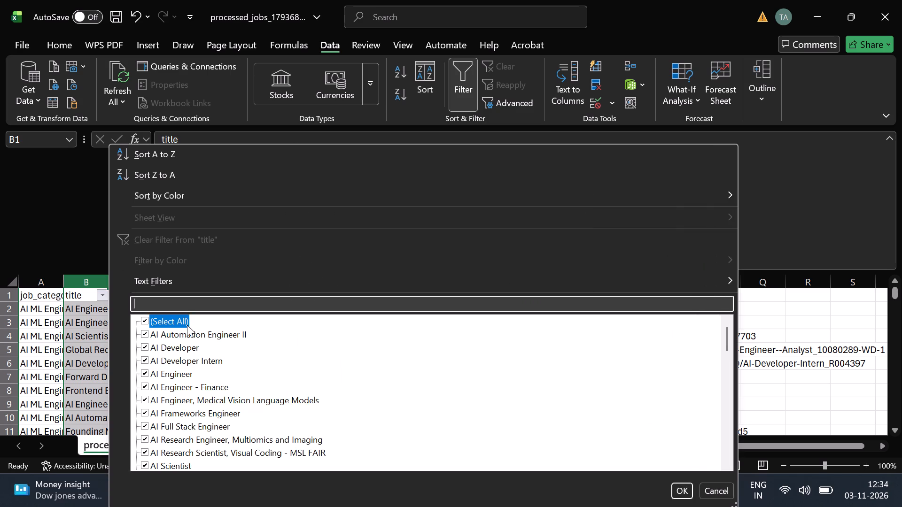
left_click(209, 360)
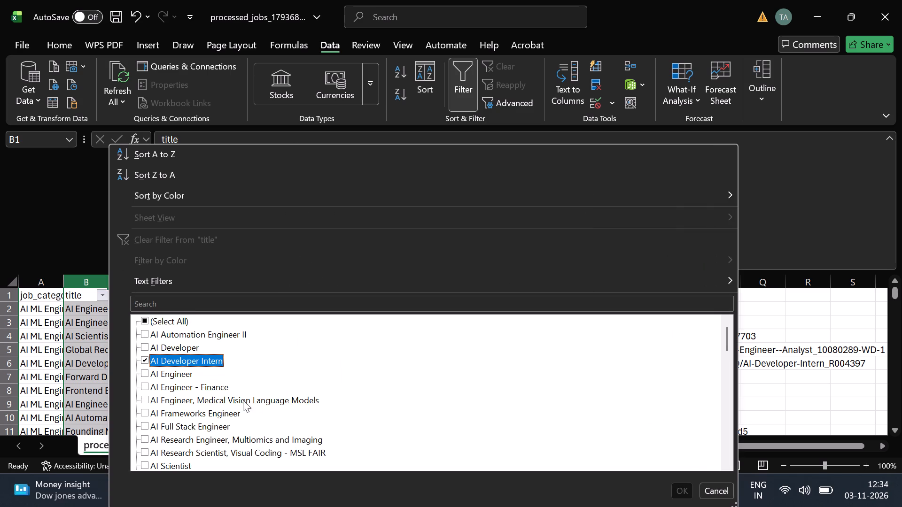
left_click(260, 402)
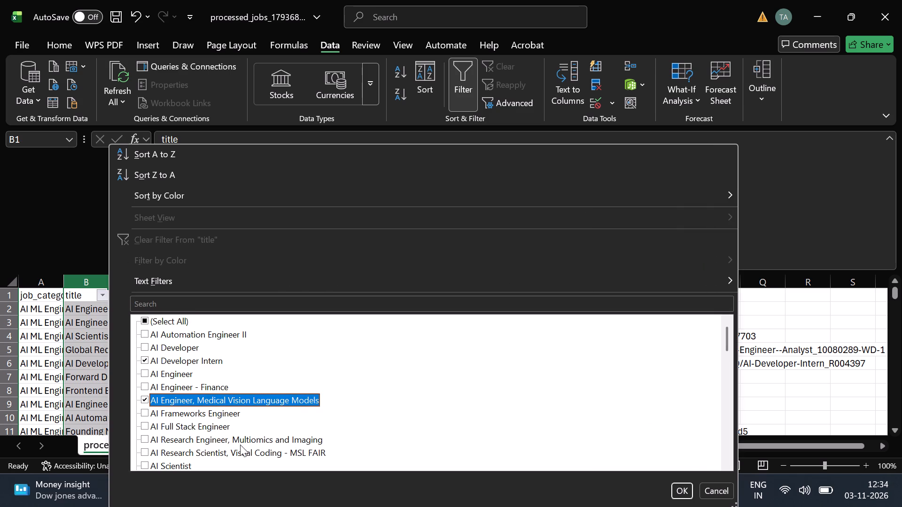
Also tick Electrical Engineer AI Trainer (Remote), Forward Deployed Engineer, AI Transformation -Senior Vice President, and Managing Director, AI GTM Solution Architect Lead in the title filter.
scroll(231, 453, "down", 1)
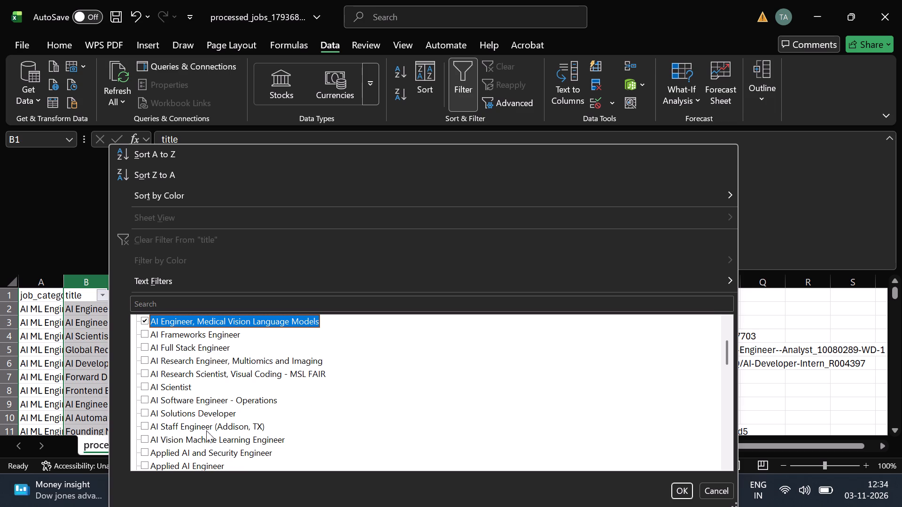
scroll(203, 456, "down", 1)
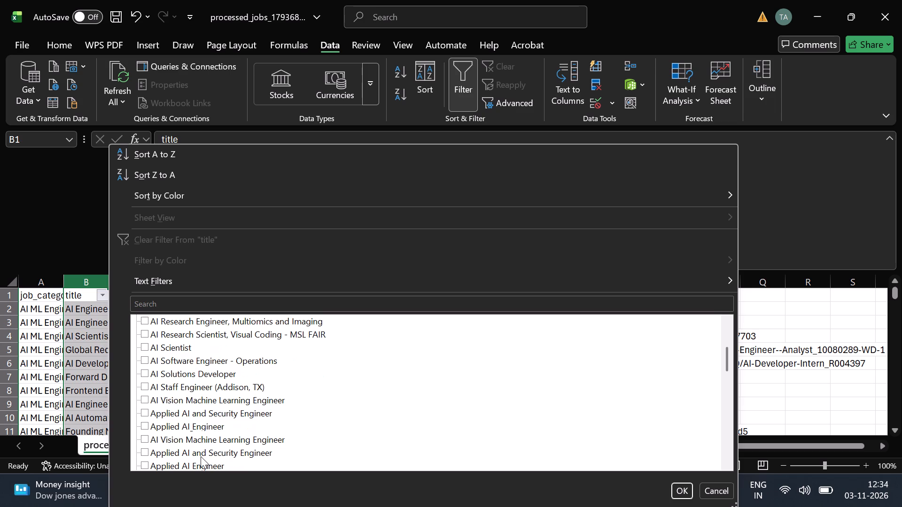
scroll(197, 461, "down", 1)
left_click(192, 428)
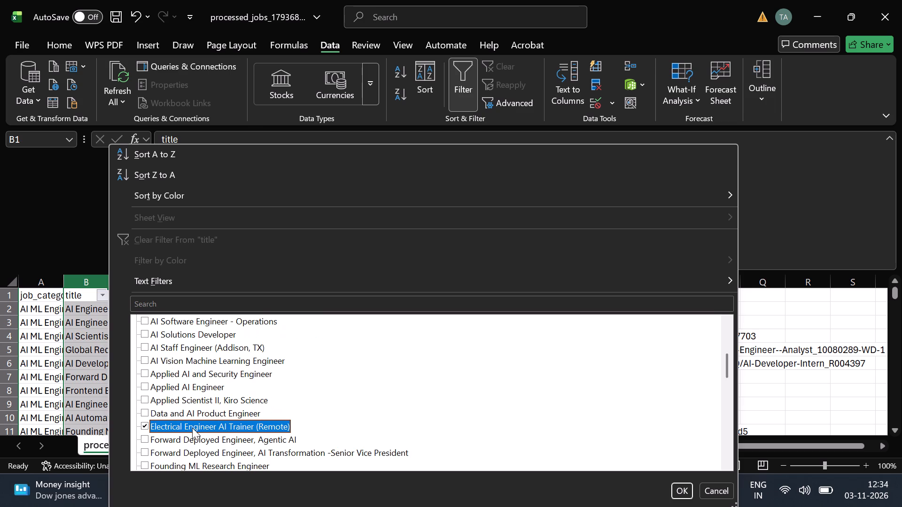
left_click(212, 458)
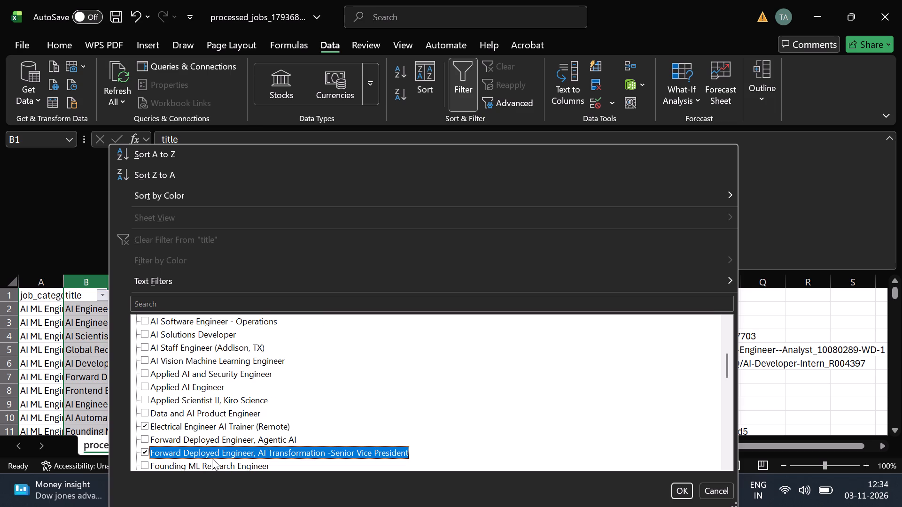
scroll(212, 458, "down", 1)
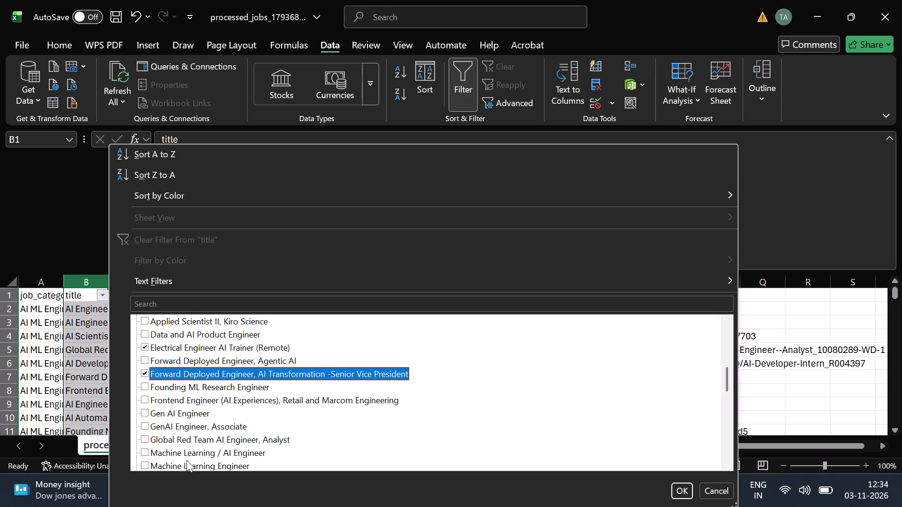
scroll(187, 460, "down", 1)
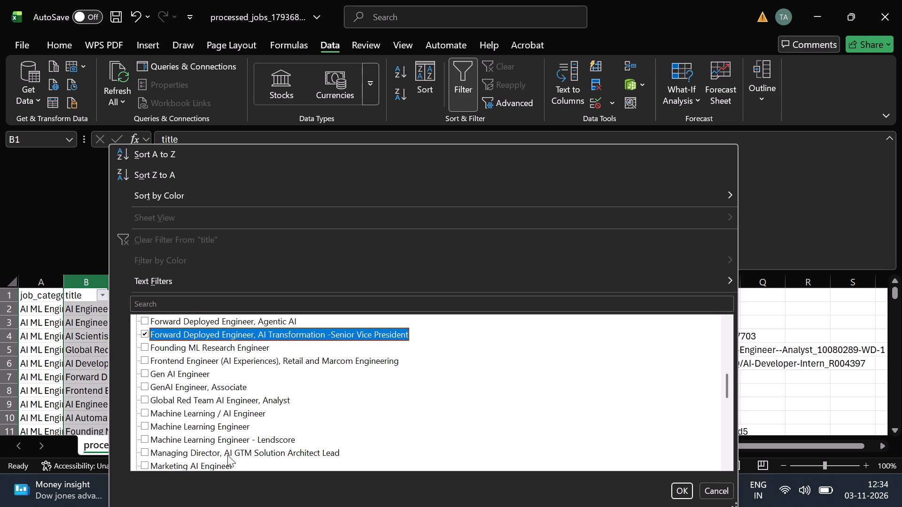
scroll(225, 460, "down", 1)
left_click(203, 413)
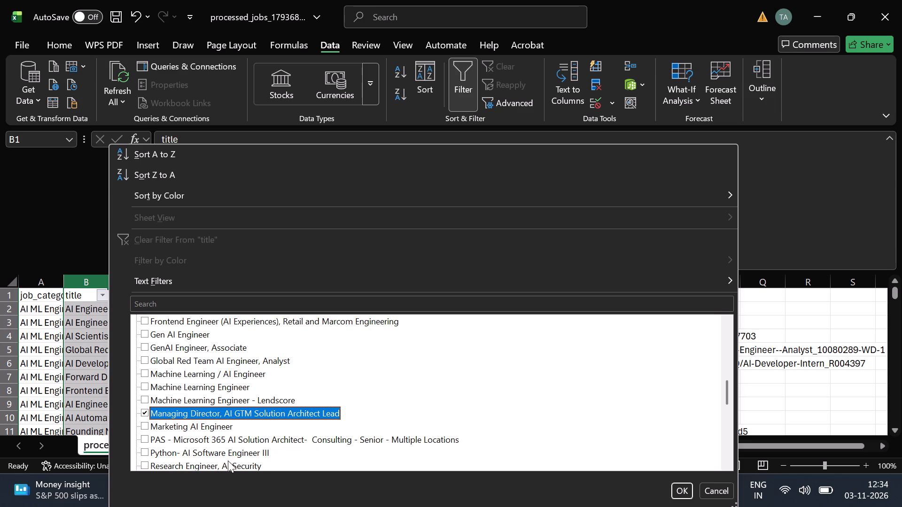
Also tick Senior Director, Forward Deployed Engineer – Operational AI; Sr. Applied AI Engineer, Life Science Markets; and (Blanks), and apply the title filter.
scroll(225, 462, "down", 1)
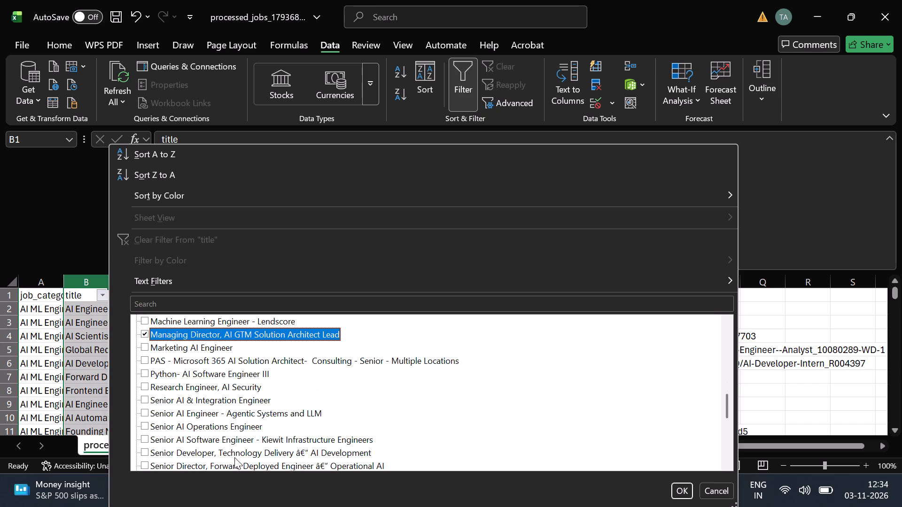
left_click(237, 469)
scroll(237, 469, "down", 1)
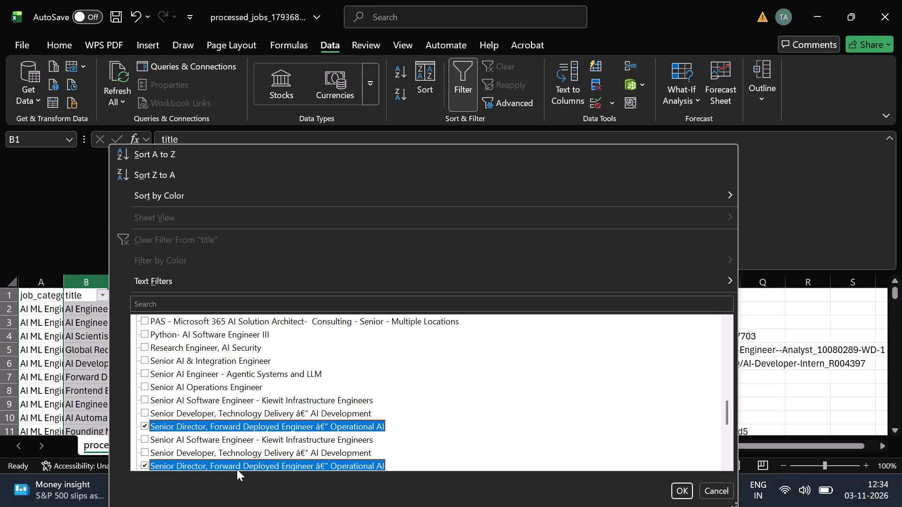
scroll(235, 464, "down", 1)
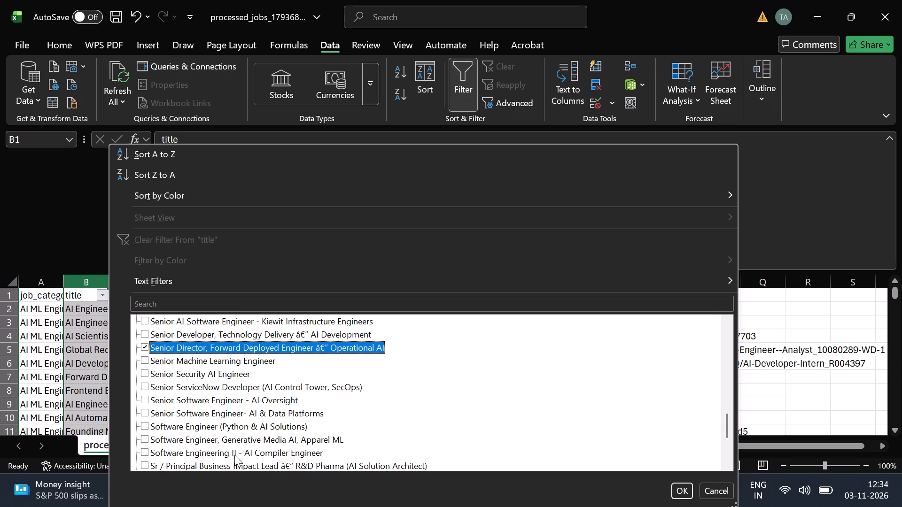
left_click(209, 463)
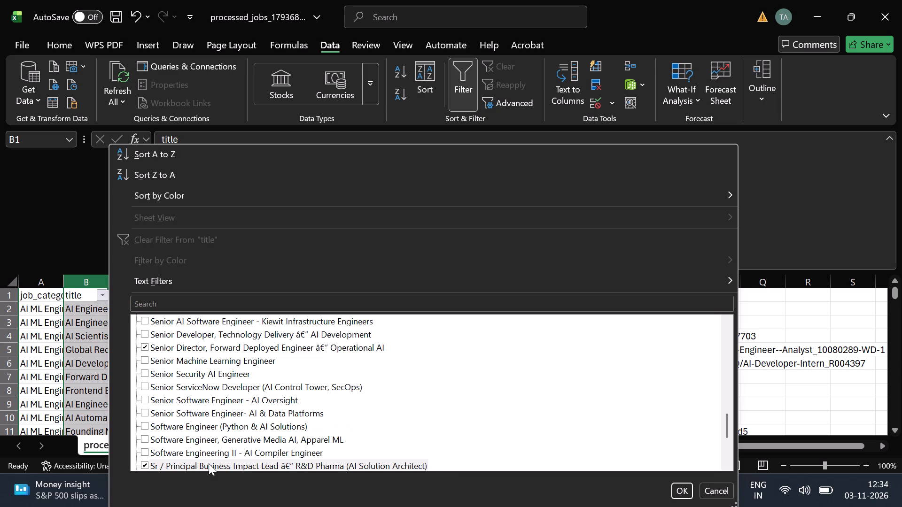
left_click(209, 463)
left_click(195, 450)
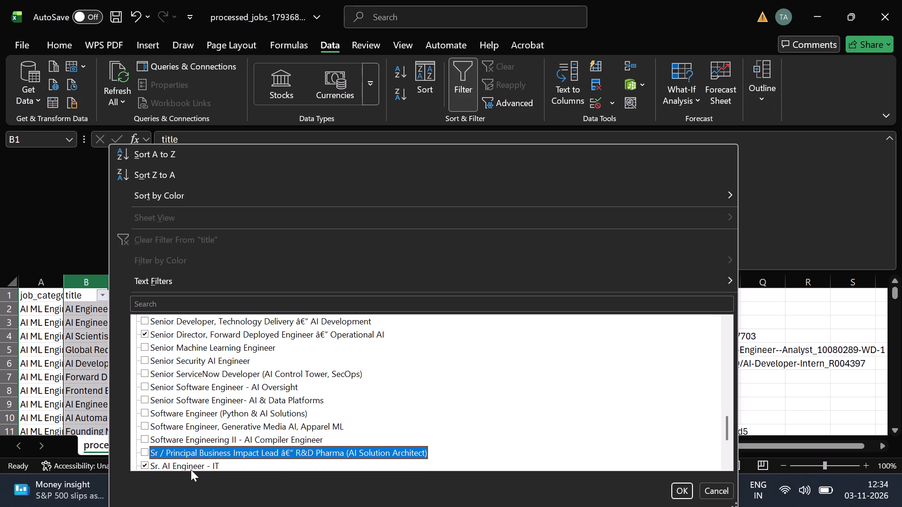
left_click(191, 469)
scroll(191, 469, "down", 1)
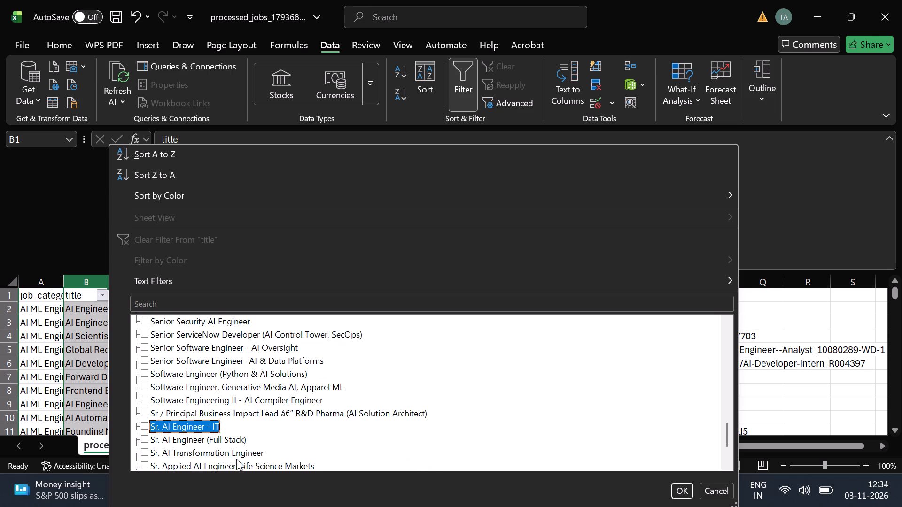
scroll(236, 459, "down", 1)
left_click(277, 424)
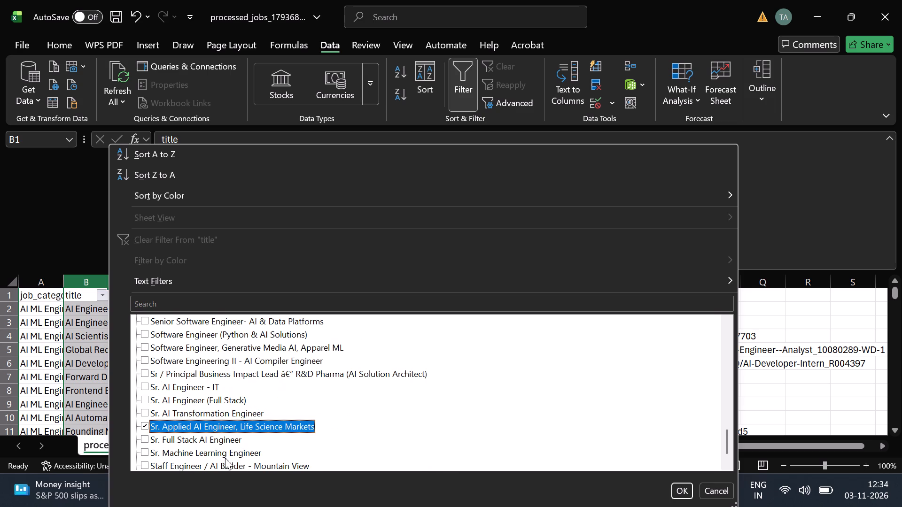
scroll(220, 461, "down", 1)
left_click(153, 452)
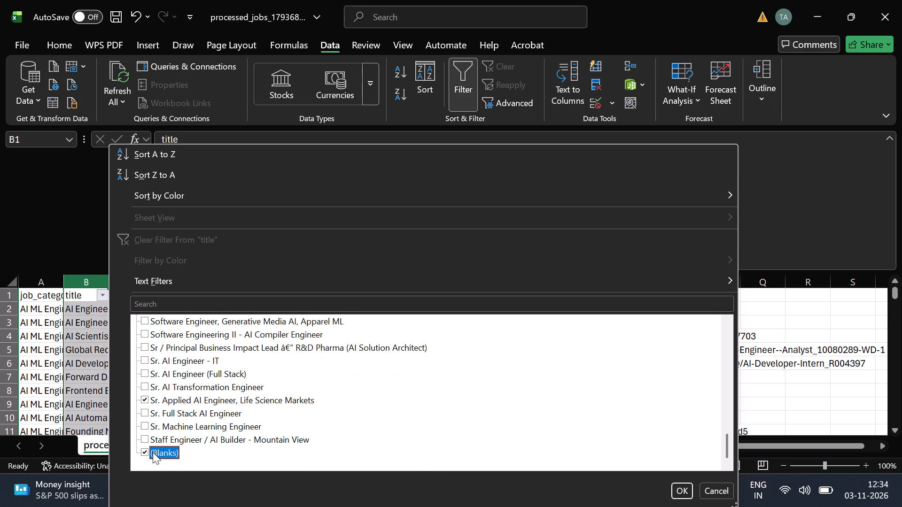
left_click(677, 492)
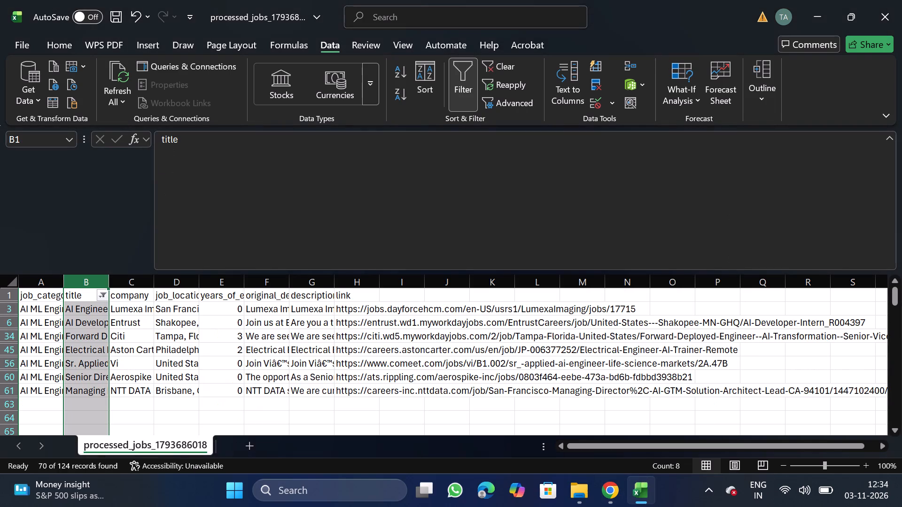
Delete all the filtered job rows below the header and remove the filter.
left_click(1, 311)
key("ctrl+shift+Down")
right_click(114, 351)
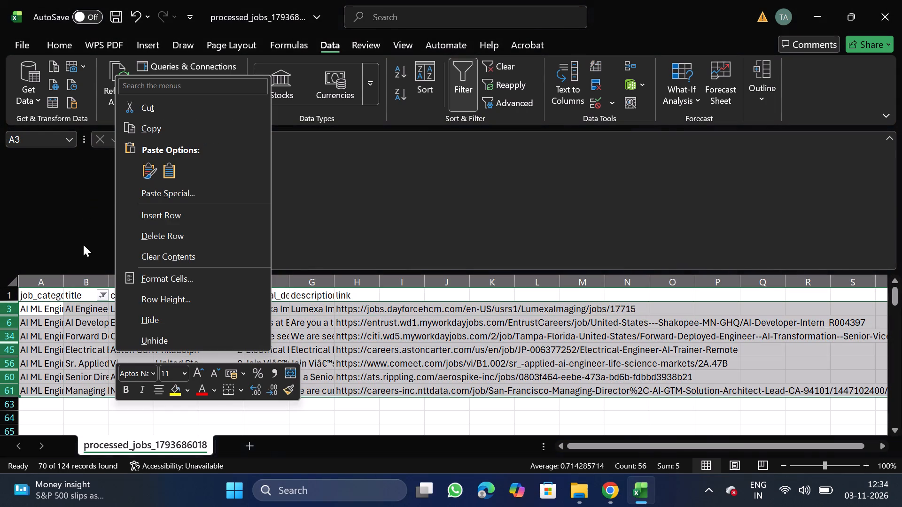
left_click(187, 234)
left_click(467, 83)
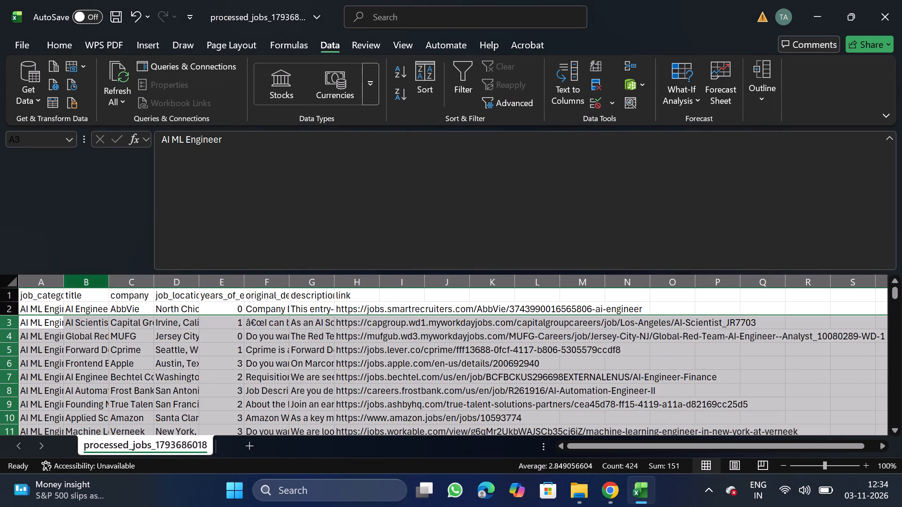
Filter the title column for lead to review the matching jobs, and remove the filter.
left_click(86, 295)
left_click(457, 82)
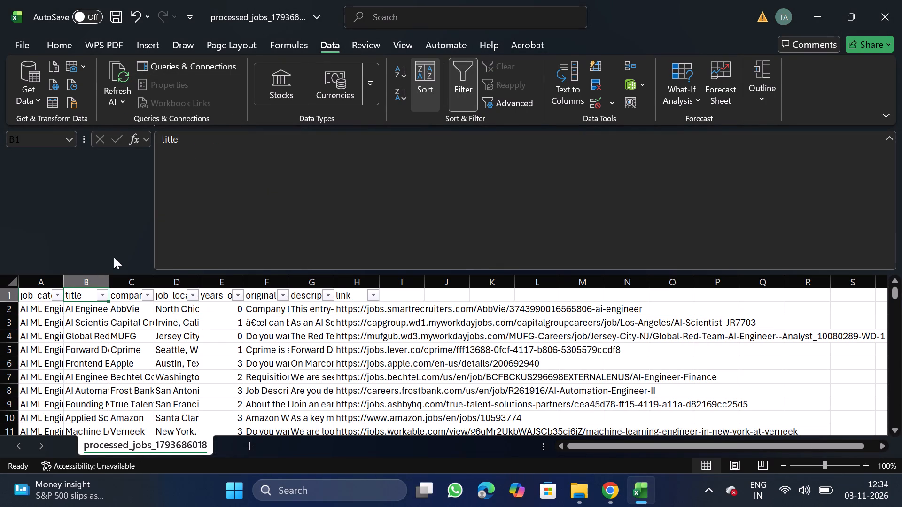
left_click(104, 294)
left_click(166, 305)
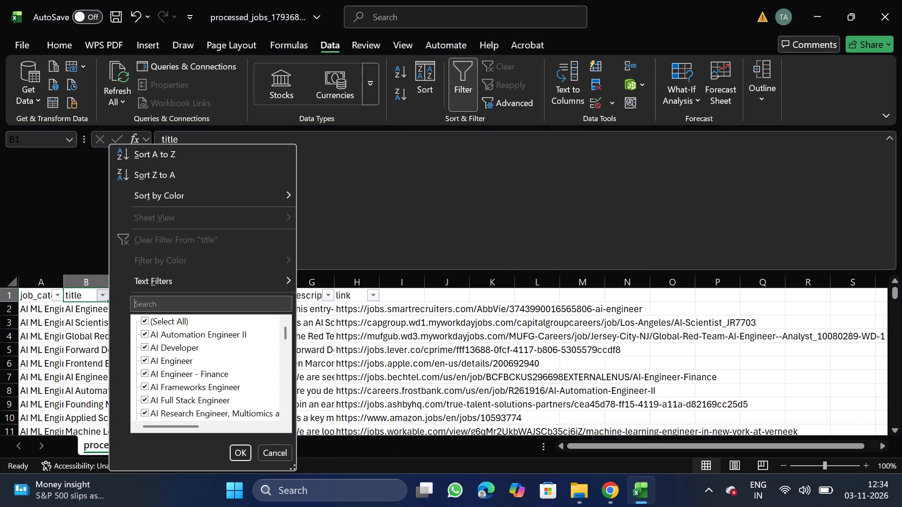
type("lead")
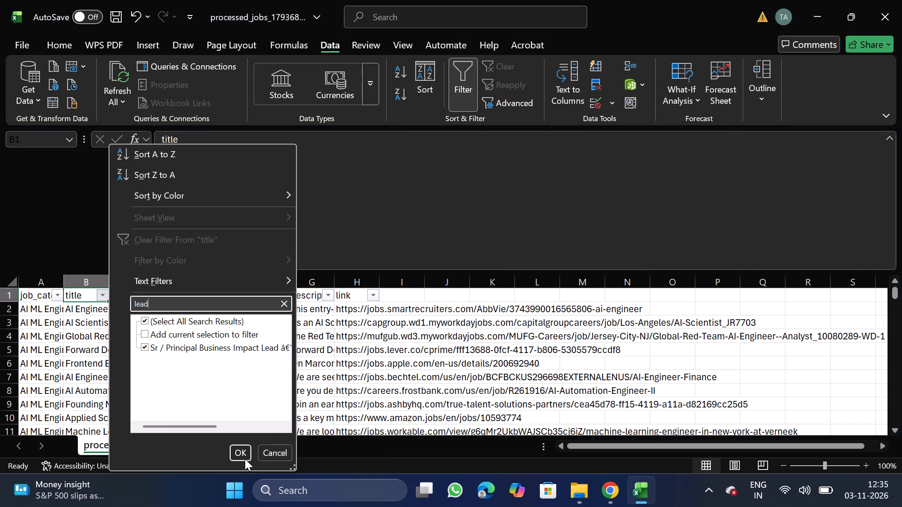
left_click(243, 456)
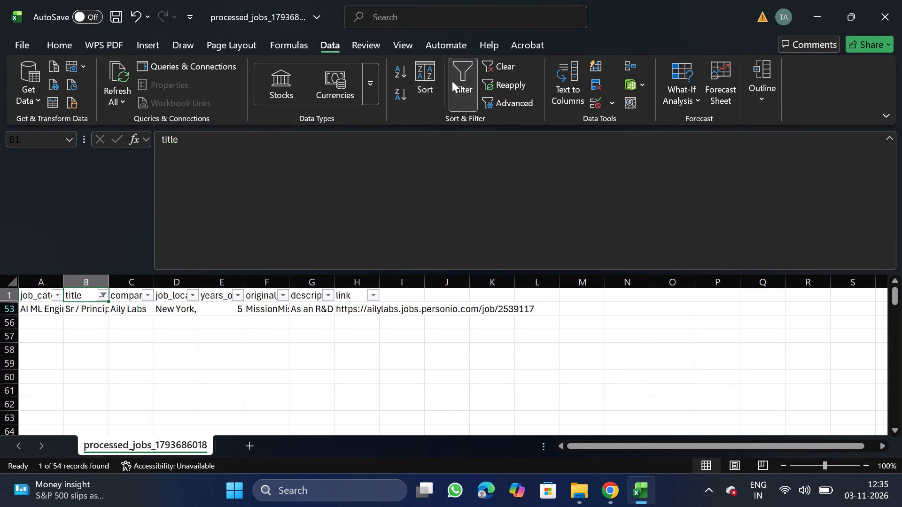
left_click(463, 84)
Filter the title column for staff, delete the AI Staff Engineer (Addison, TX) row from TEKsystems, and remove the filter.
left_click(459, 77)
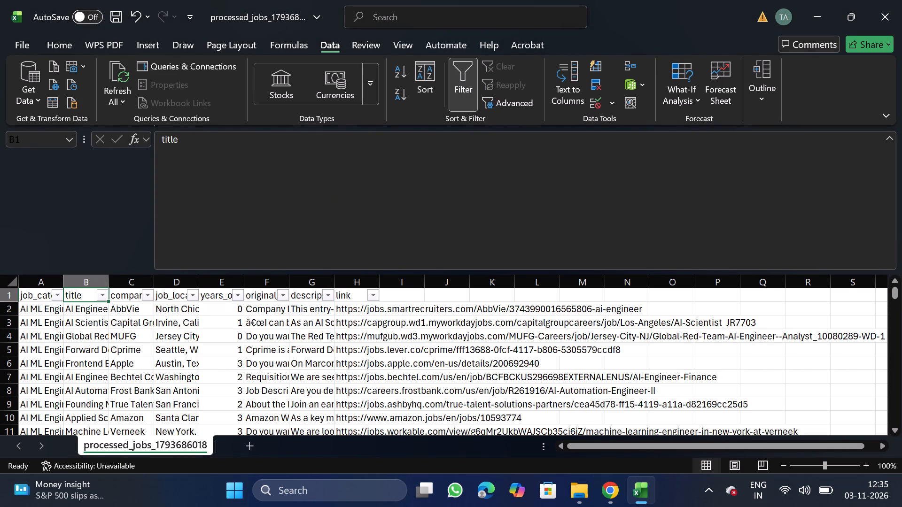
left_click(109, 298)
left_click(105, 297)
left_click(105, 297)
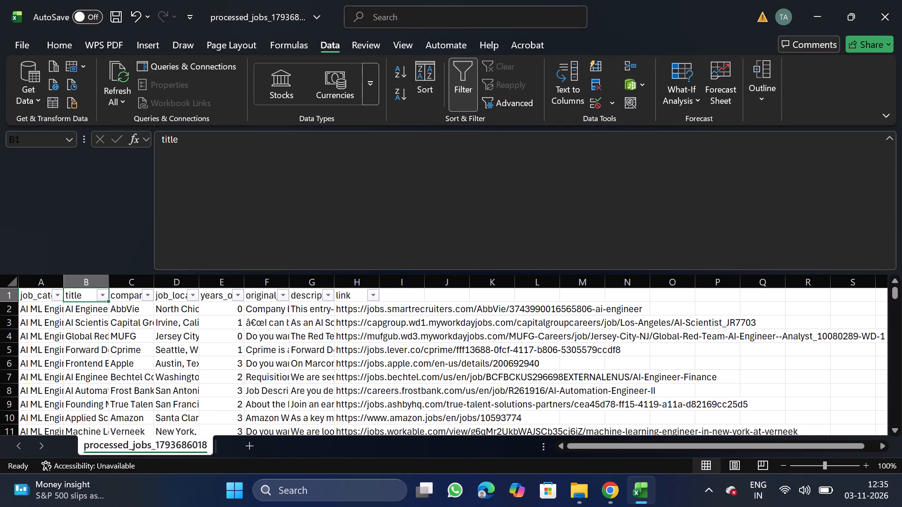
left_click(163, 301)
type("staf")
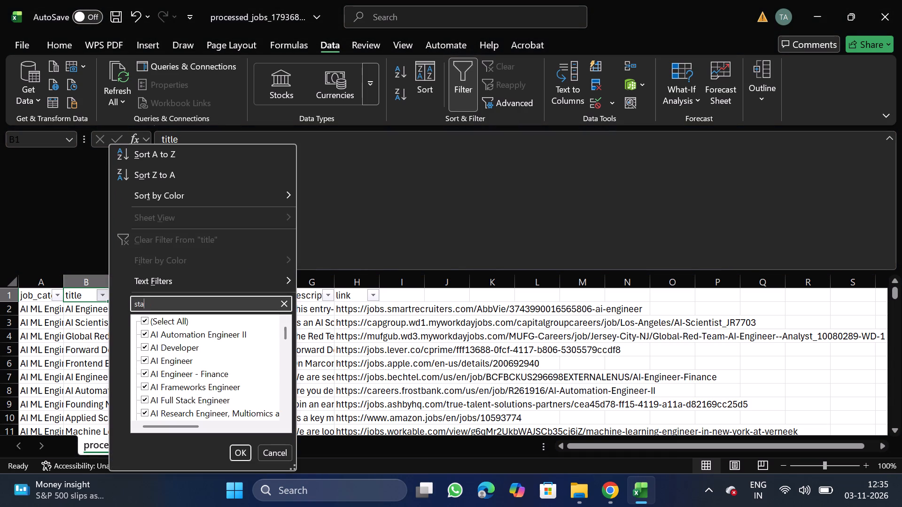
key("f")
left_click(241, 460)
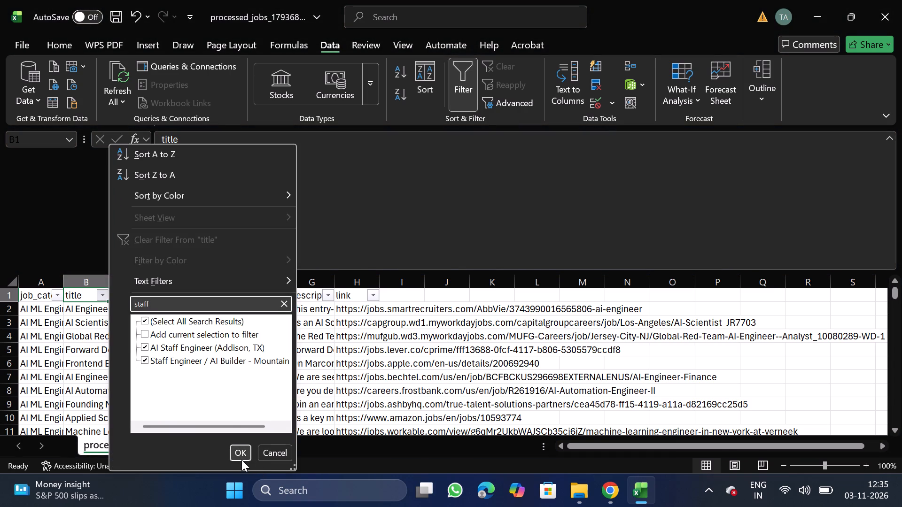
left_click_drag(7, 322, 34, 317)
right_click(34, 317)
left_click(96, 200)
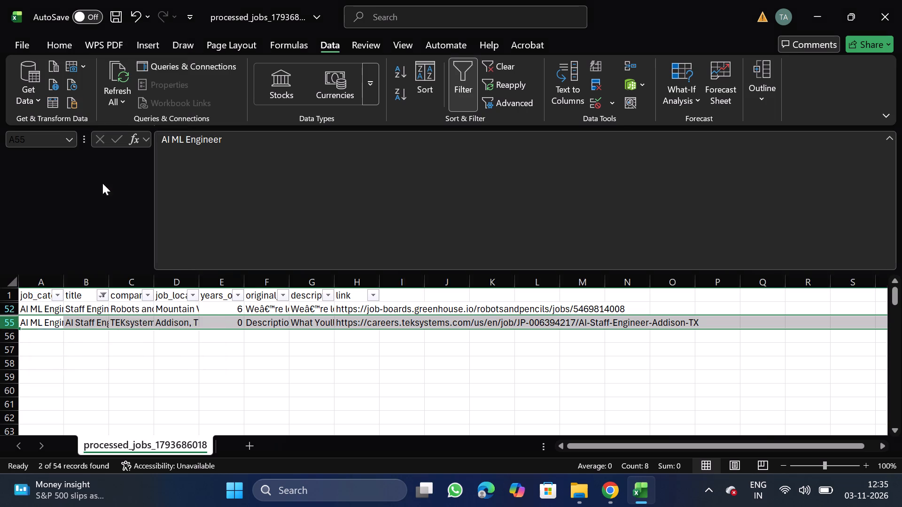
left_click(462, 86)
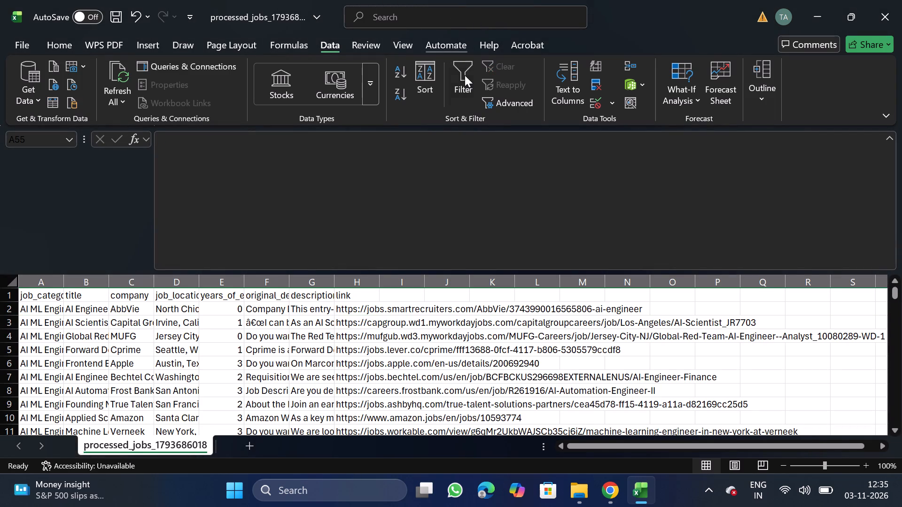
Search the title filter's values for consultant and clear the search text.
left_click(465, 75)
left_click(89, 296)
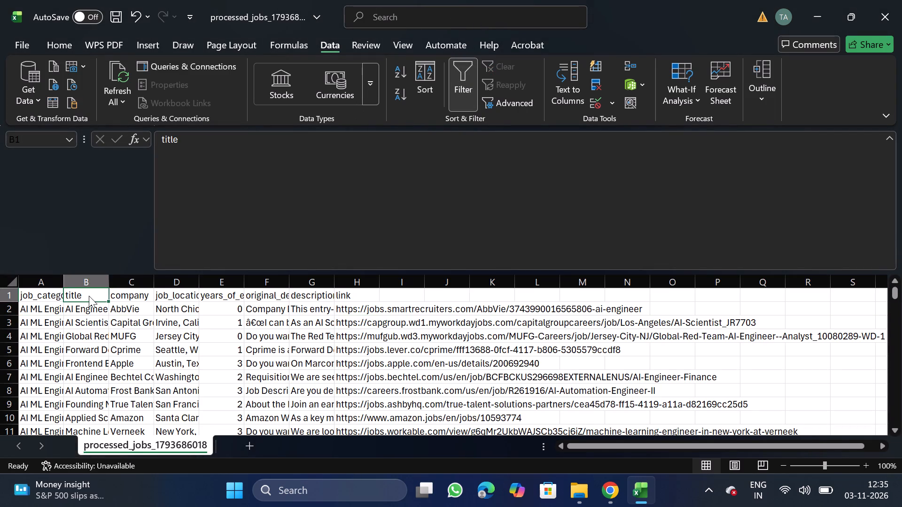
left_click(464, 84)
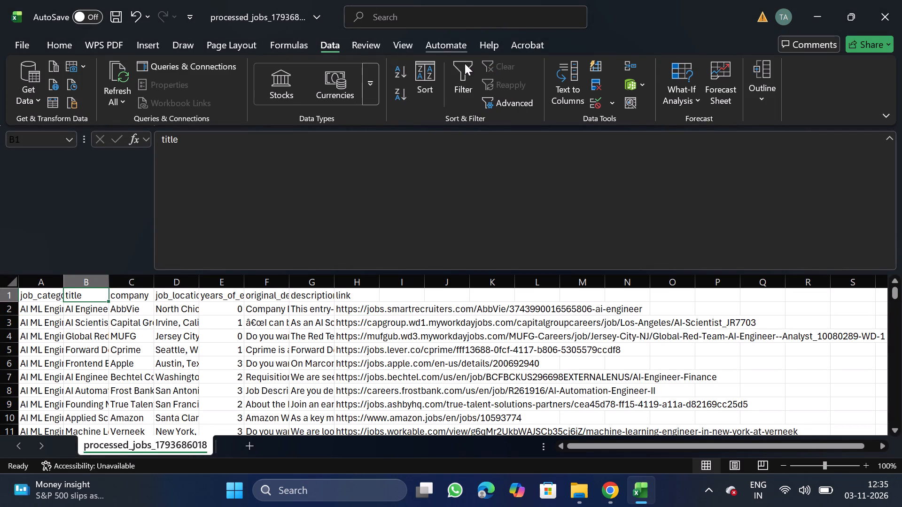
left_click(465, 63)
left_click(104, 293)
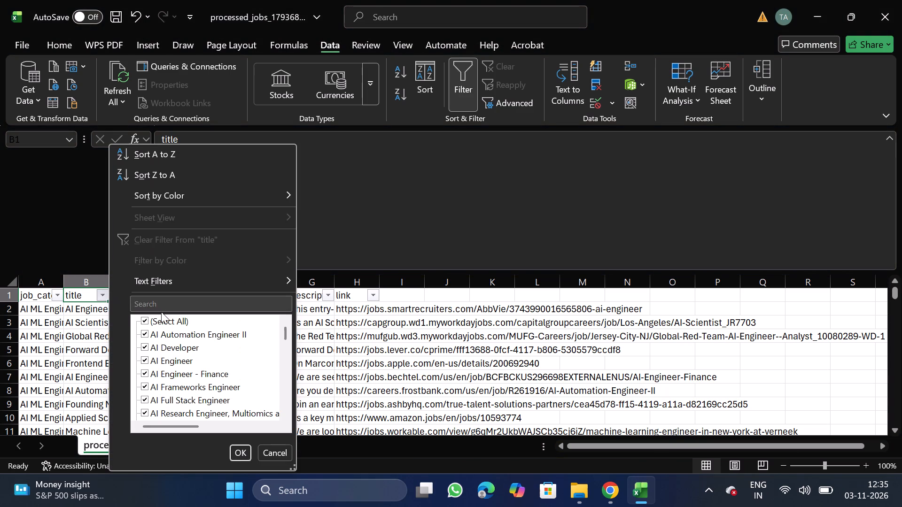
left_click(166, 305)
type("ci")
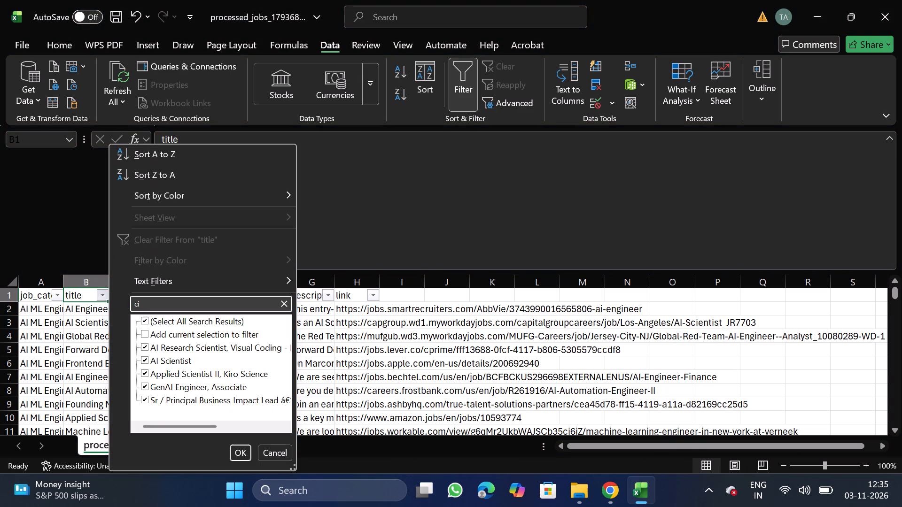
key("BackSpace")
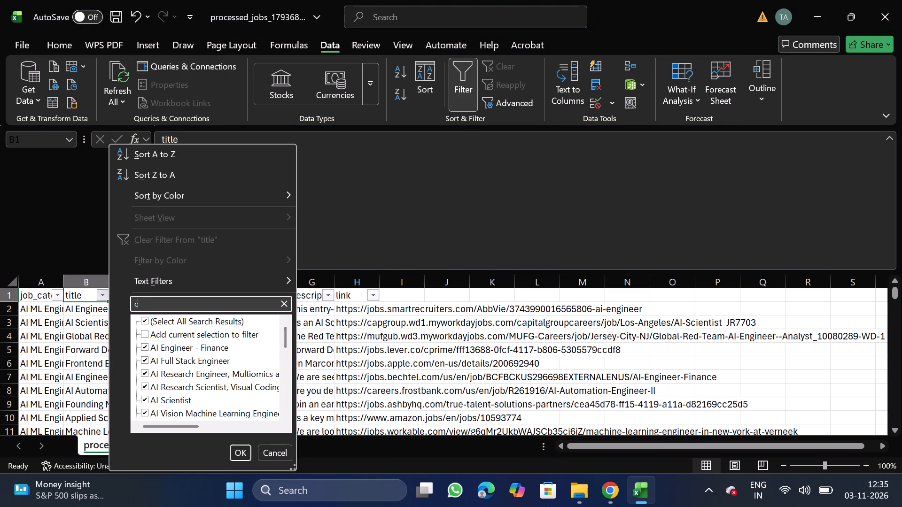
type("onsultant")
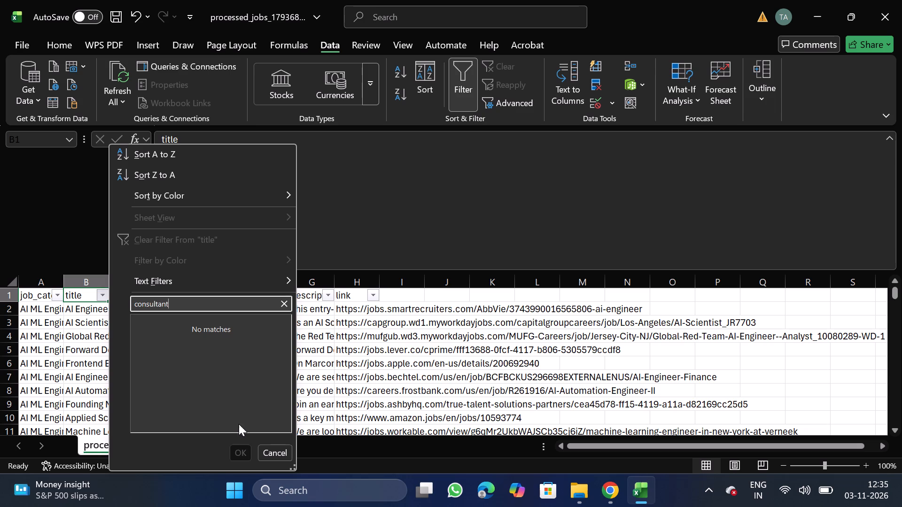
key("BackSpace")
key("BackSpace")
key("BackSpace")
key("BackSpace")
key("BackSpace")
key("BackSpace")
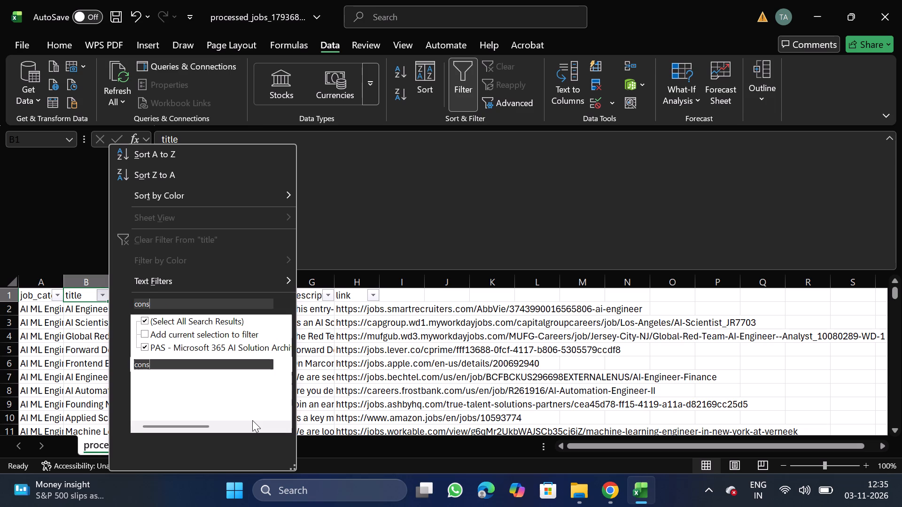
key("BackSpace")
key("BackSpace")
key("BackSpace")
key("BackSpace")
key("BackSpace")
key("BackSpace")
key("BackSpace")
key("BackSpace")
key("BackSpace")
key("BackSpace")
key("BackSpace")
key("BackSpace")
key("BackSpace")
key("BackSpace")
key("BackSpace")
key("BackSpace")
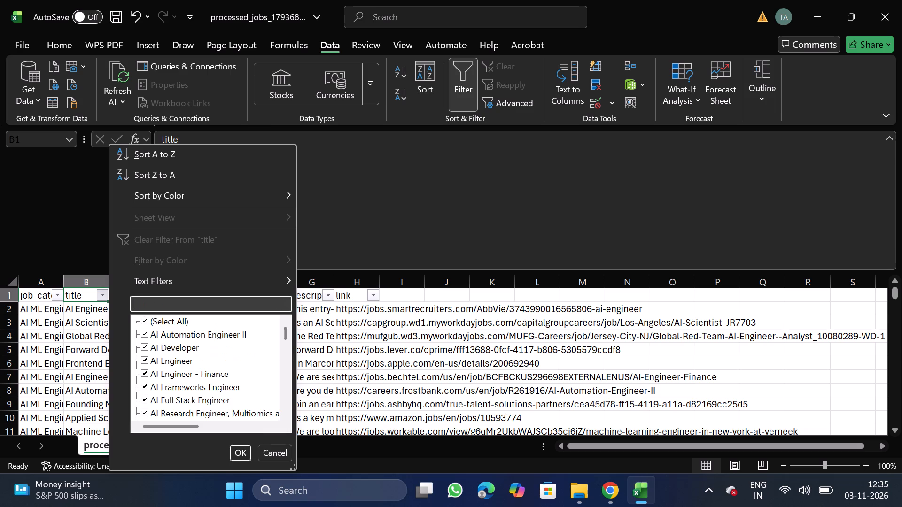
Filter the title column for architect to review the matching jobs, and remove the filter.
type("architect")
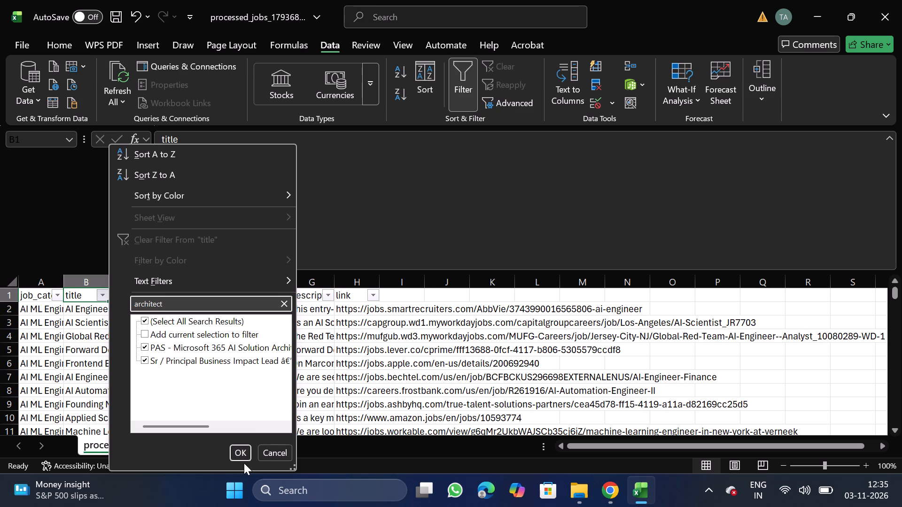
left_click(244, 463)
left_click(244, 456)
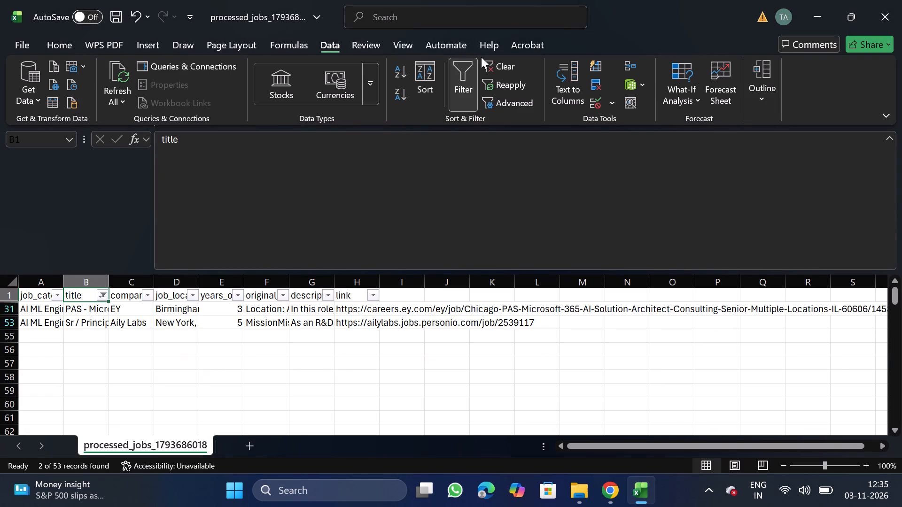
left_click(469, 91)
Add a filter to the company column and search its values for walmart, dried and capital in turn.
left_click(128, 284)
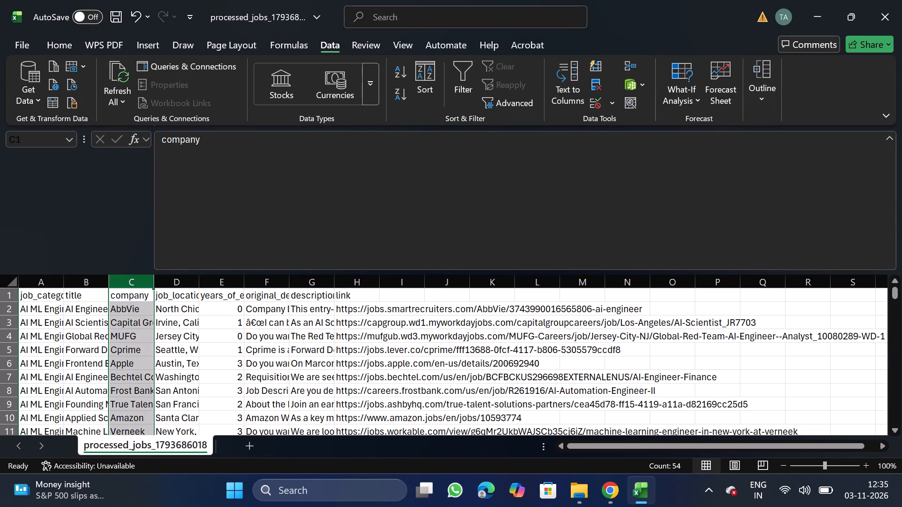
left_click(467, 80)
left_click(147, 298)
left_click(224, 298)
left_click(217, 302)
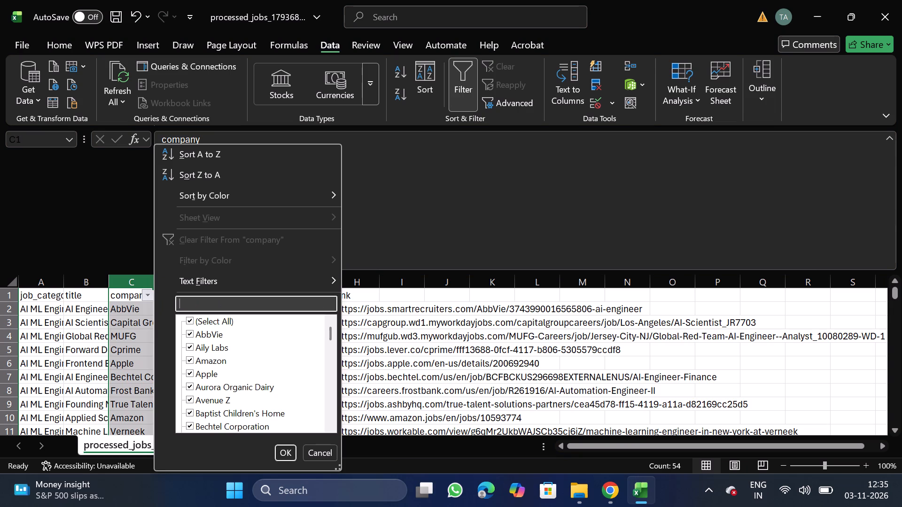
type("walmart")
key("BackSpace")
key("BackSpace")
key("BackSpace")
key("BackSpace")
key("BackSpace")
key("BackSpace")
key("BackSpace")
key("BackSpace")
key("BackSpace")
key("BackSpace")
key("BackSpace")
key("BackSpace")
key("BackSpace")
key("BackSpace")
key("BackSpace")
key("BackSpace")
key("BackSpace")
key("BackSpace")
type("dried")
key("BackSpace")
key("BackSpace")
key("BackSpace")
key("BackSpace")
key("BackSpace")
key("BackSpace")
key("BackSpace")
key("BackSpace")
key("BackSpace")
key("BackSpace")
key("BackSpace")
key("BackSpace")
key("BackSpace")
key("BackSpace")
key("BackSpace")
key("BackSpace")
type("capital")
key("BackSpace")
key("BackSpace")
key("BackSpace")
key("BackSpace")
key("BackSpace")
key("BackSpace")
key("BackSpace")
key("BackSpace")
key("BackSpace")
key("BackSpace")
key("BackSpace")
key("BackSpace")
key("BackSpace")
key("BackSpace")
key("BackSpace")
key("BackSpace")
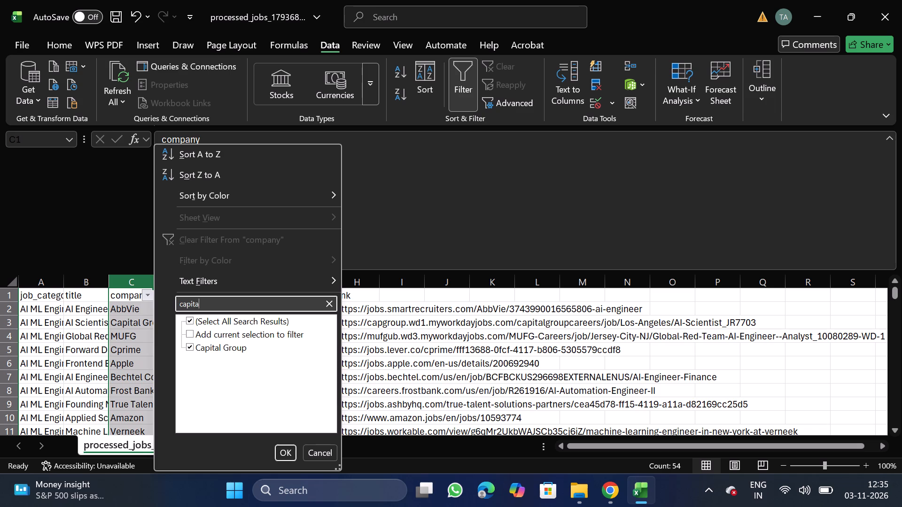
Search the company filter's values for under, hunt, skim, ap and in landem, and remove the filter without applying it.
type("under")
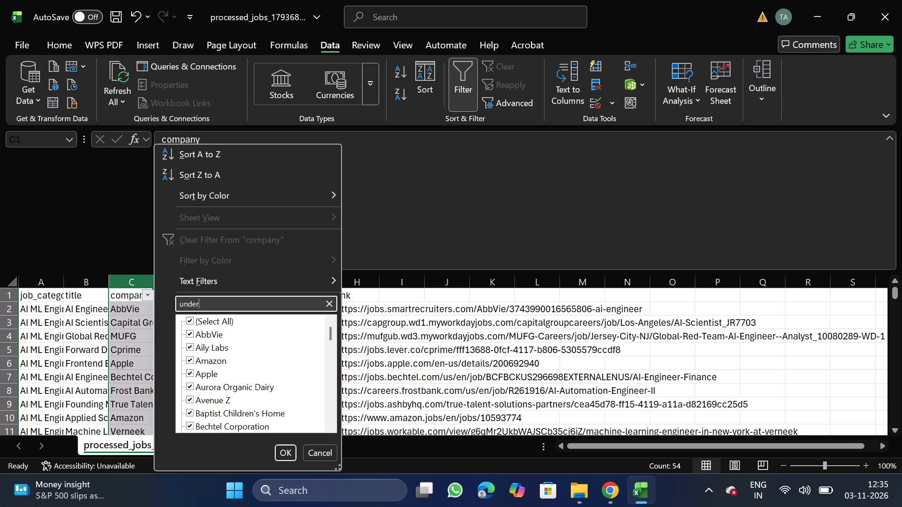
key("BackSpace")
key("BackSpace")
key("BackSpace")
key("BackSpace")
key("BackSpace")
key("BackSpace")
key("BackSpace")
key("BackSpace")
key("BackSpace")
key("BackSpace")
key("BackSpace")
key("BackSpace")
key("BackSpace")
type("hunt")
key("BackSpace")
key("BackSpace")
key("BackSpace")
key("BackSpace")
key("BackSpace")
key("BackSpace")
key("BackSpace")
key("BackSpace")
key("BackSpace")
key("BackSpace")
key("BackSpace")
key("BackSpace")
key("BackSpace")
key("BackSpace")
key("BackSpace")
type("skim")
key("BackSpace")
key("BackSpace")
key("BackSpace")
key("BackSpace")
key("BackSpace")
key("BackSpace")
key("BackSpace")
key("BackSpace")
key("BackSpace")
key("BackSpace")
key("BackSpace")
key("BackSpace")
key("BackSpace")
key("BackSpace")
key("BackSpace")
key("BackSpace")
key("BackSpace")
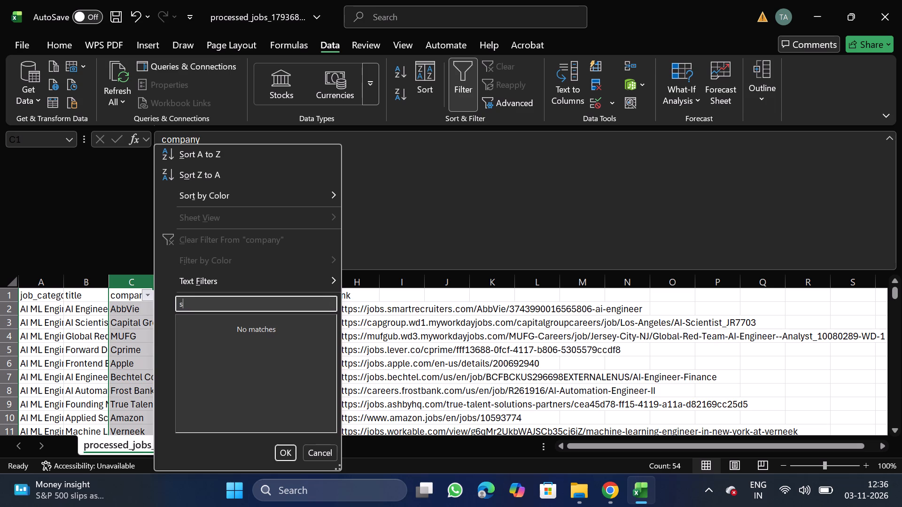
type("ap")
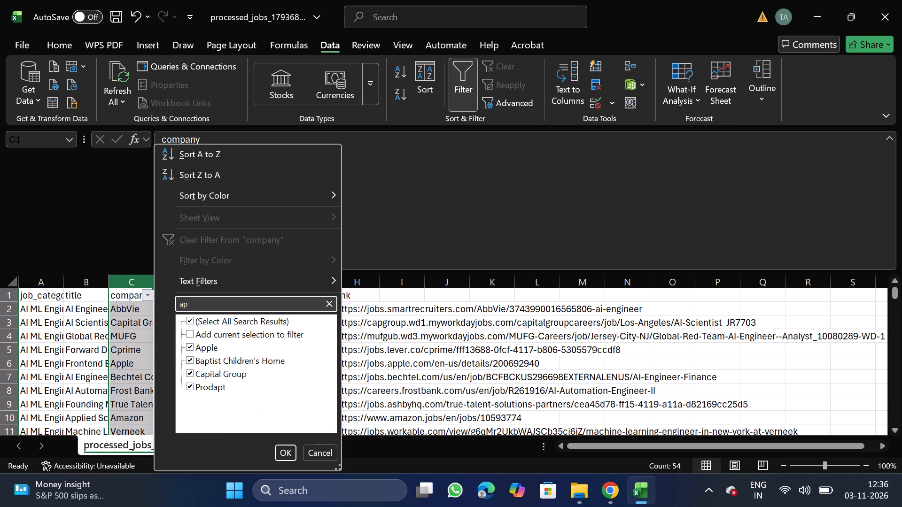
key("BackSpace")
key("BackSpace")
key("BackSpace")
key("BackSpace")
key("BackSpace")
key("BackSpace")
key("BackSpace")
key("BackSpace")
key("BackSpace")
key("BackSpace")
key("BackSpace")
type("i")
key("space")
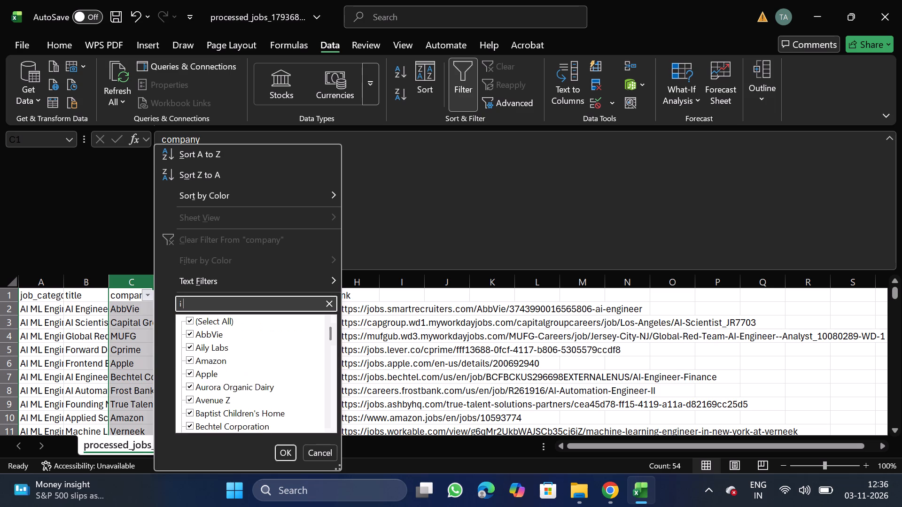
key("BackSpace")
type("n landem")
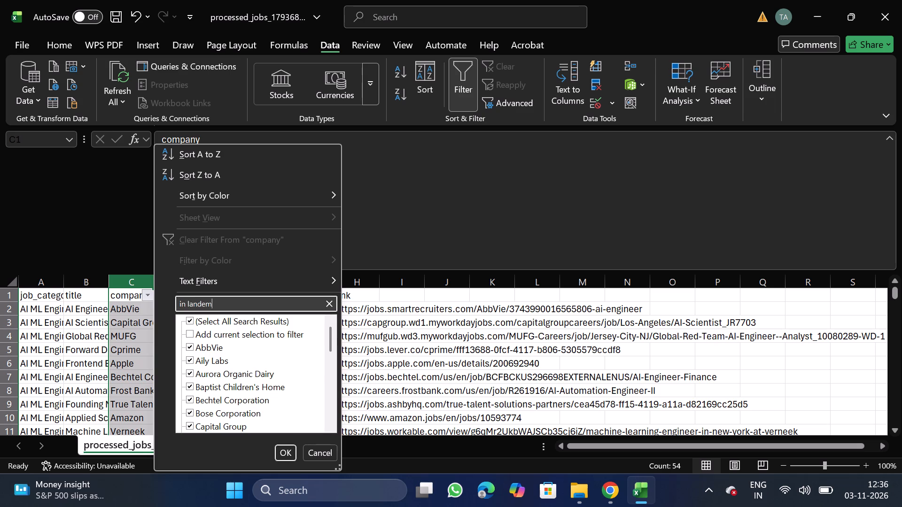
left_click(328, 454)
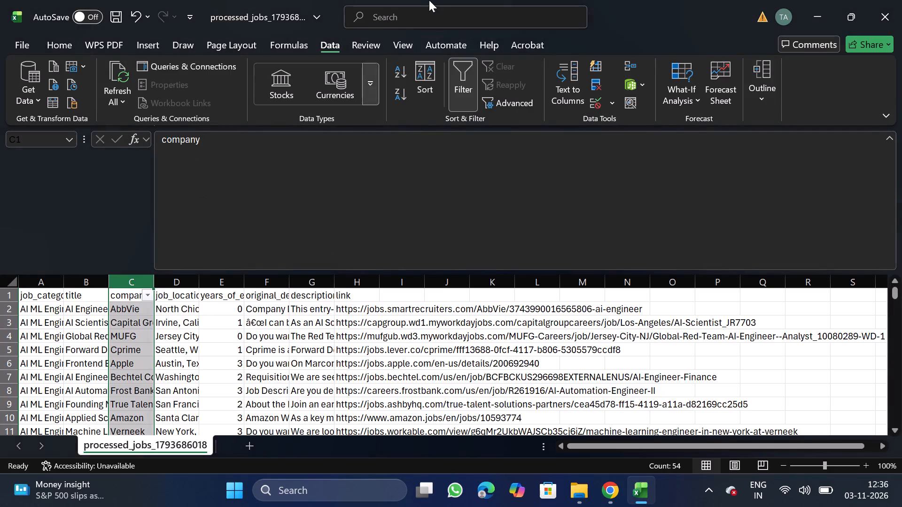
left_click(453, 91)
Save the cleaned file as the CSV AI ML_11_03 in the Daily Scraping jobs folder under Documents.
left_click(26, 40)
double_click(47, 246)
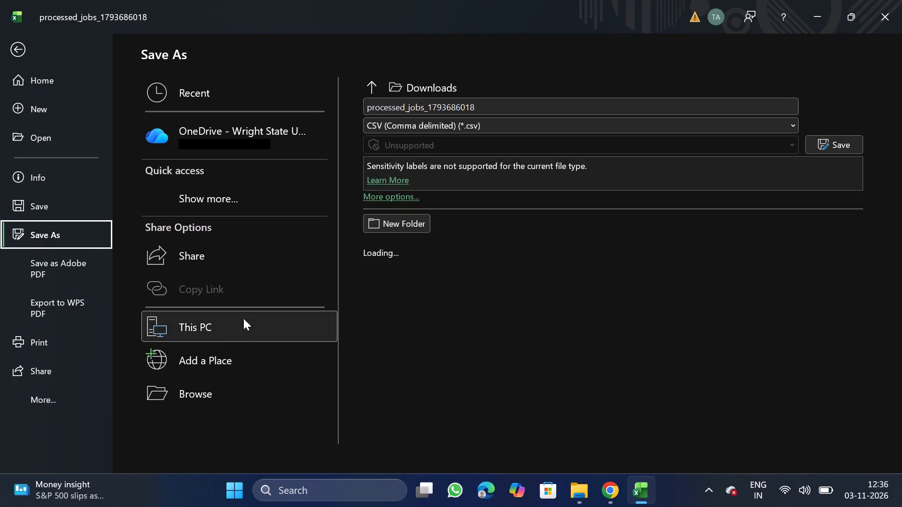
triple_click(225, 392)
triple_click(225, 392)
left_click(225, 392)
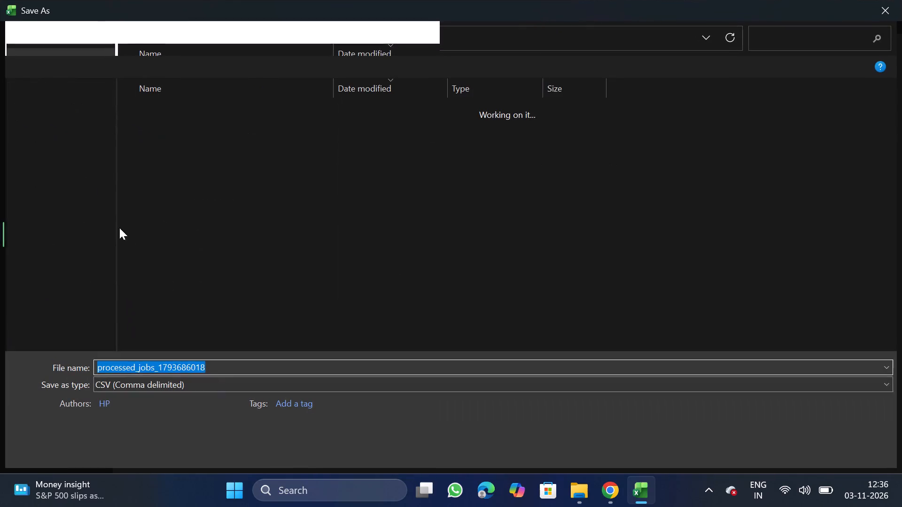
double_click(60, 157)
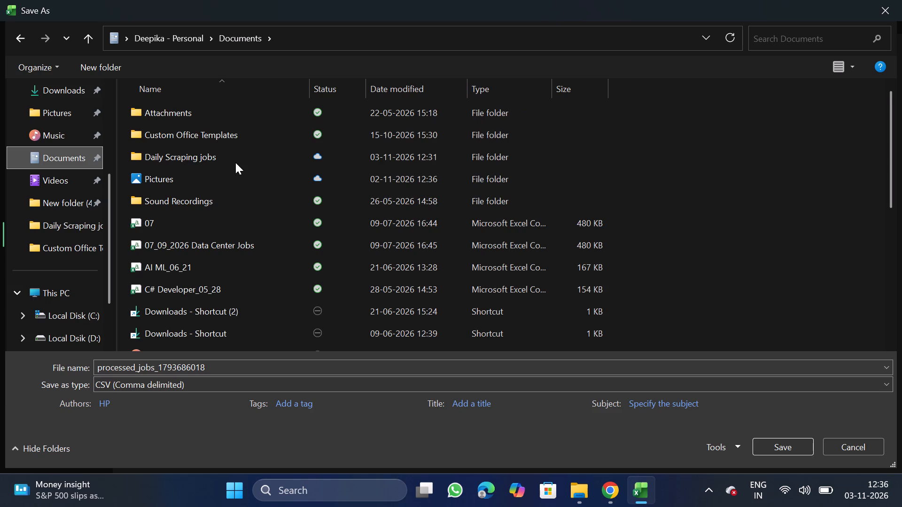
double_click(235, 162)
left_click(279, 374)
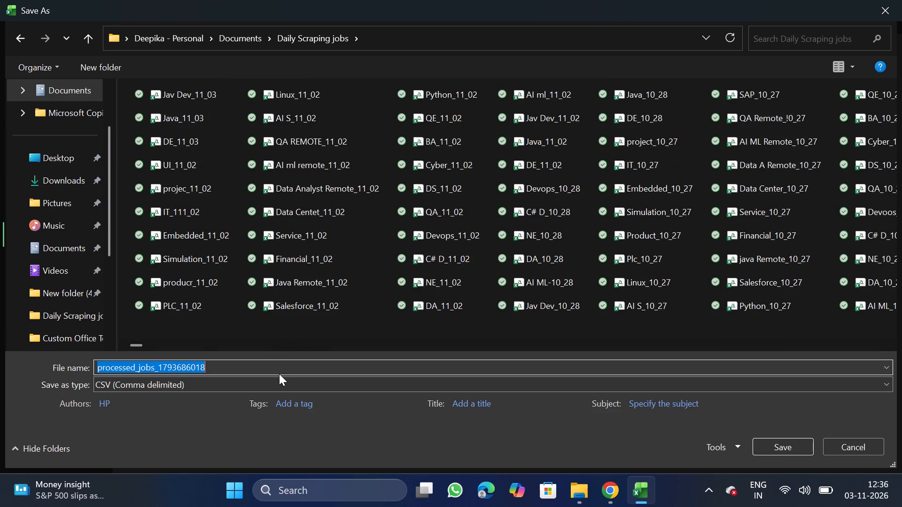
key("BackSpace")
type("AI ML")
type("_10")
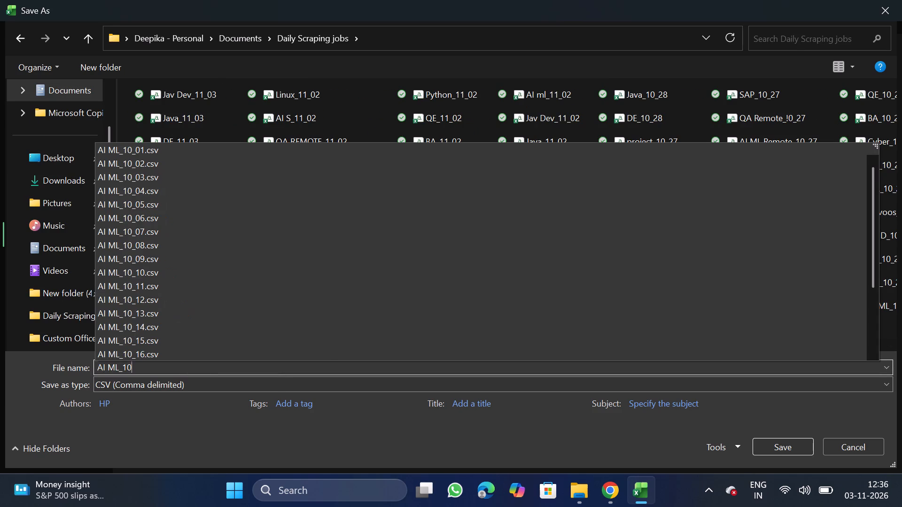
key("BackSpace")
type("1_03")
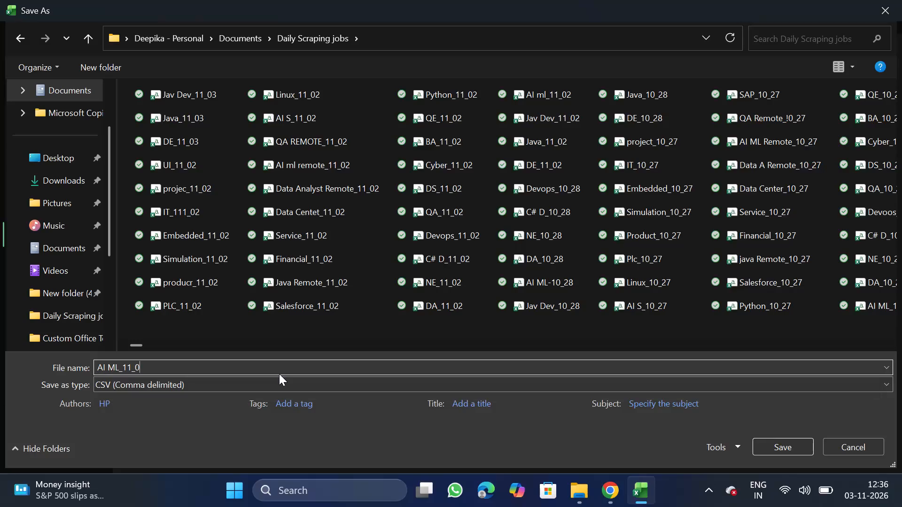
left_click_drag(775, 458, 783, 449)
left_click(783, 449)
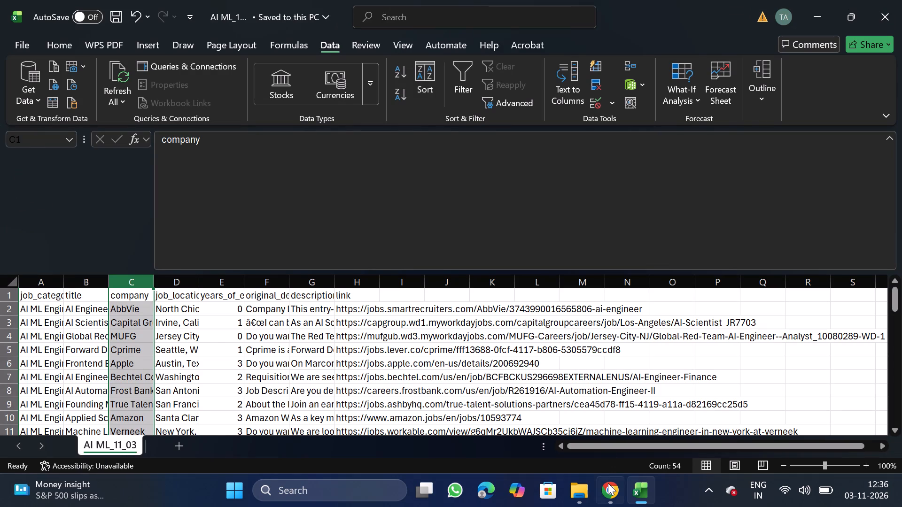
Switch to Chrome, choose AI ML_11_03 for the NextGenApply bulk upload, review its data preview, and upload it.
left_click(608, 483)
scroll(494, 404, "down", 2)
left_click(382, 386)
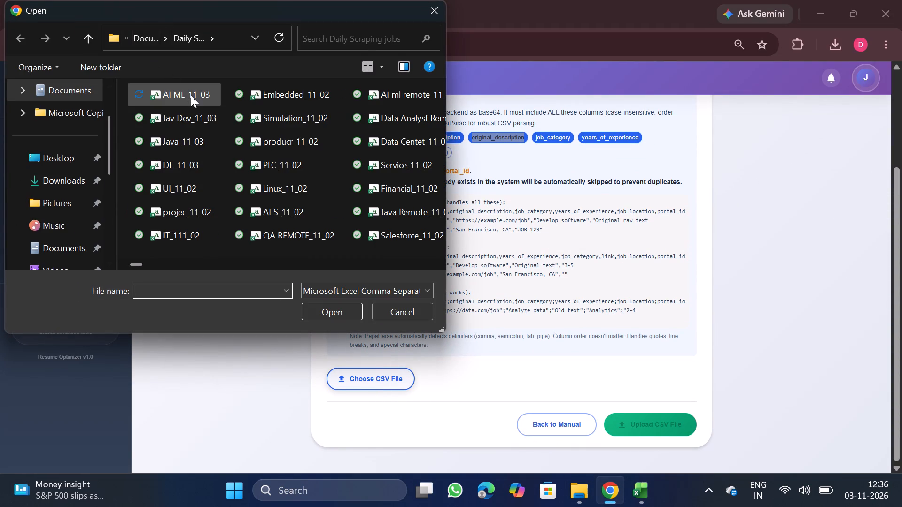
double_click(191, 95)
scroll(384, 334, "down", 2)
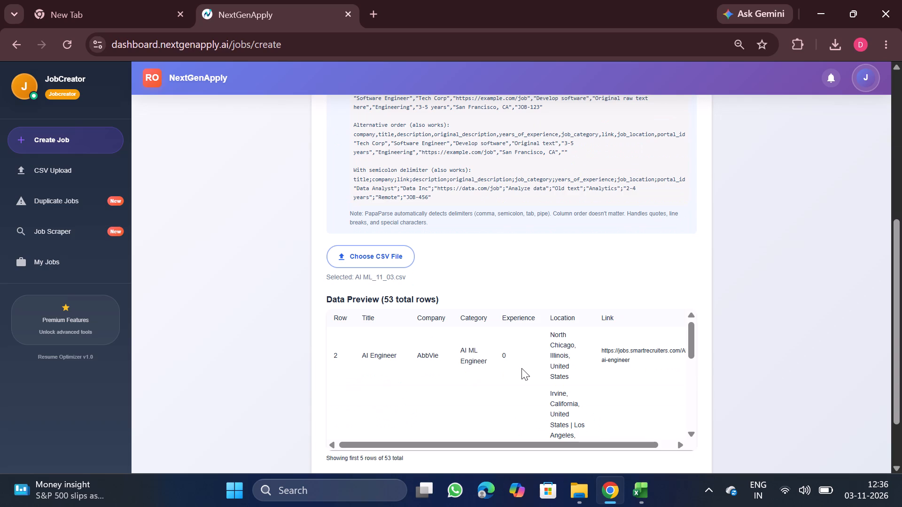
scroll(521, 368, "down", 1)
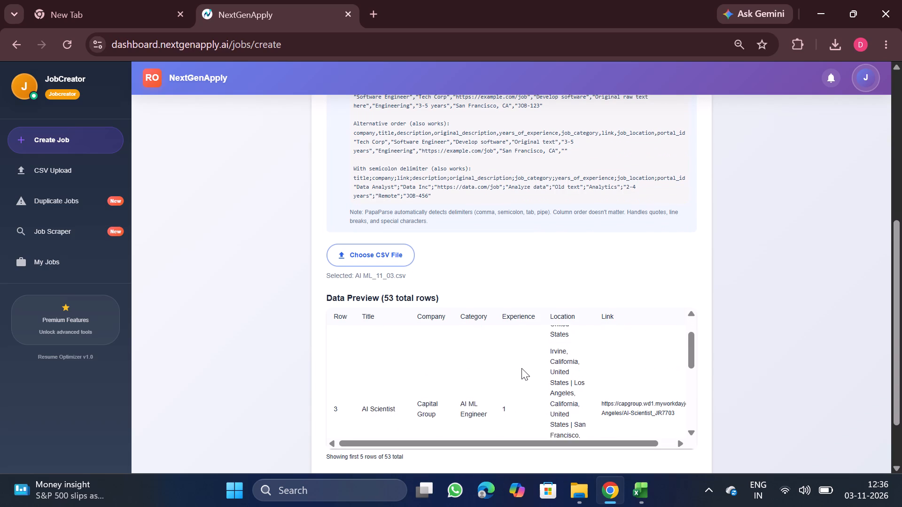
scroll(521, 368, "down", 2)
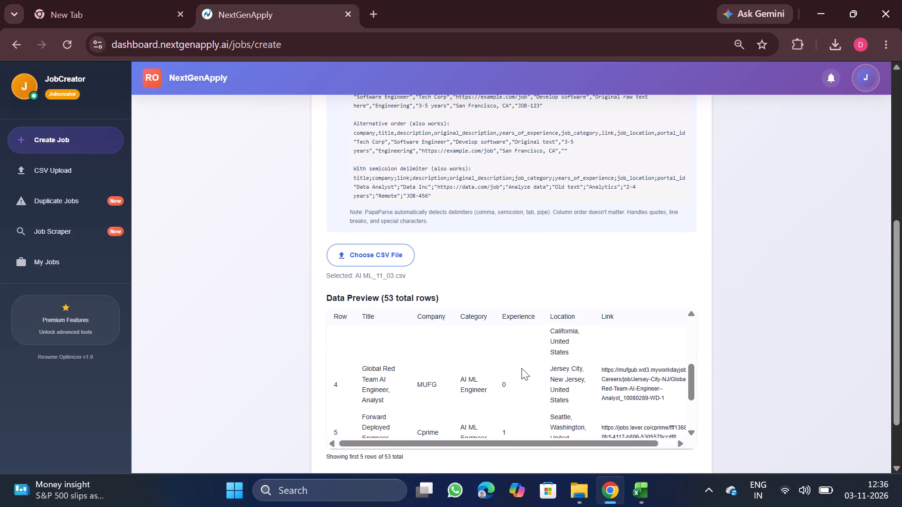
scroll(521, 368, "down", 2)
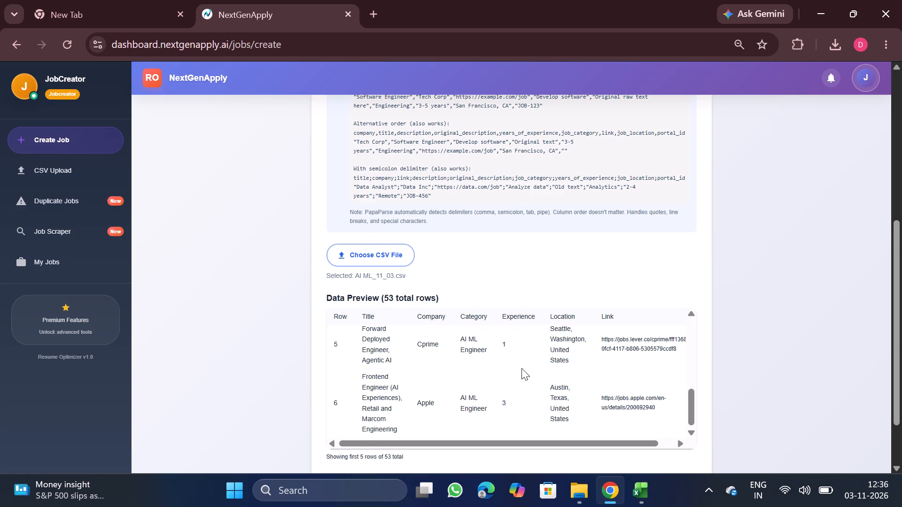
scroll(521, 368, "down", 1)
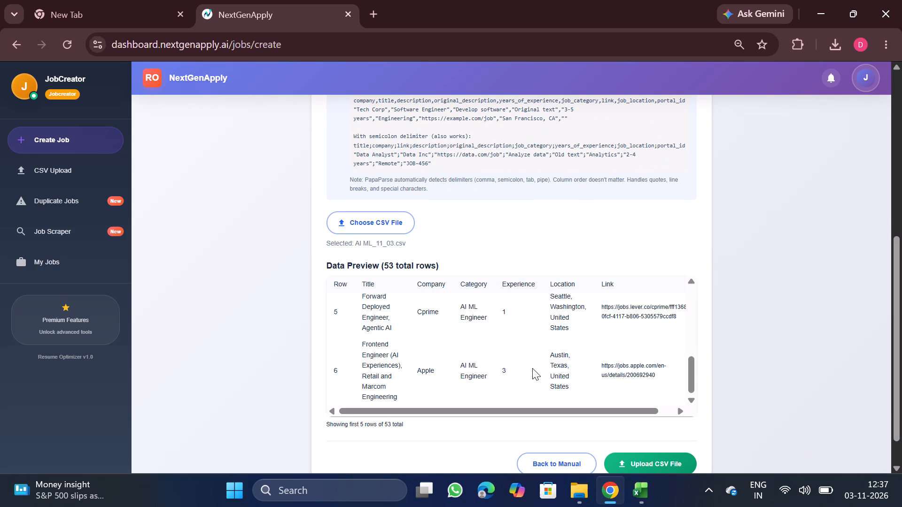
scroll(558, 366, "down", 1)
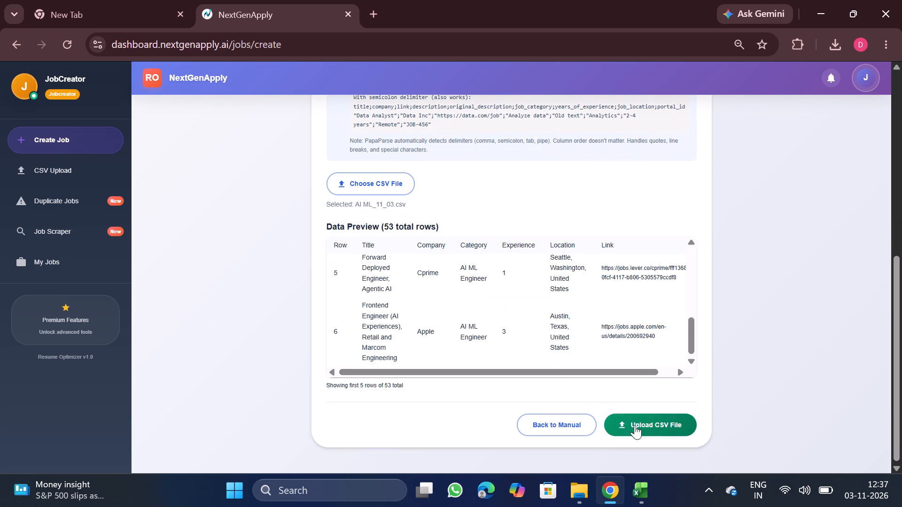
left_click(638, 428)
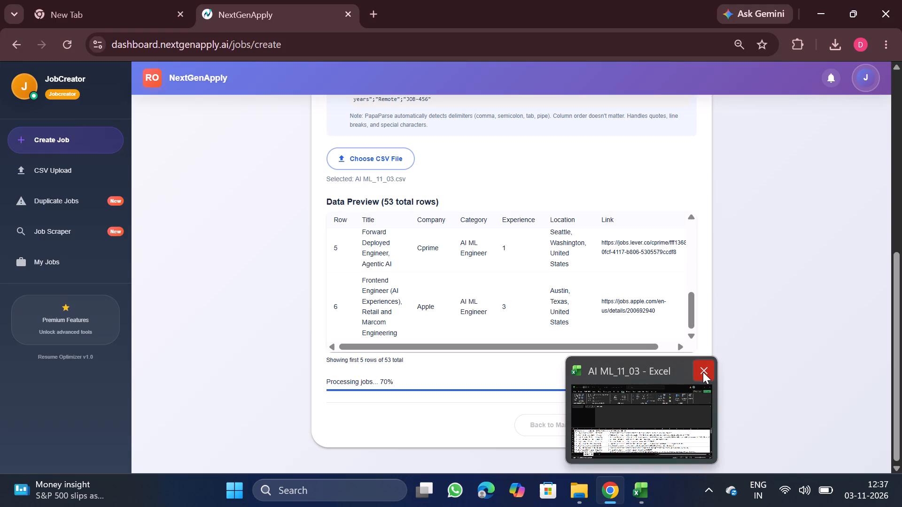
Close the AI ML_11_03 workbook in Excel and check the upload result on the Create New Job page.
left_click(703, 372)
scroll(554, 338, "up", 11)
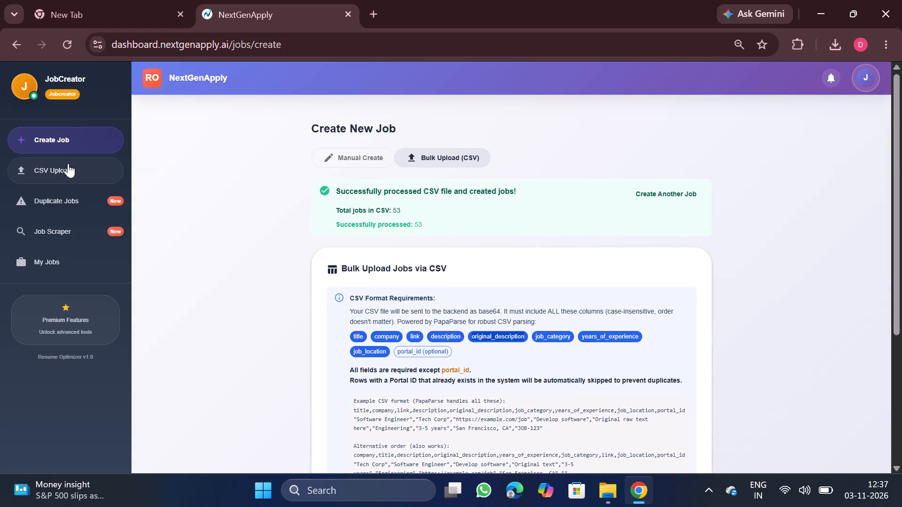
Download the Data Analyst CSV (#4788) from the NextGenApply CSV upload history and open it in Excel.
left_click(68, 163)
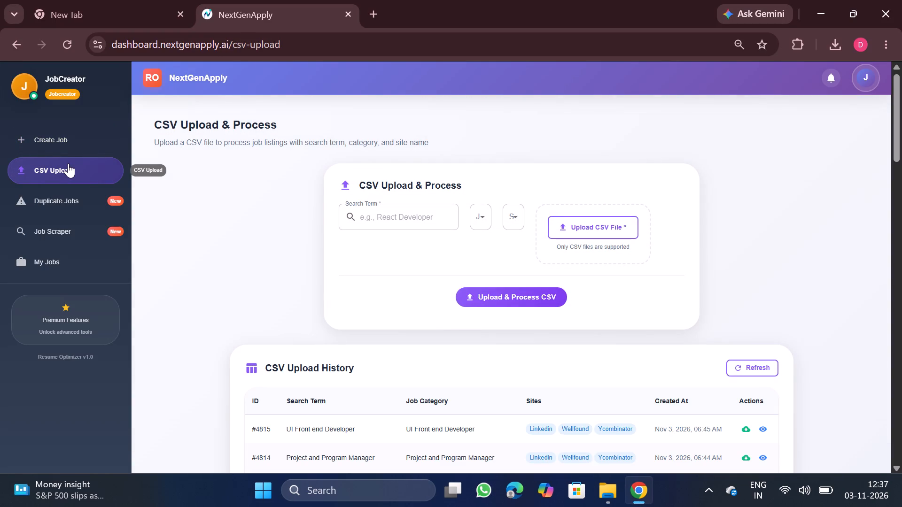
scroll(254, 273, "down", 1)
scroll(444, 363, "down", 1)
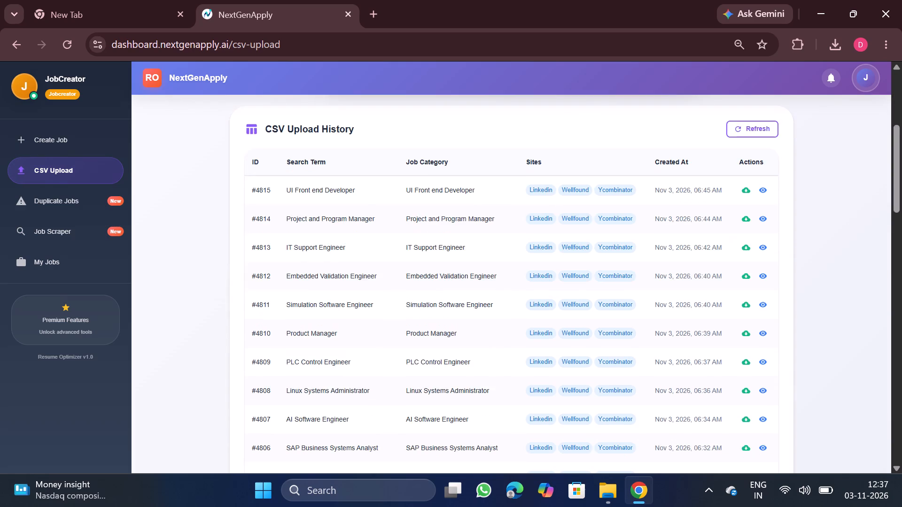
scroll(444, 363, "down", 4)
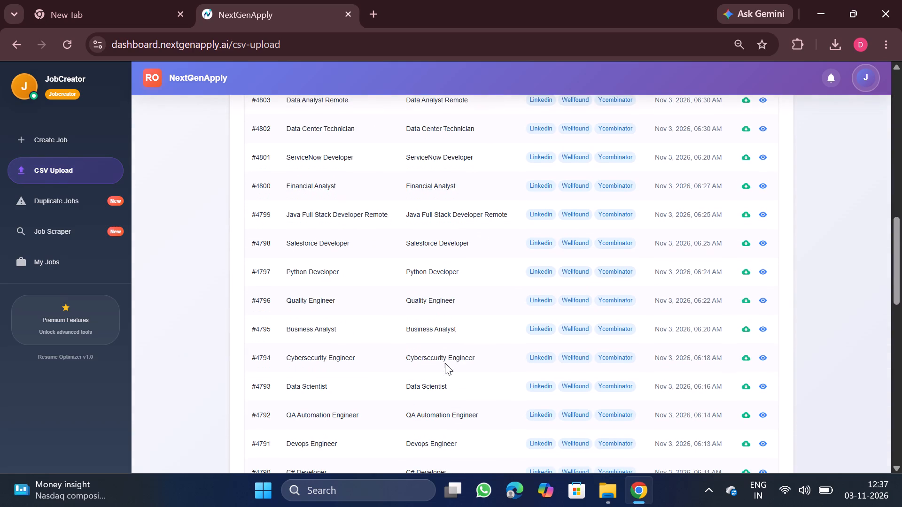
scroll(445, 363, "down", 2)
scroll(624, 366, "up", 1)
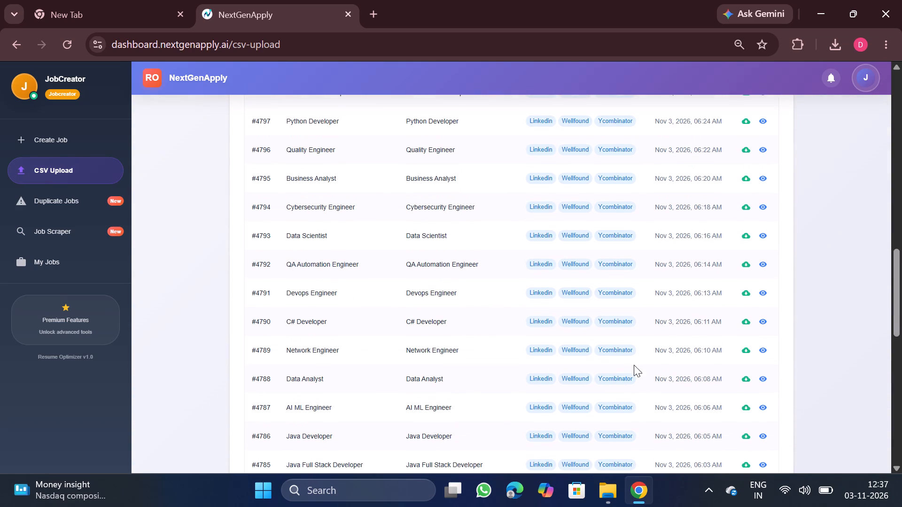
left_click(747, 376)
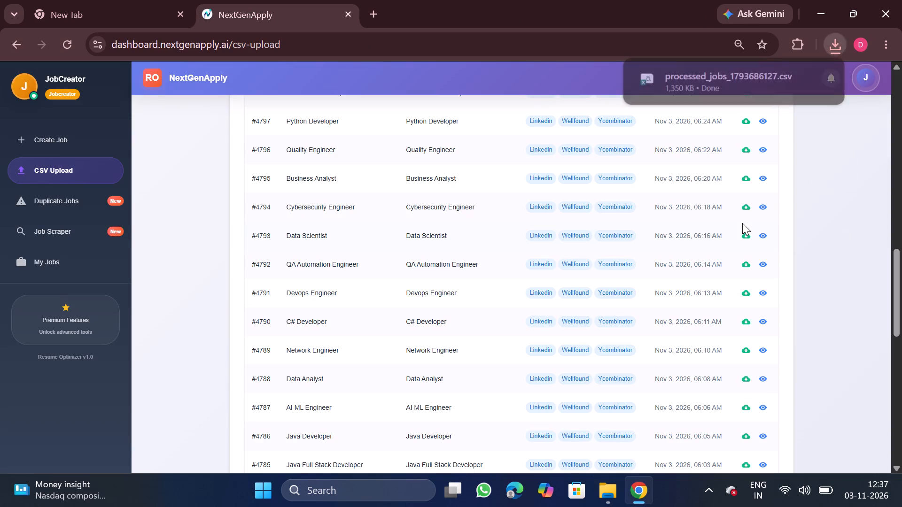
left_click(745, 72)
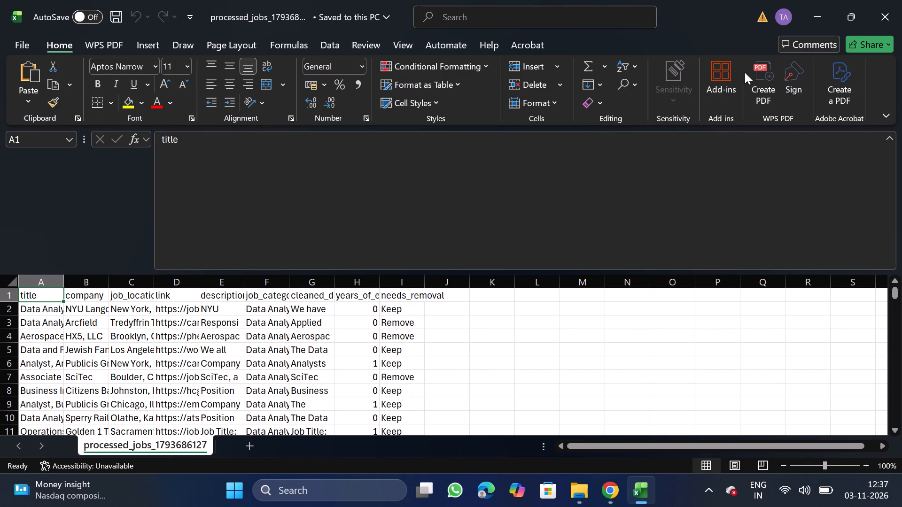
Remove duplicate rows from the whole Data Analyst sheet, comparing only the company column.
left_click(212, 351)
key("ctrl+a")
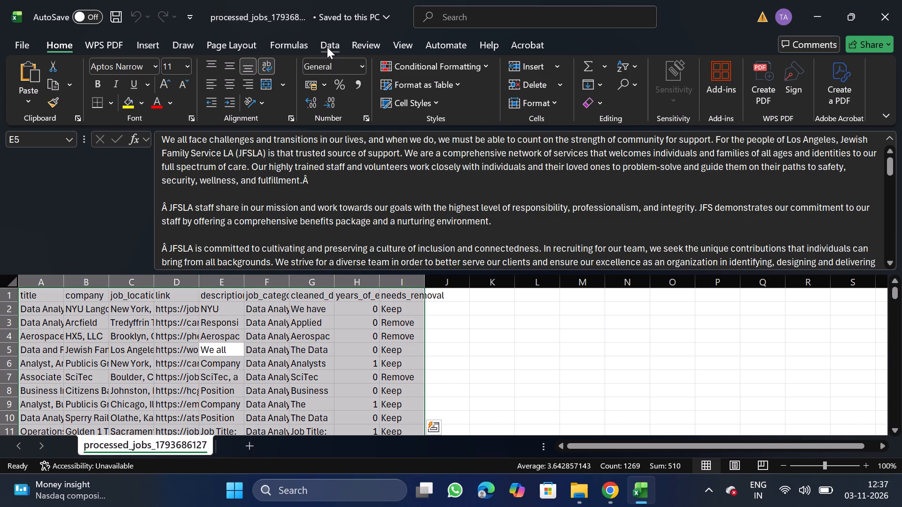
left_click(327, 47)
left_click(598, 86)
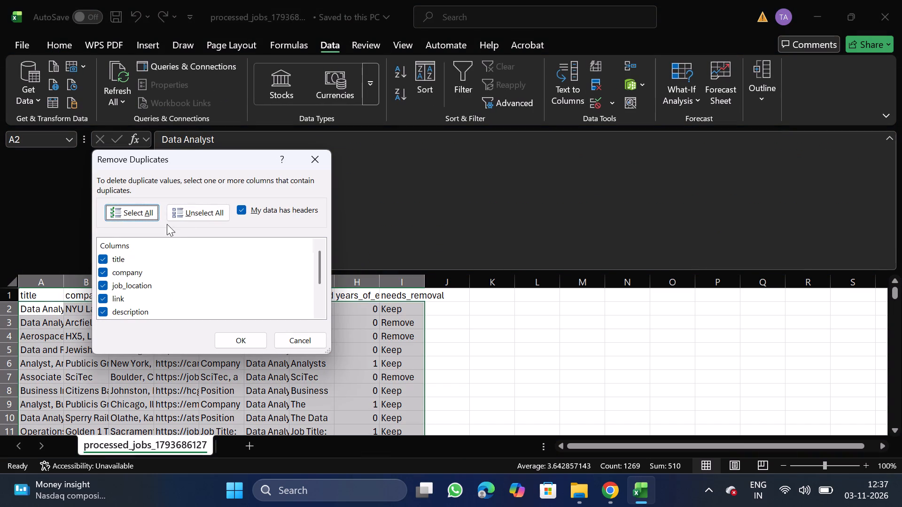
left_click(194, 213)
left_click(105, 273)
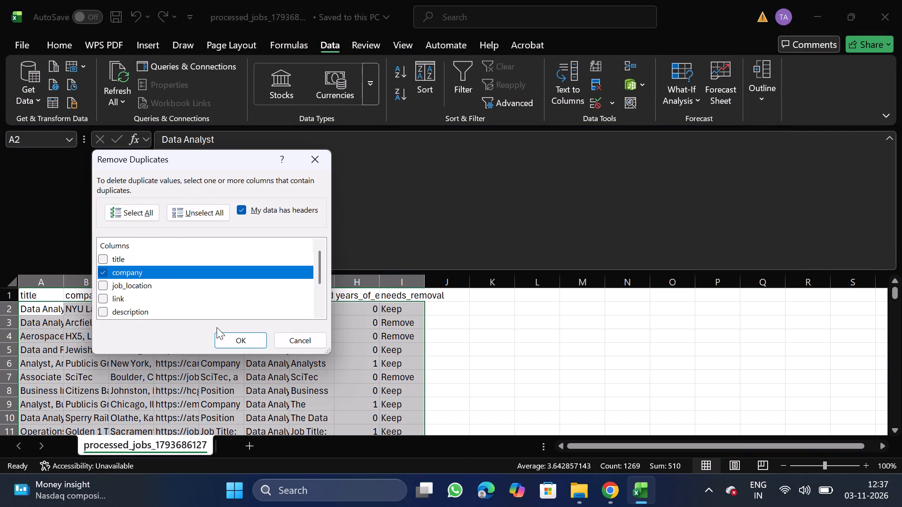
left_click(239, 338)
left_click(543, 274)
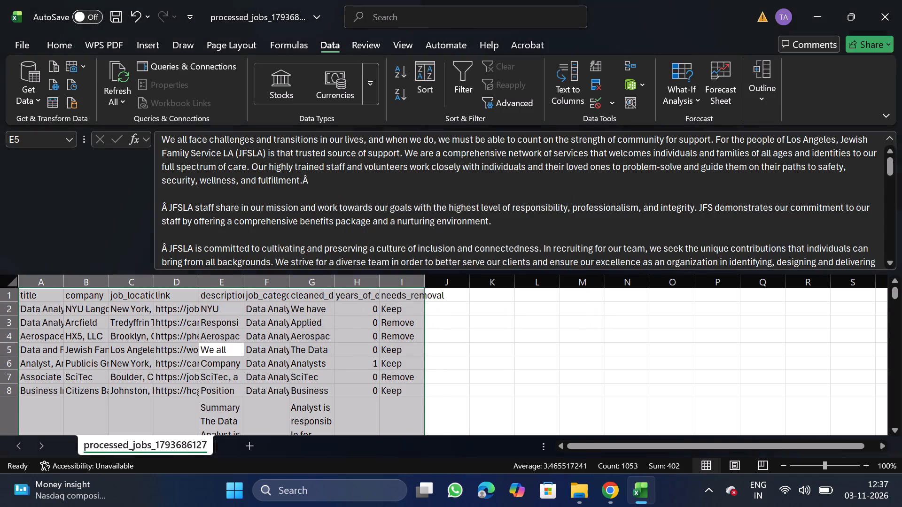
Filter needs_removal to Remove, delete all the filtered rows below the header, and turn the filter off.
left_click(408, 291)
left_click(464, 77)
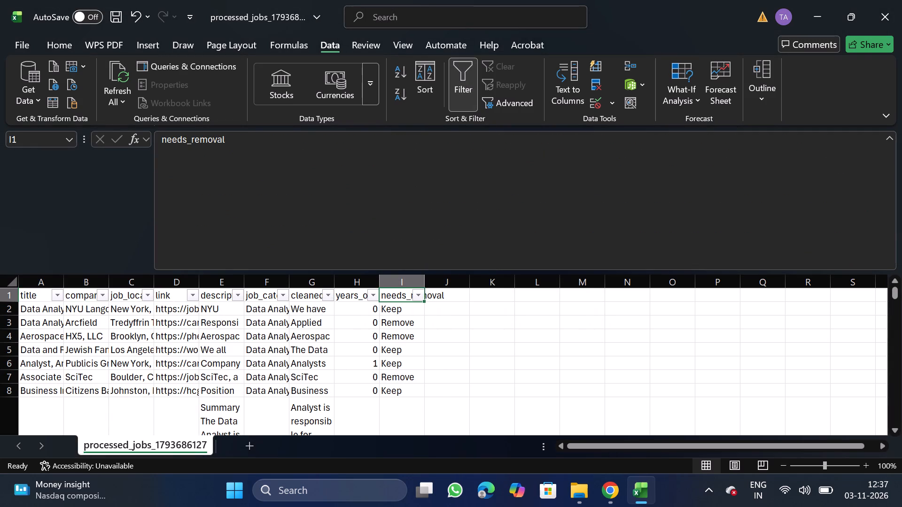
left_click(419, 289)
left_click(270, 339)
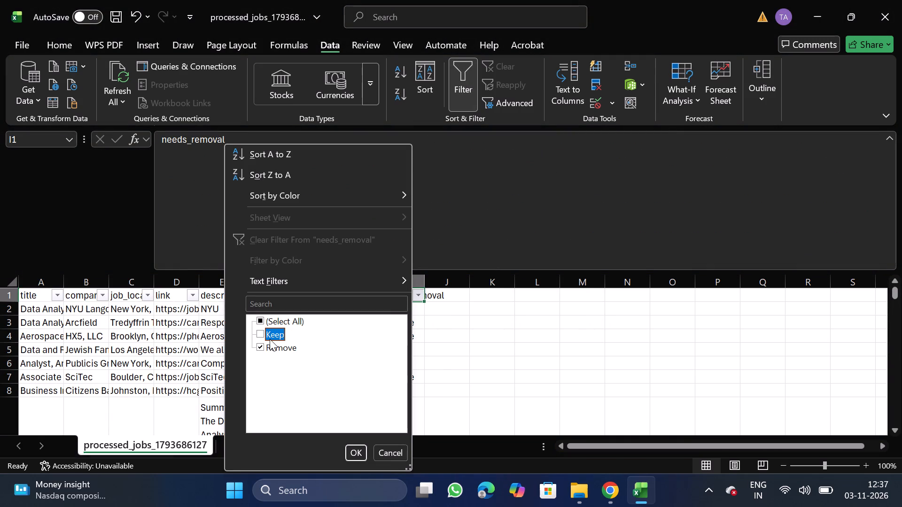
left_click(362, 450)
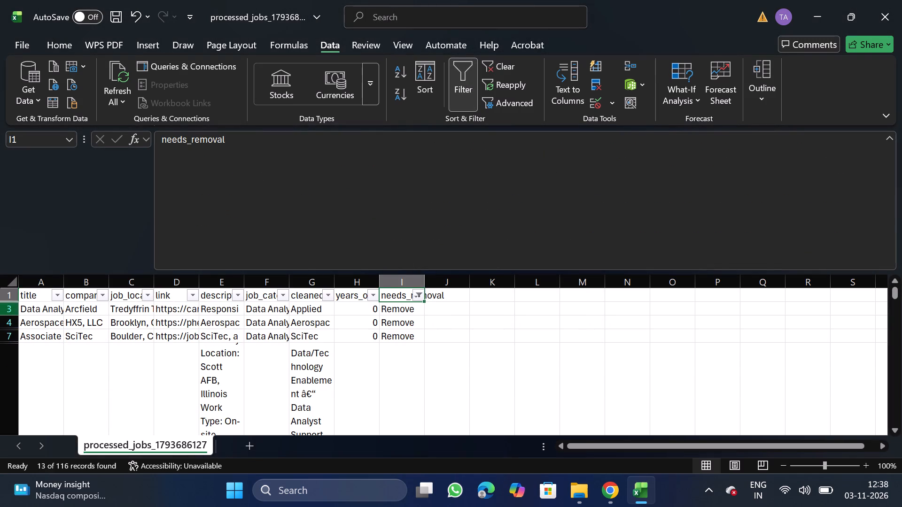
left_click(1, 310)
key("ctrl+shift+Down")
right_click(87, 349)
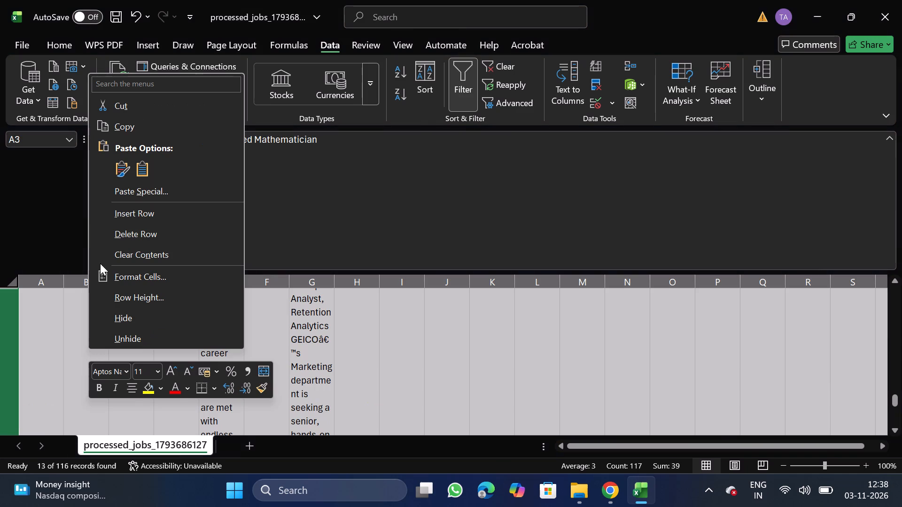
left_click(167, 233)
left_click(463, 77)
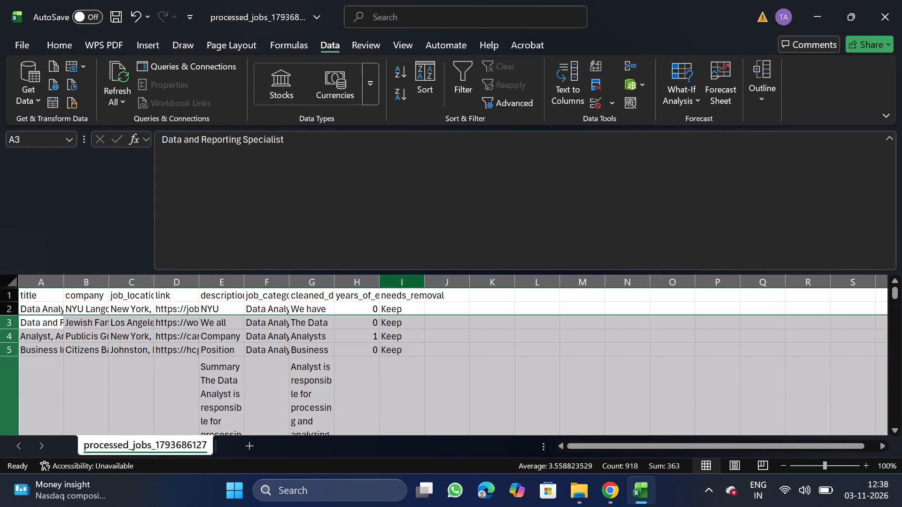
Filter years_of_experience to 8, 9, 10, 12 and 48, delete the filtered rows, and turn the filter off.
left_click(364, 288)
left_click(467, 83)
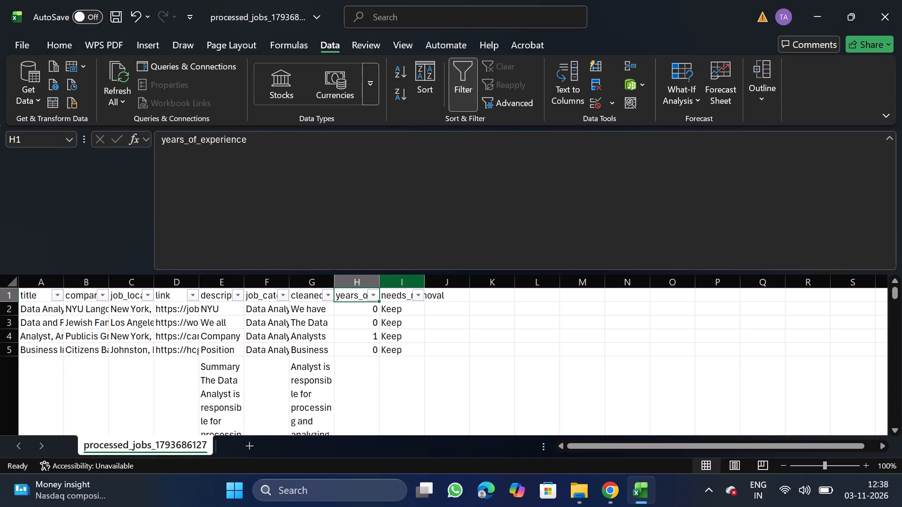
left_click(374, 292)
left_click(244, 320)
scroll(240, 395, "down", 1)
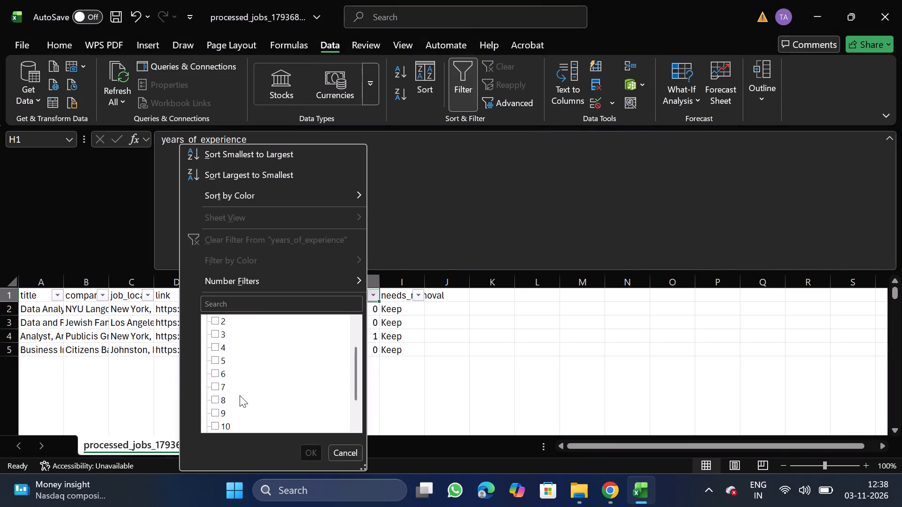
scroll(240, 395, "down", 1)
left_click(218, 400)
left_click(214, 418)
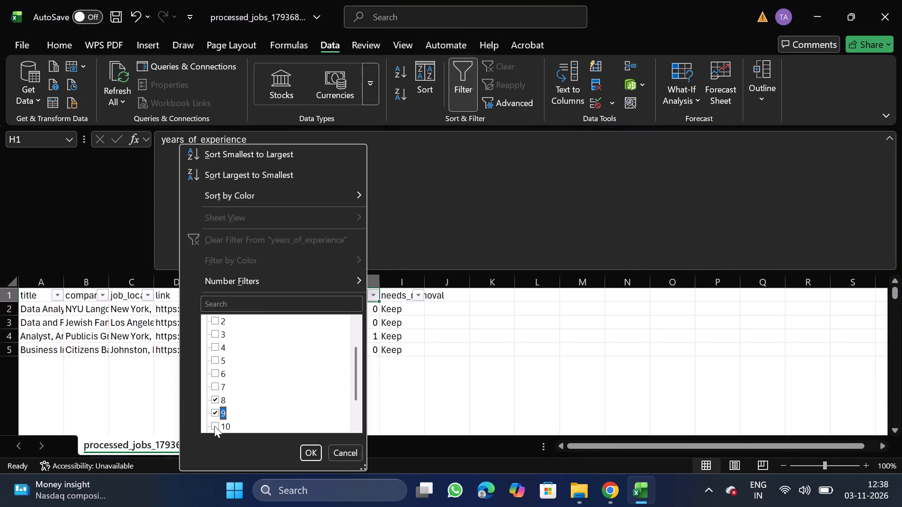
left_click(214, 426)
scroll(214, 426, "down", 1)
left_click(221, 402)
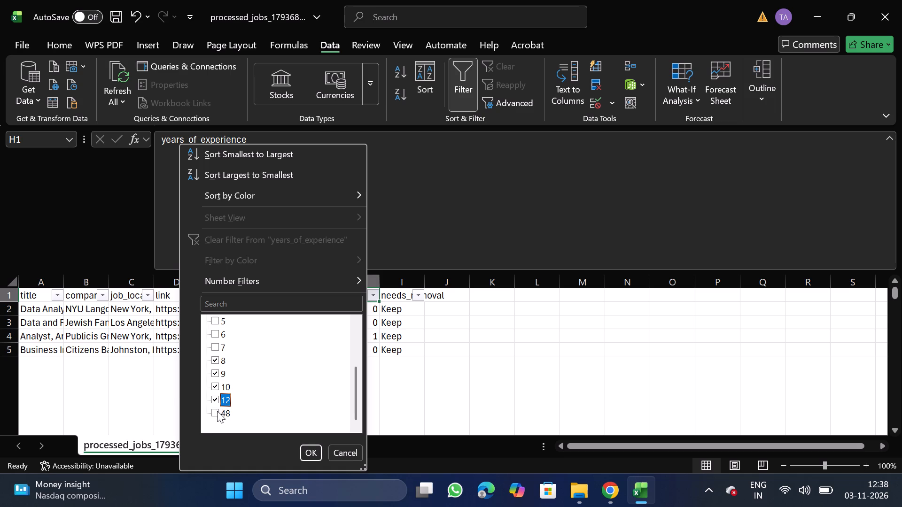
left_click(216, 414)
left_click(319, 451)
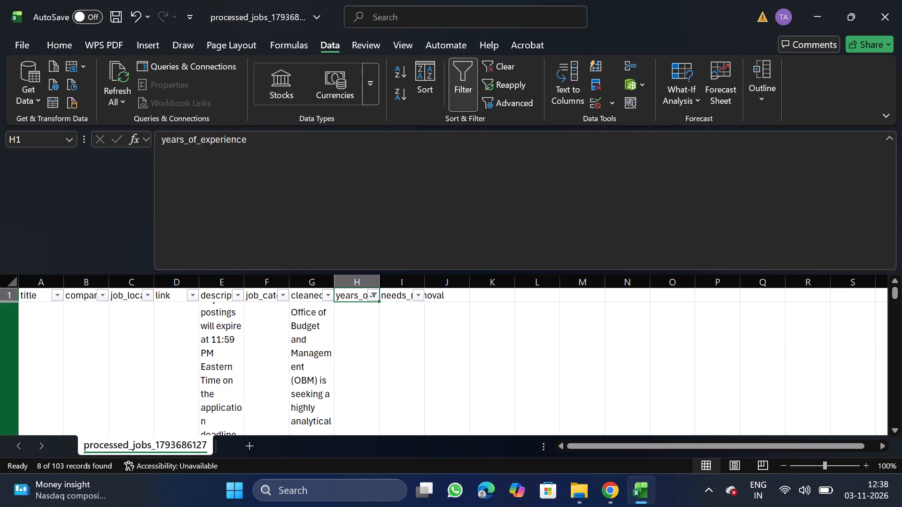
left_click(5, 334)
key("ctrl+shift+Down")
right_click(137, 384)
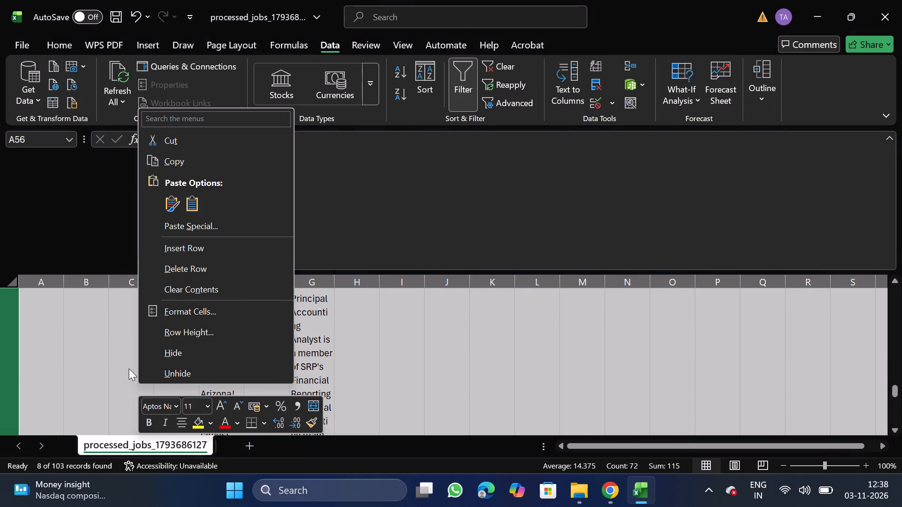
left_click(204, 267)
left_click(466, 82)
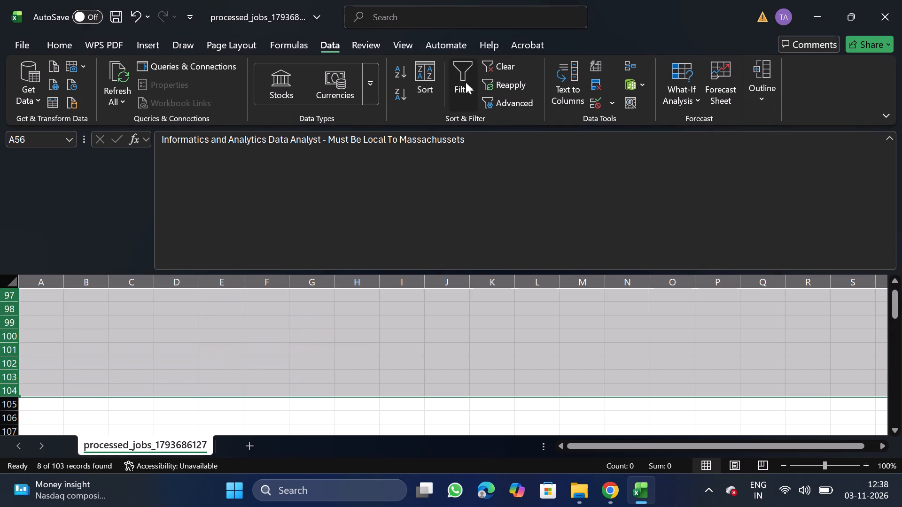
Delete the needs_removal column from the sheet.
left_click_drag(893, 417, 889, 306)
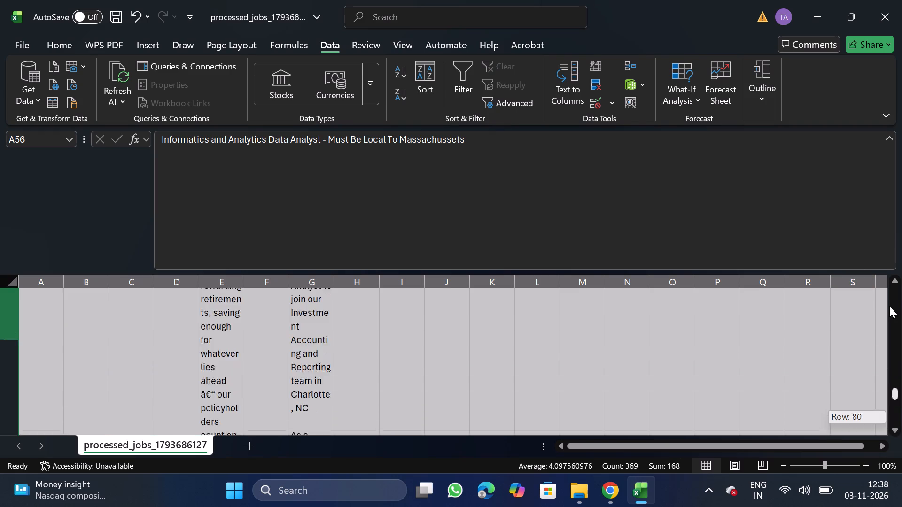
left_click_drag(889, 306, 894, 235)
left_click(403, 284)
right_click(396, 371)
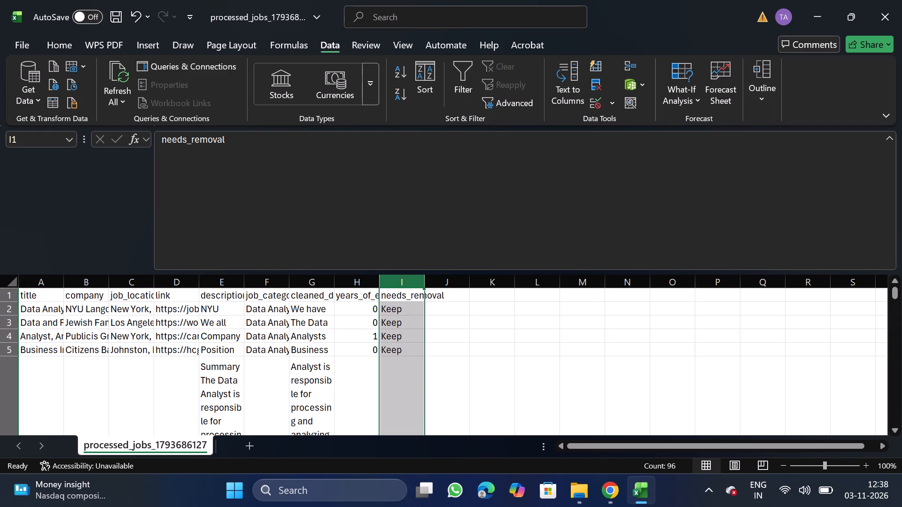
left_click(463, 254)
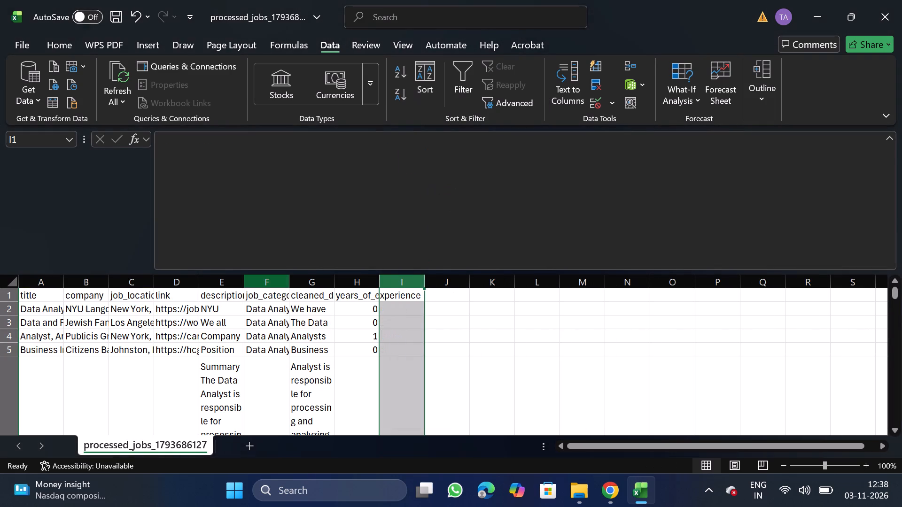
Move the job_category column to the front of the sheet, before title.
left_click(273, 281)
key("ctrl+x")
left_click(49, 283)
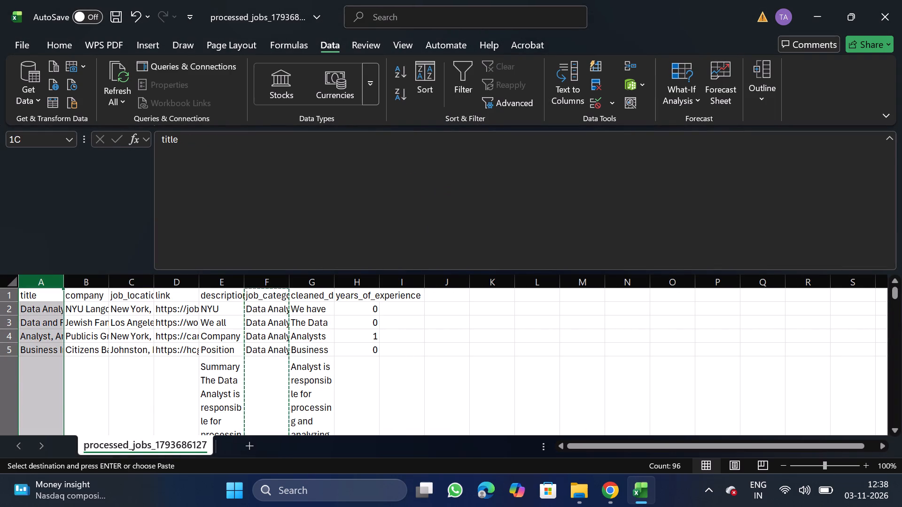
right_click(39, 347)
left_click(128, 210)
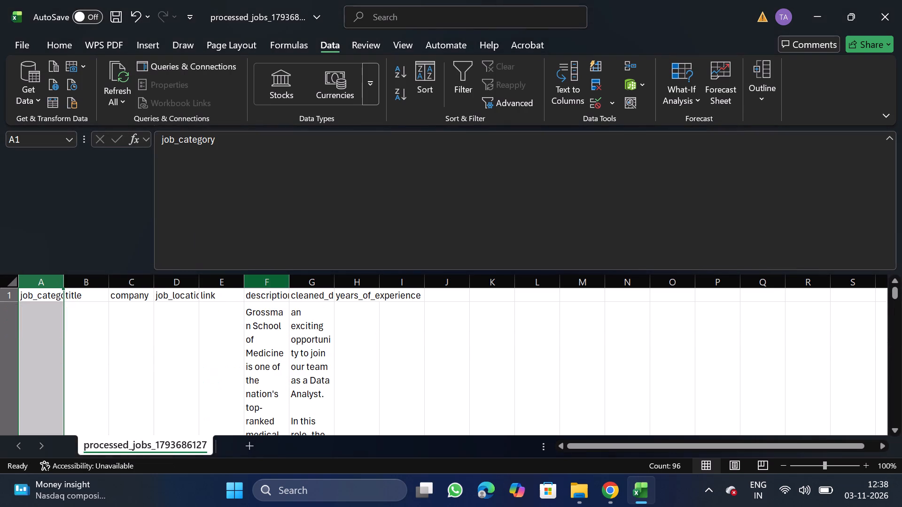
Turn off text wrapping for the description column and the cleaned description column beside it.
left_click(261, 281)
key("shift+Right")
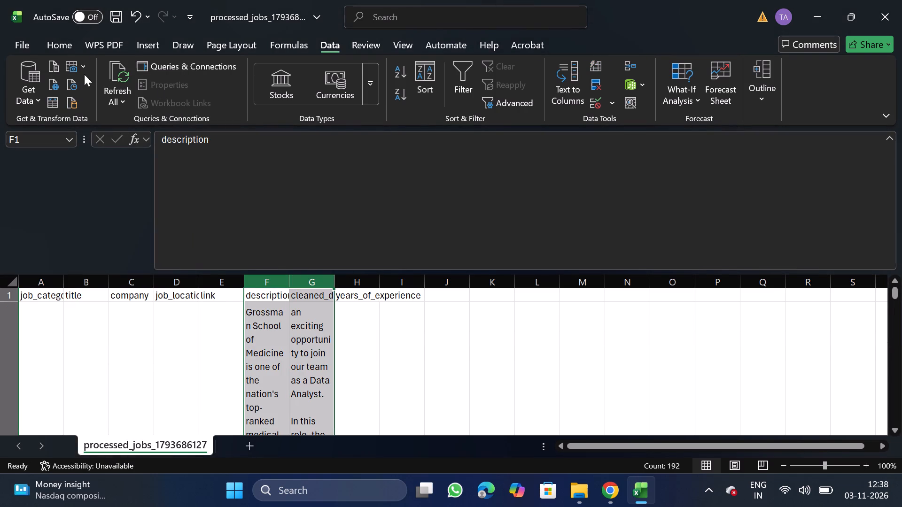
left_click(74, 43)
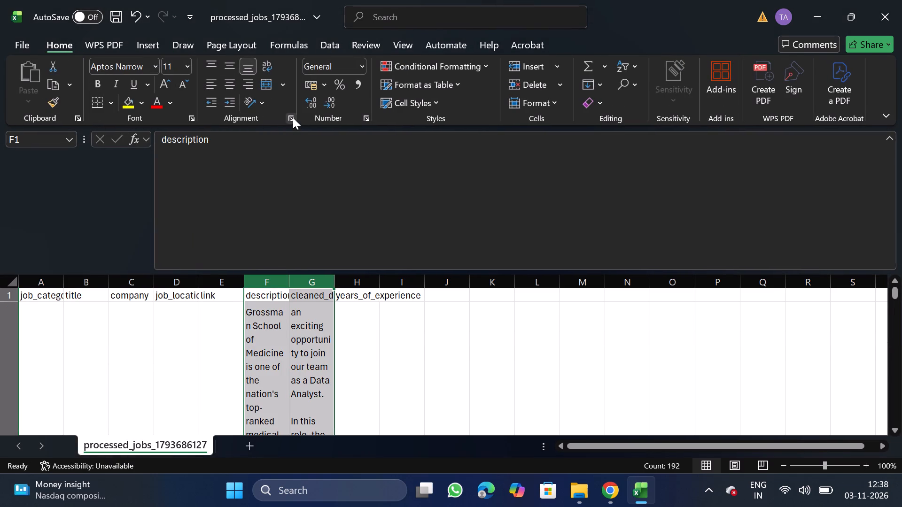
left_click(293, 117)
double_click(65, 223)
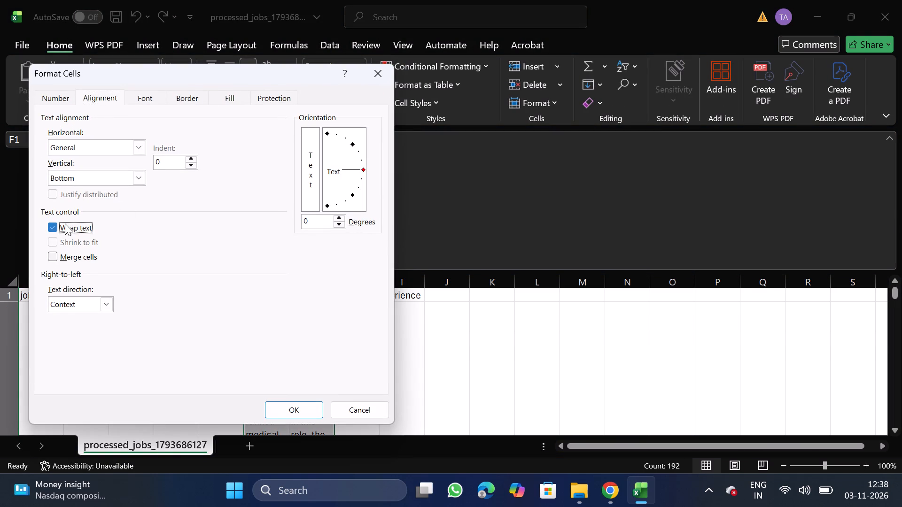
left_click(289, 410)
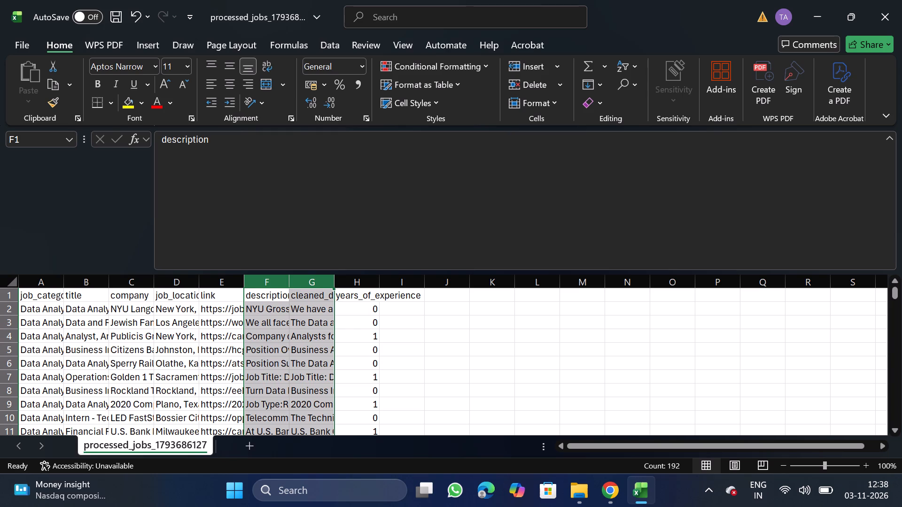
Move the link column to the end of the data, after years_of_experience.
left_click(230, 281)
key("ctrl+x")
left_click(412, 277)
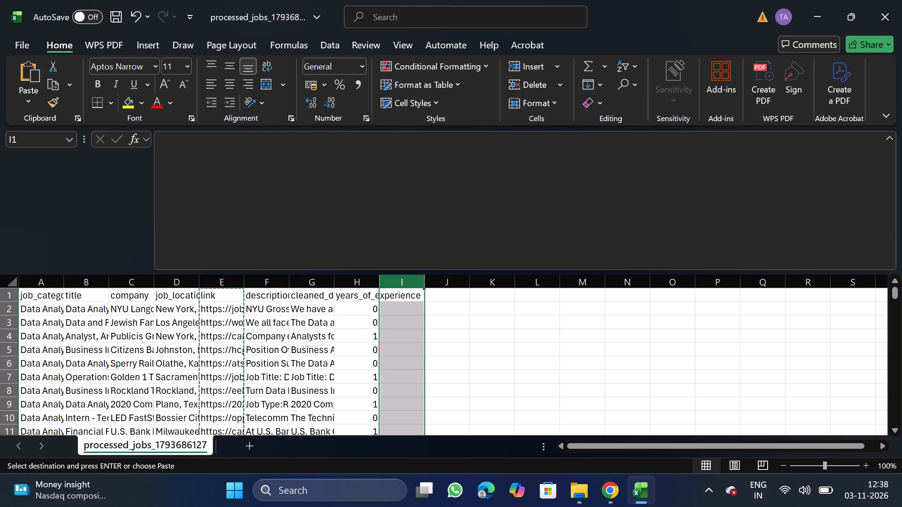
right_click(412, 340)
left_click(487, 206)
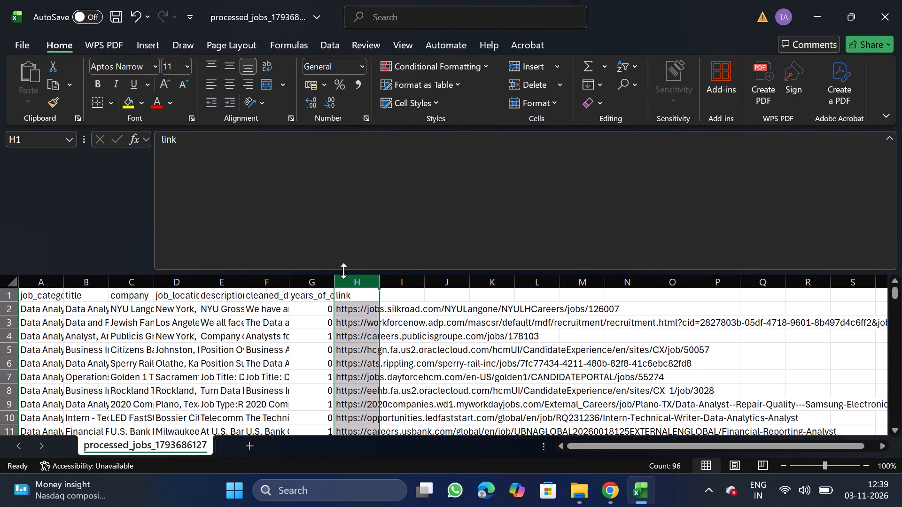
Move the years_of_experience column to sit between the job location and description columns.
left_click(315, 281)
key("ctrl+x")
left_click(230, 280)
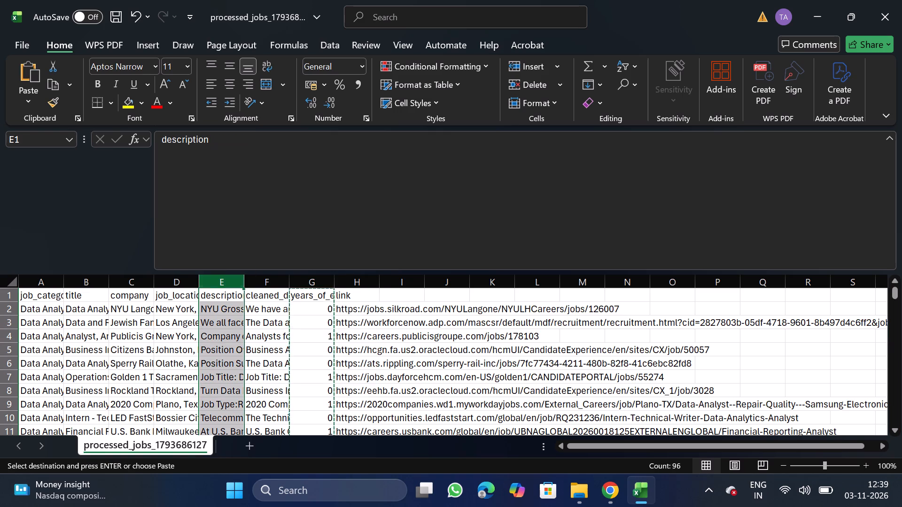
right_click(225, 360)
left_click(292, 228)
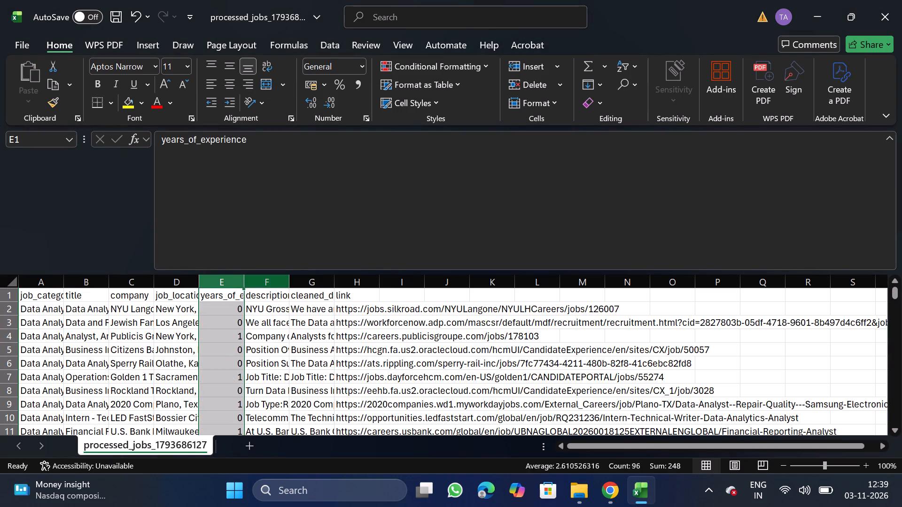
Rename the cleaned_description header in G1 as description, reusing the header text copied from F1.
left_click(285, 293)
left_click_drag(158, 138, 204, 138)
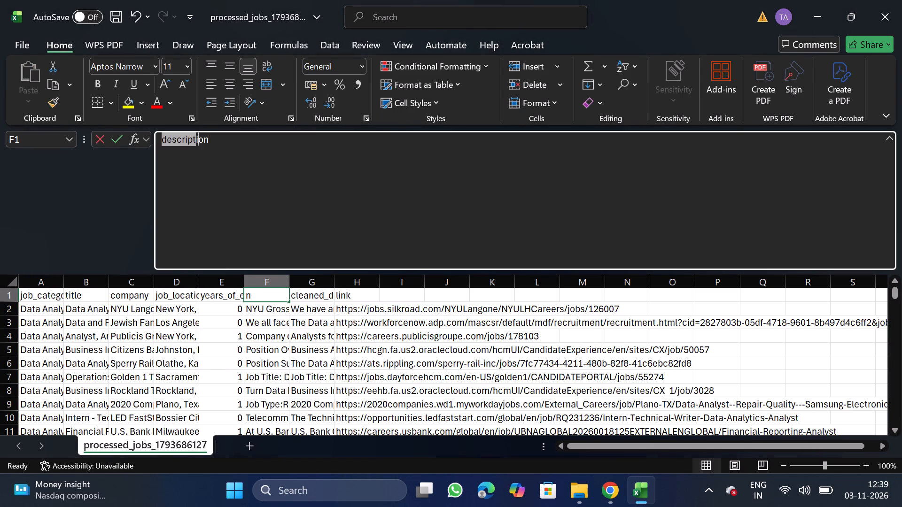
left_click_drag(204, 138, 217, 138)
key("ctrl+c")
left_click_drag(314, 295, 359, 250)
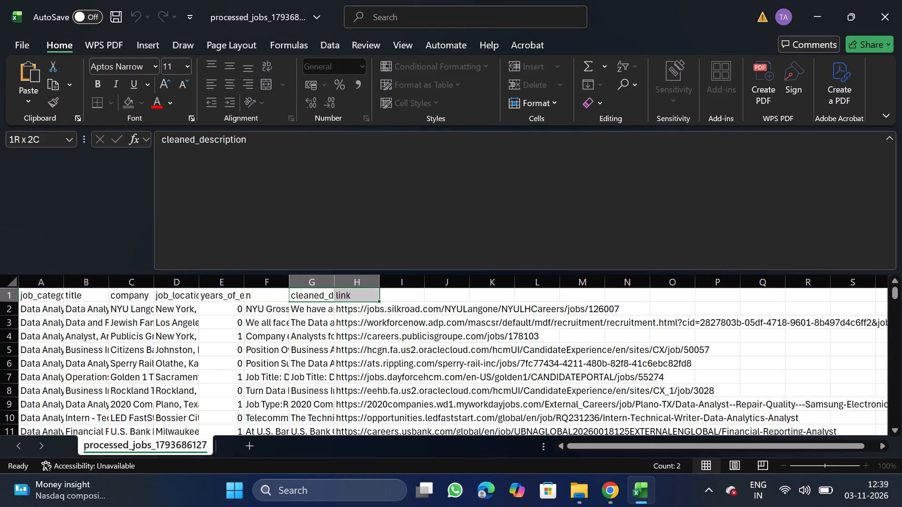
left_click_drag(359, 250, 382, 235)
left_click(382, 235)
key("BackSpace")
key("BackSpace")
key("BackSpace")
key("BackSpace")
key("BackSpace")
key("BackSpace")
key("BackSpace")
key("BackSpace")
key("BackSpace")
key("BackSpace")
key("BackSpace")
key("BackSpace")
key("BackSpace")
key("BackSpace")
key("BackSpace")
key("BackSpace")
key("BackSpace")
key("BackSpace")
key("BackSpace")
key("BackSpace")
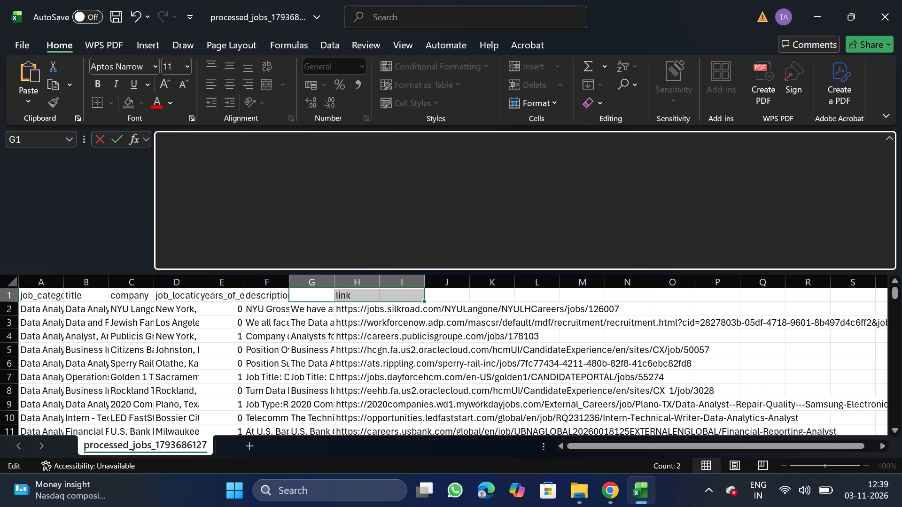
key("ctrl+v")
Rename the header in F1 as original_description, copying the name from the required columns on NextGenApply's bulk CSV upload page in Chrome.
left_click(277, 299)
left_click(329, 247)
key("BackSpace")
key("BackSpace")
key("BackSpace")
key("BackSpace")
key("BackSpace")
key("BackSpace")
key("BackSpace")
key("BackSpace")
key("BackSpace")
key("BackSpace")
key("BackSpace")
key("BackSpace")
key("BackSpace")
key("BackSpace")
key("BackSpace")
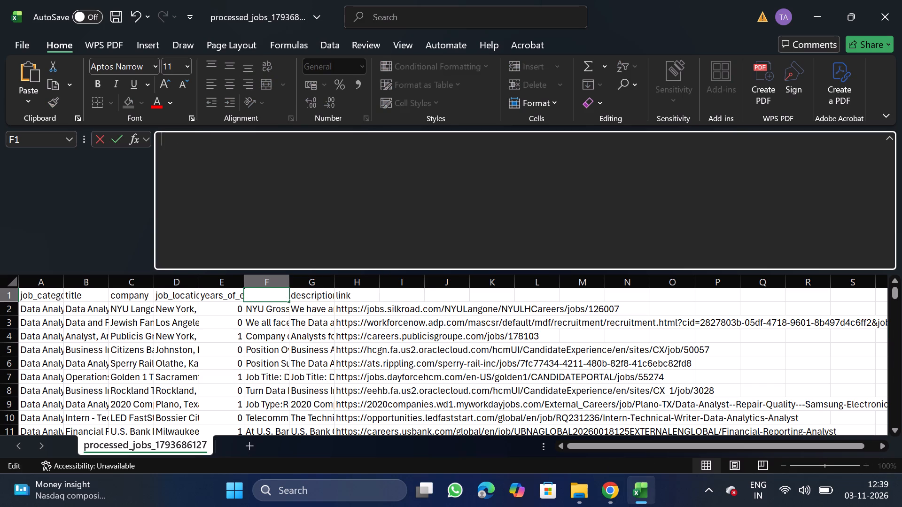
left_click(618, 506)
left_click(101, 141)
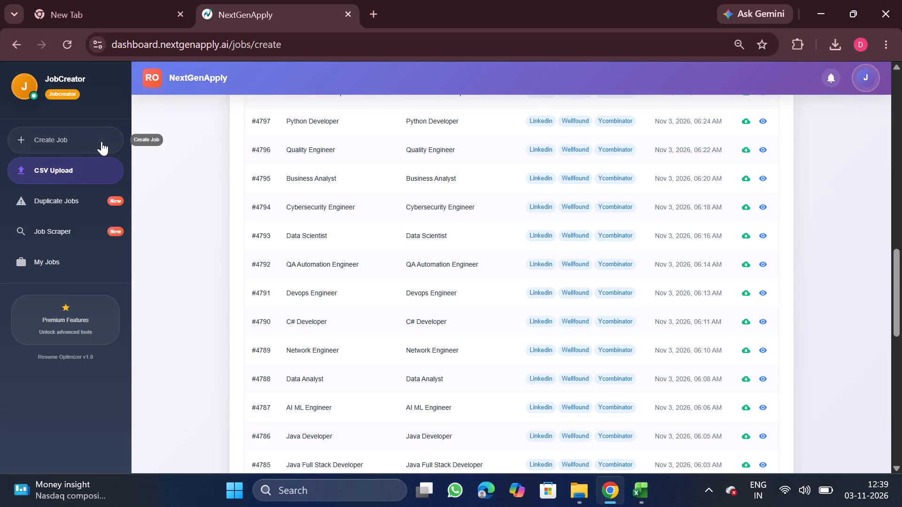
left_click(441, 121)
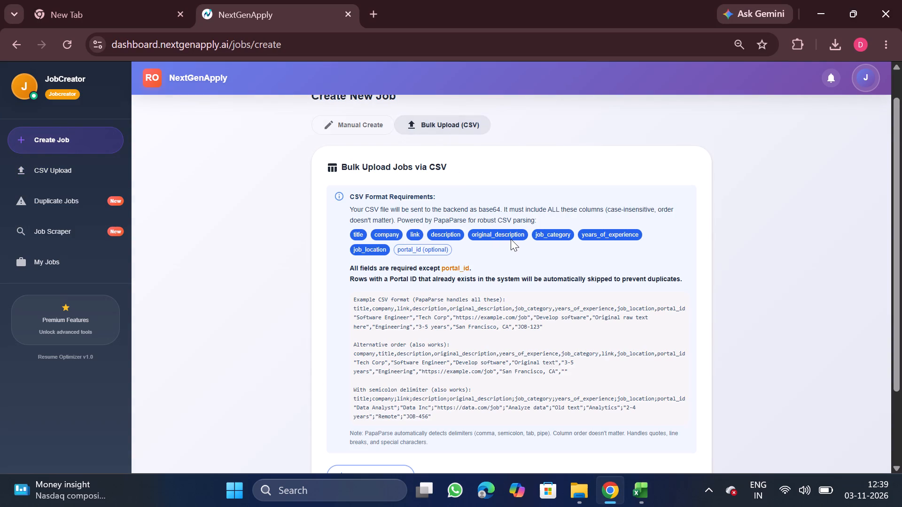
double_click(511, 239)
key("ctrl+c")
left_click(627, 492)
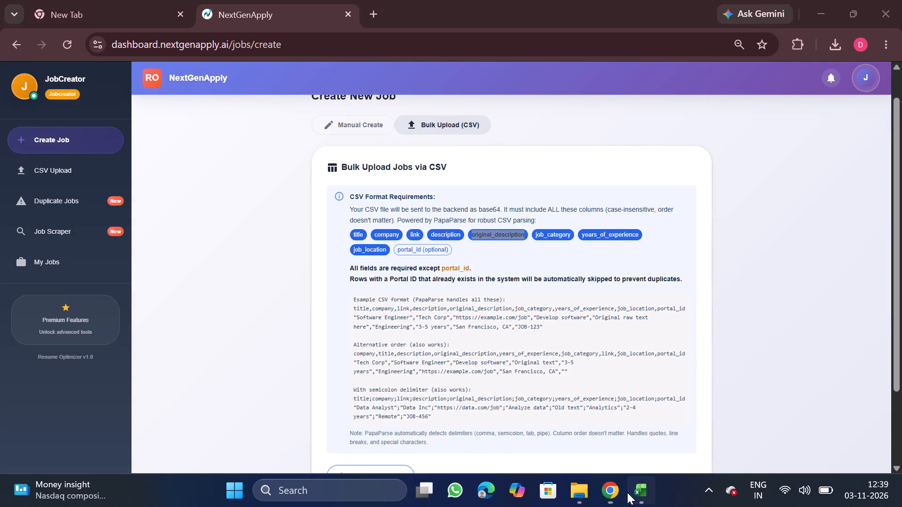
key("ctrl+v")
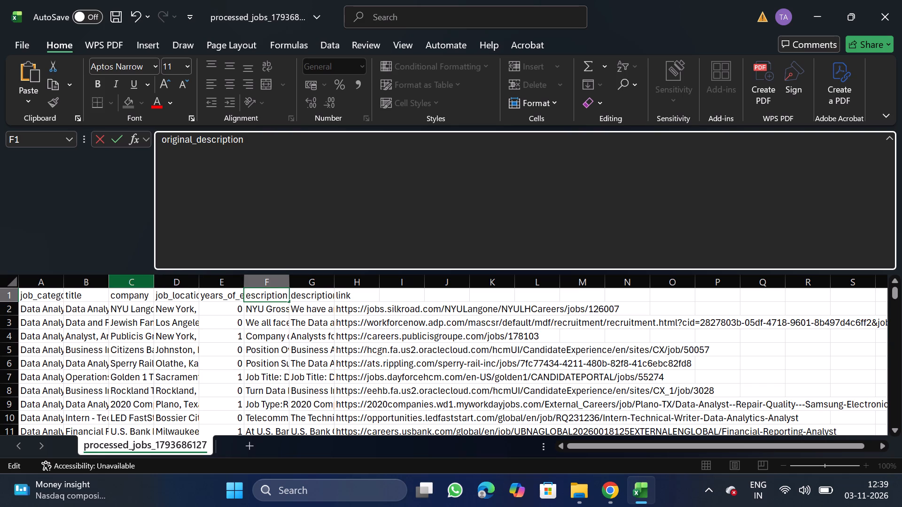
Add a filter to the title column, enlarge its filter list and deselect all titles.
left_click(87, 286)
left_click(329, 47)
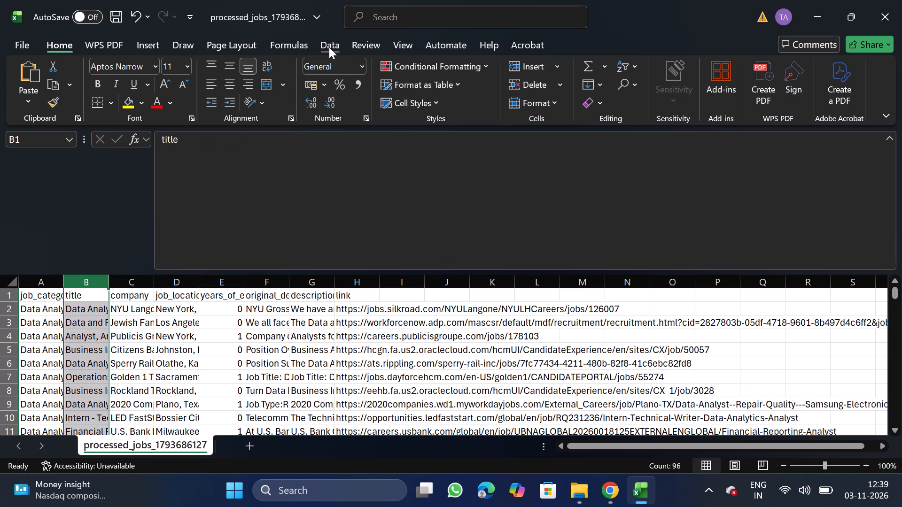
left_click(465, 75)
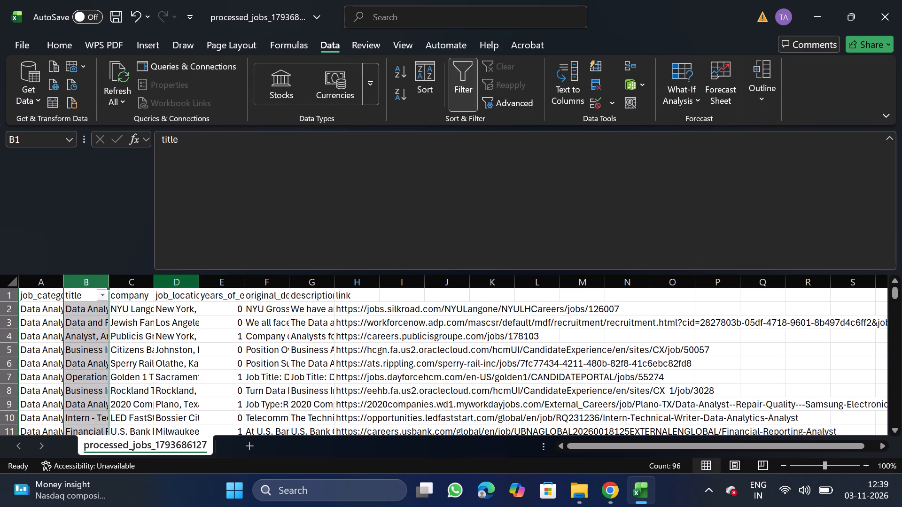
left_click(100, 293)
triple_click(293, 469)
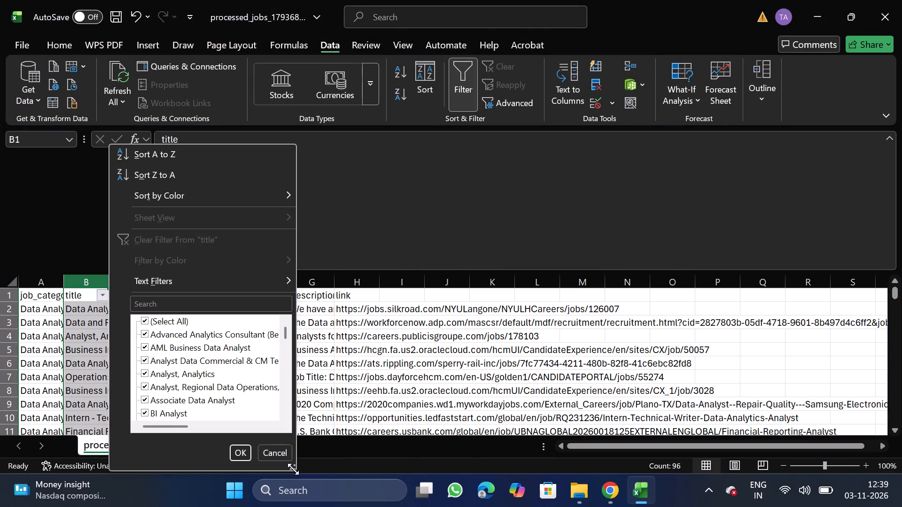
left_click_drag(293, 469, 701, 506)
left_click(174, 318)
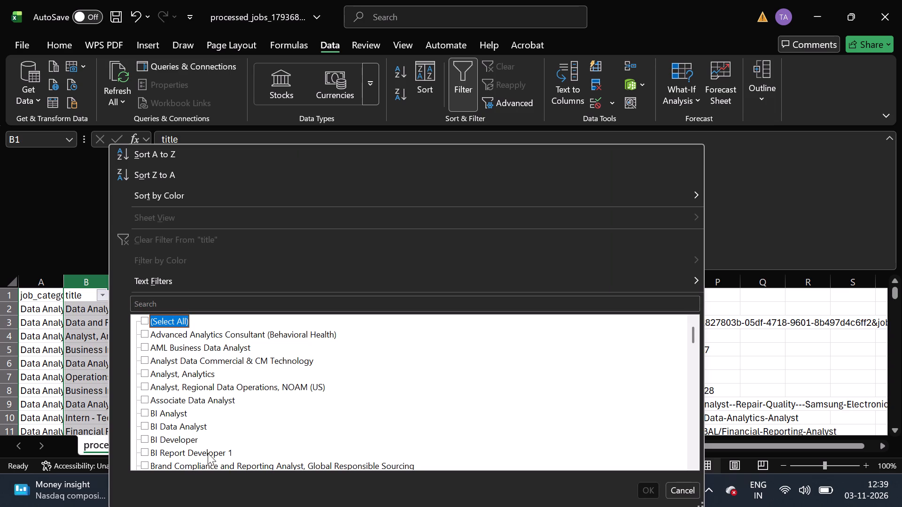
Include the title "Data Analyst, Repair Quality / Samsung Electronics America - Plano, TX 75023" in the title filter.
scroll(208, 452, "down", 1)
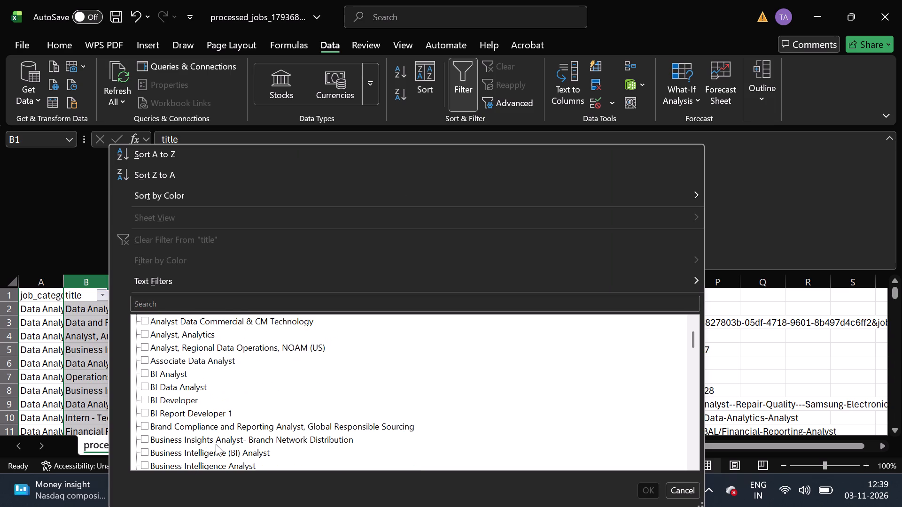
scroll(220, 440, "down", 2)
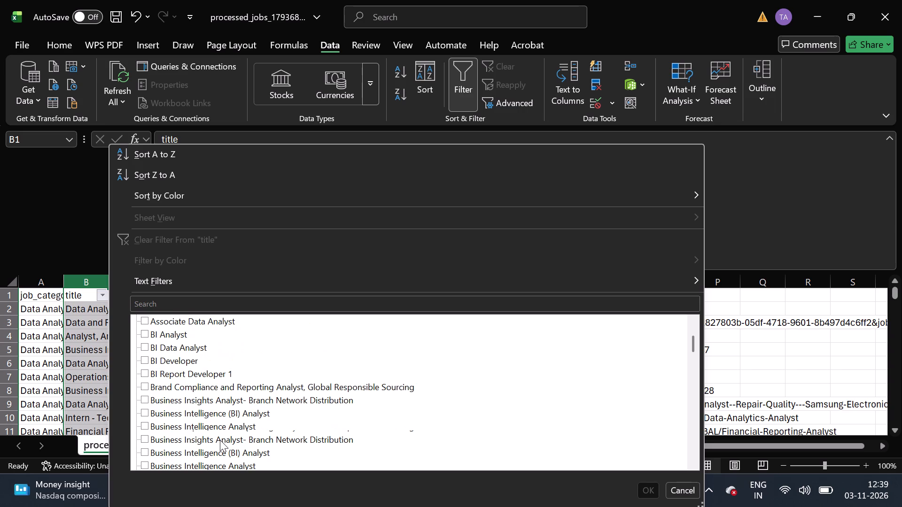
scroll(194, 463, "down", 1)
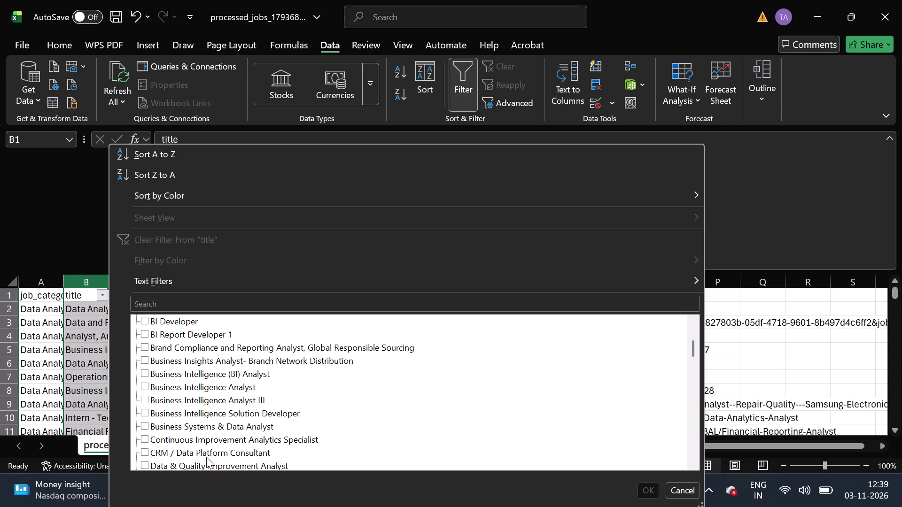
scroll(206, 457, "down", 1)
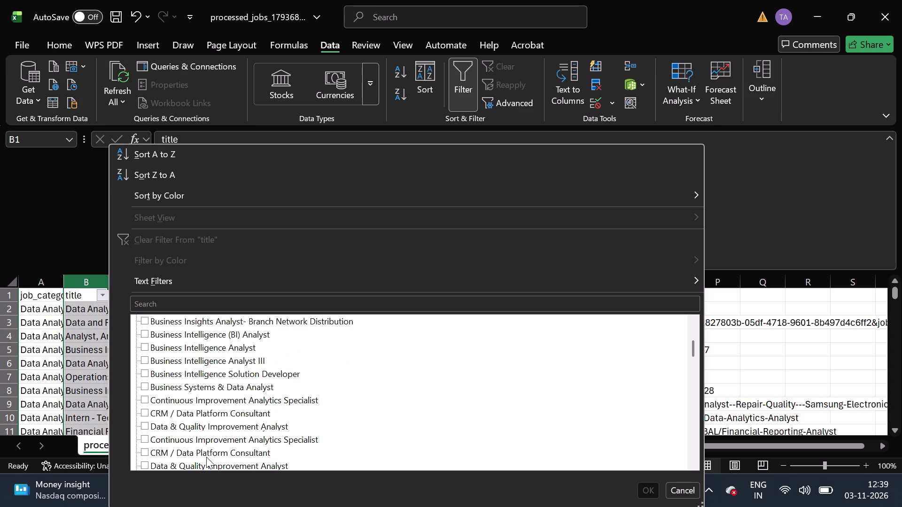
scroll(206, 457, "down", 2)
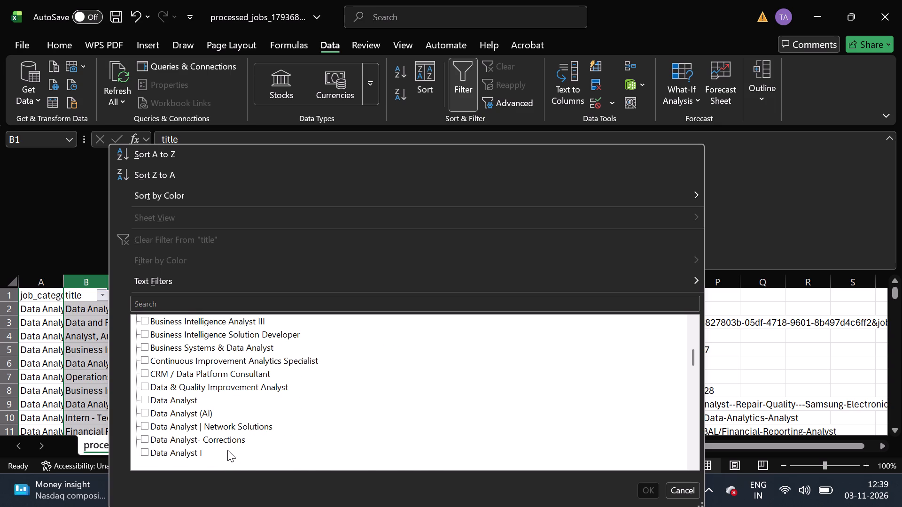
scroll(227, 450, "down", 1)
scroll(266, 433, "down", 1)
left_click(320, 388)
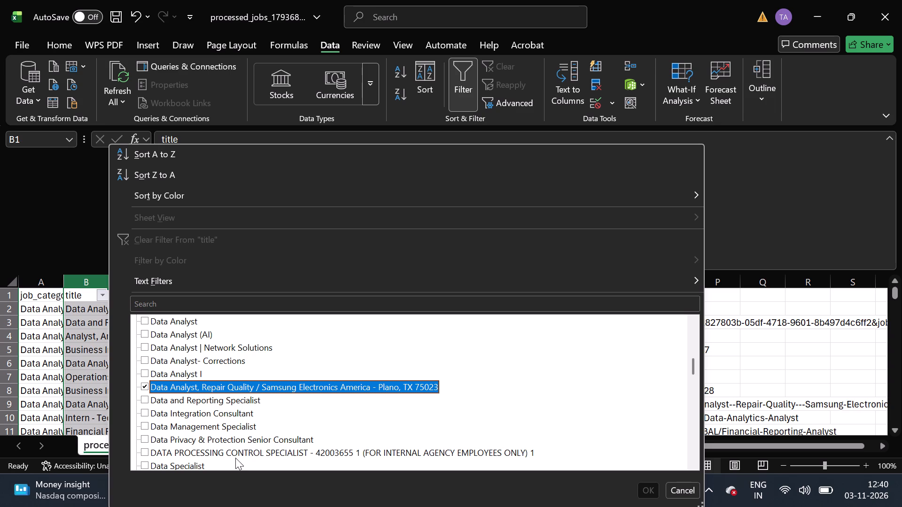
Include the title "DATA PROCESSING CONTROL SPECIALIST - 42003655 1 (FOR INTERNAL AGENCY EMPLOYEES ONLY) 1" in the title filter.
scroll(233, 458, "down", 2)
scroll(233, 458, "up", 2)
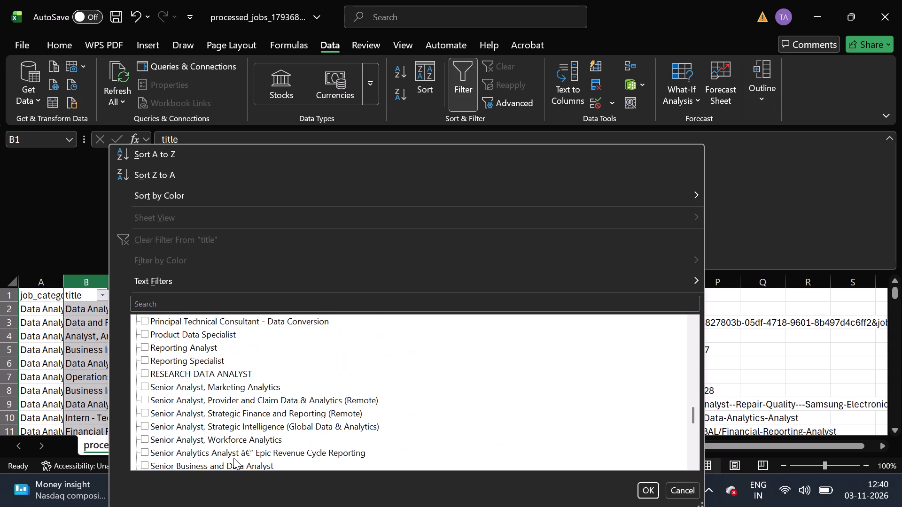
scroll(233, 458, "up", 2)
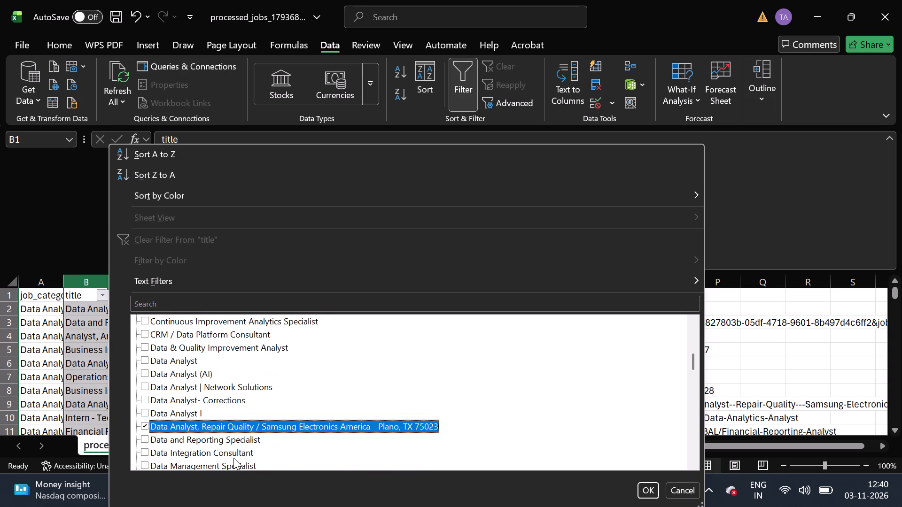
scroll(233, 458, "down", 1)
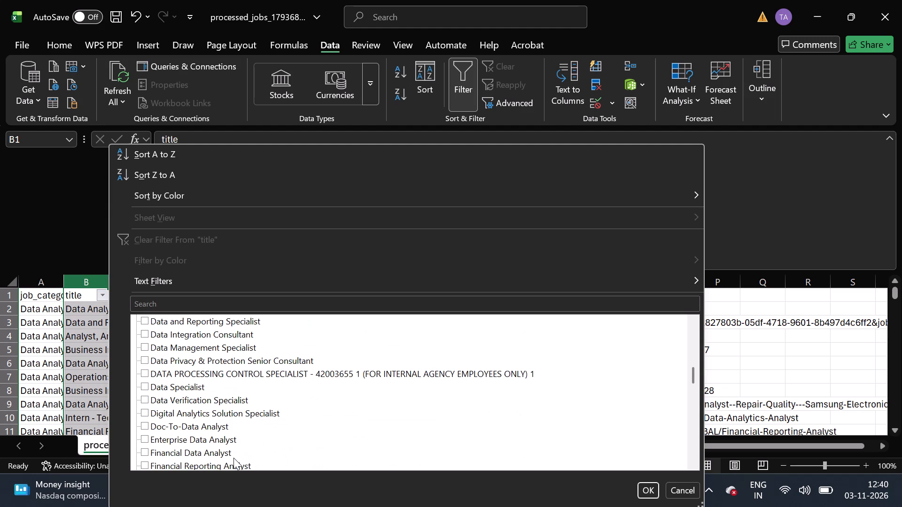
left_click(281, 369)
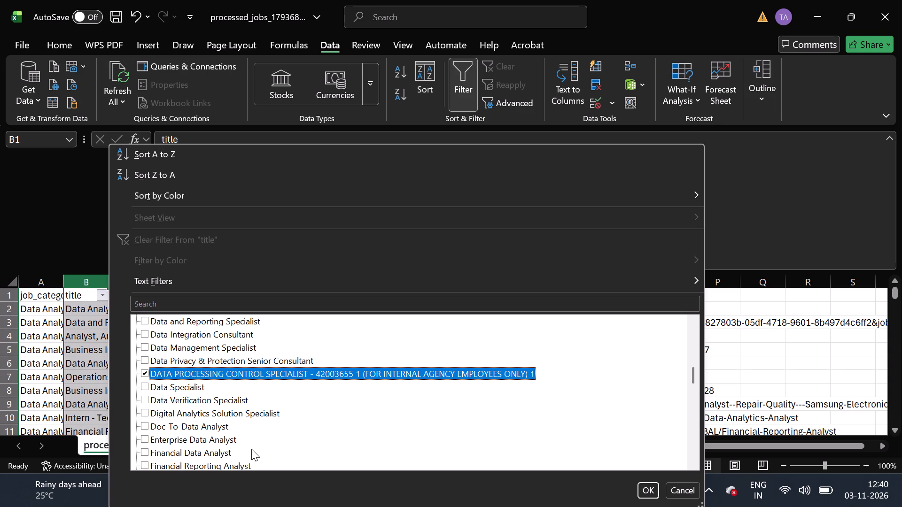
Include "Intern - BI Analyst (Summer 2027)", "Intern - Technical Writer / Data Analytics Analyst" and "Multilingual Data Annotation Specialist, Hindi" in the title filter.
scroll(251, 449, "down", 1)
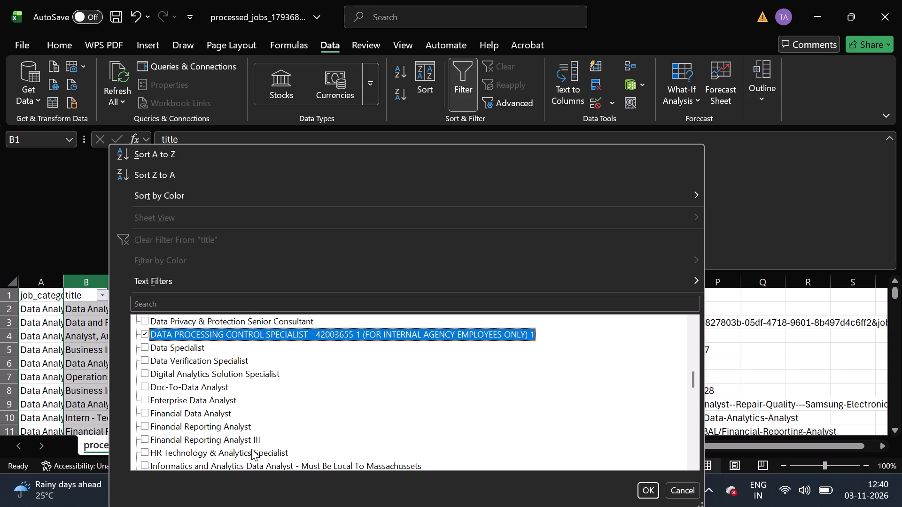
scroll(236, 464, "down", 1)
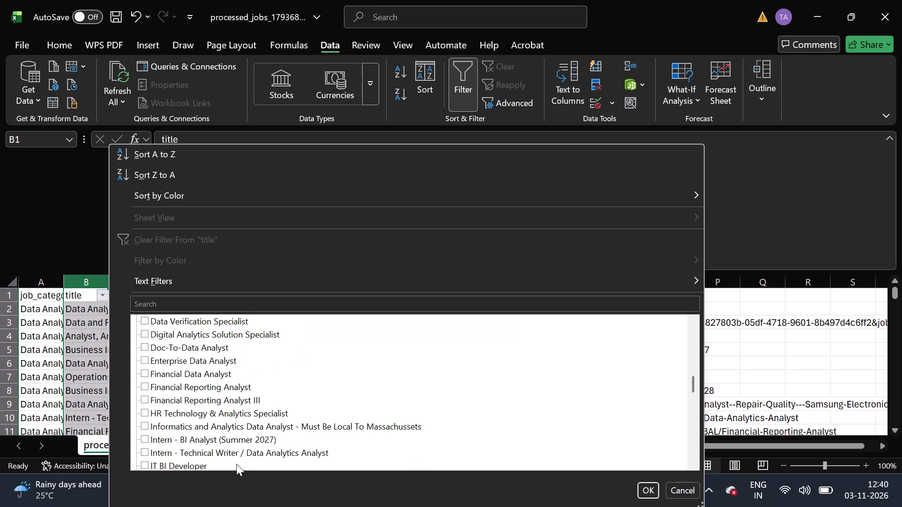
scroll(236, 464, "down", 1)
left_click(206, 439)
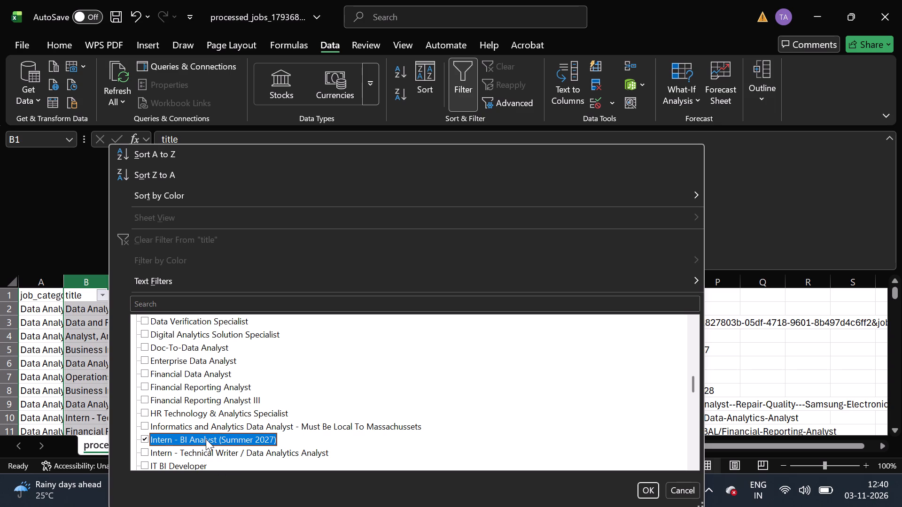
left_click(203, 454)
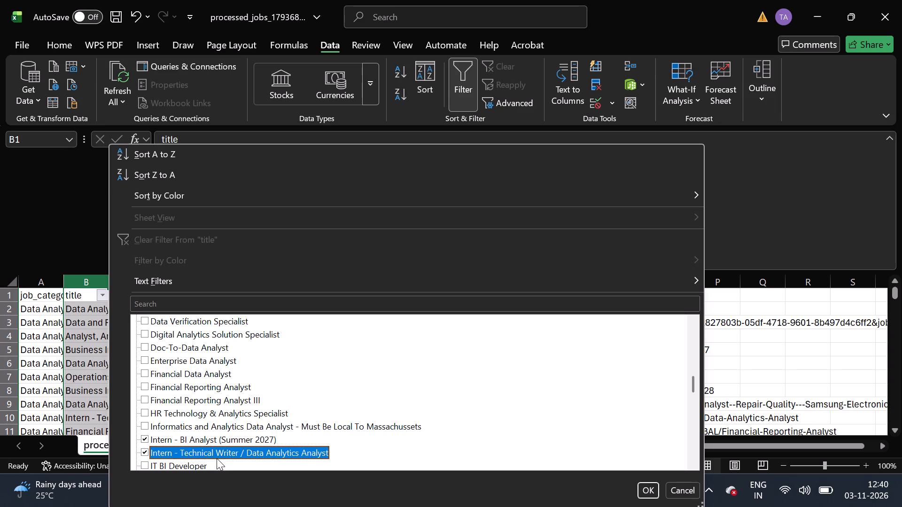
scroll(217, 458, "down", 1)
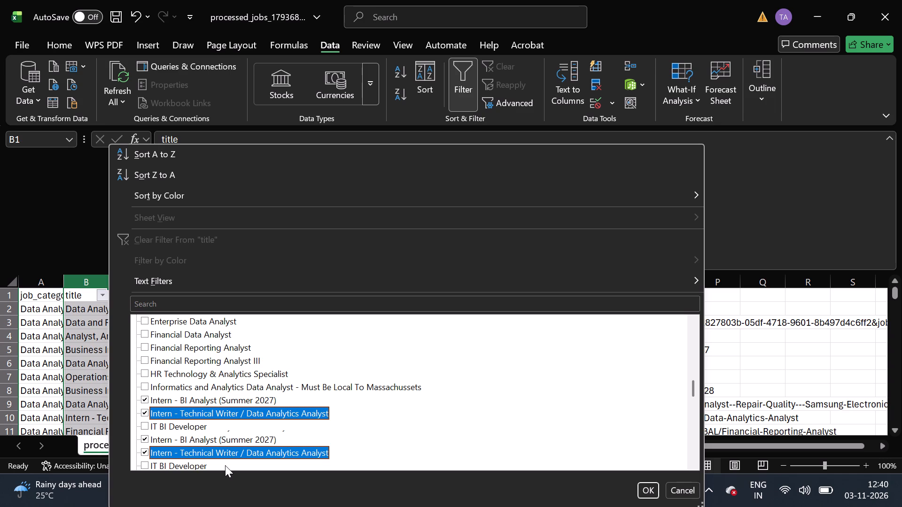
scroll(225, 465, "down", 1)
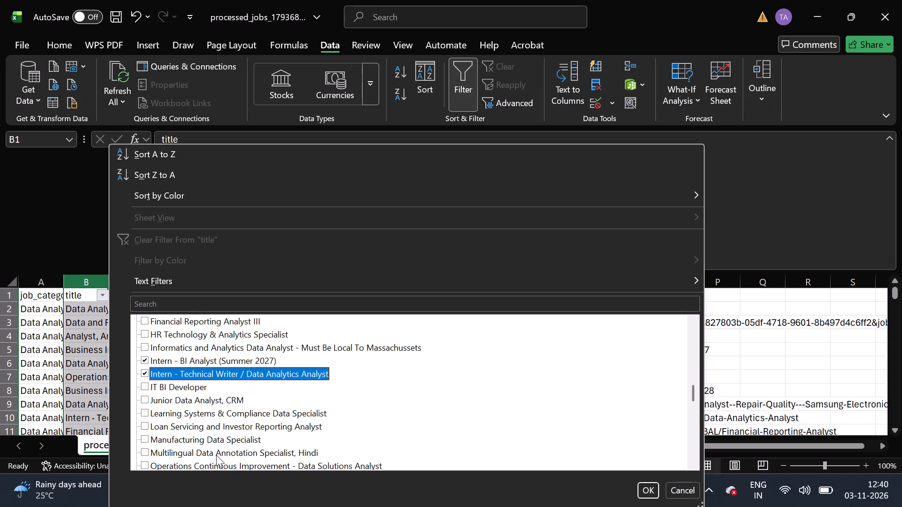
left_click(224, 454)
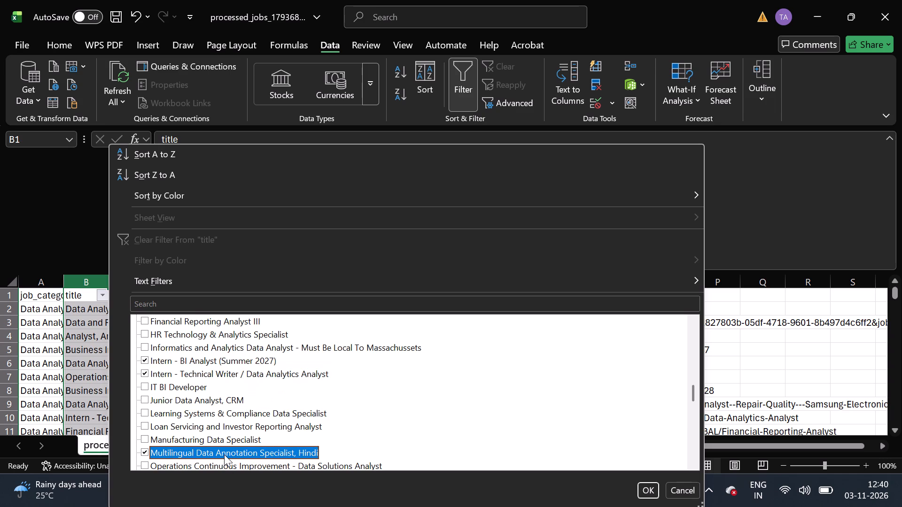
Include the title "State Street Investment Management -Americas Strategy and Insights Analyst - 2027 Summer Internship" in the title filter.
scroll(224, 454, "down", 1)
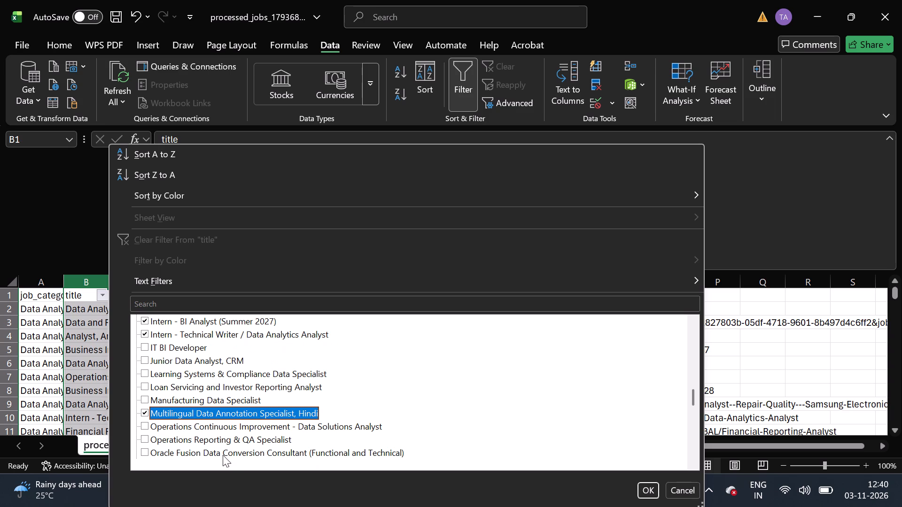
scroll(212, 462, "down", 1)
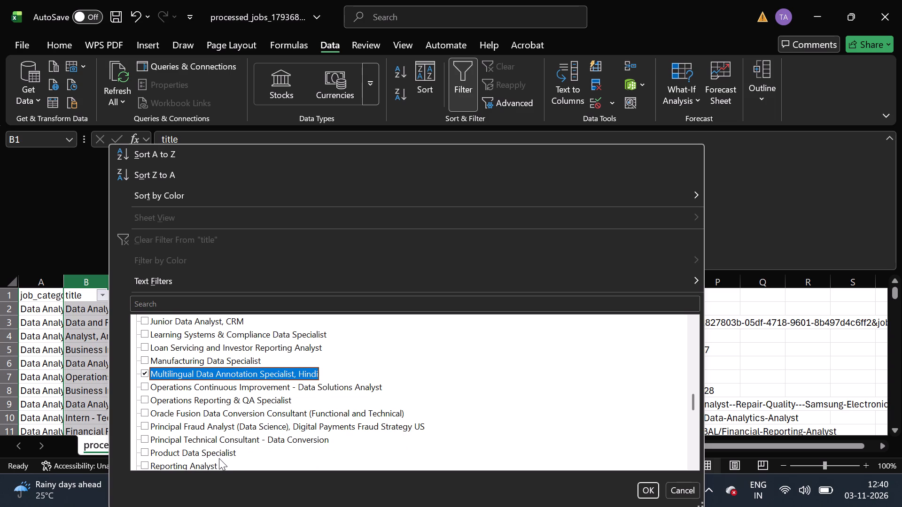
scroll(219, 458, "down", 1)
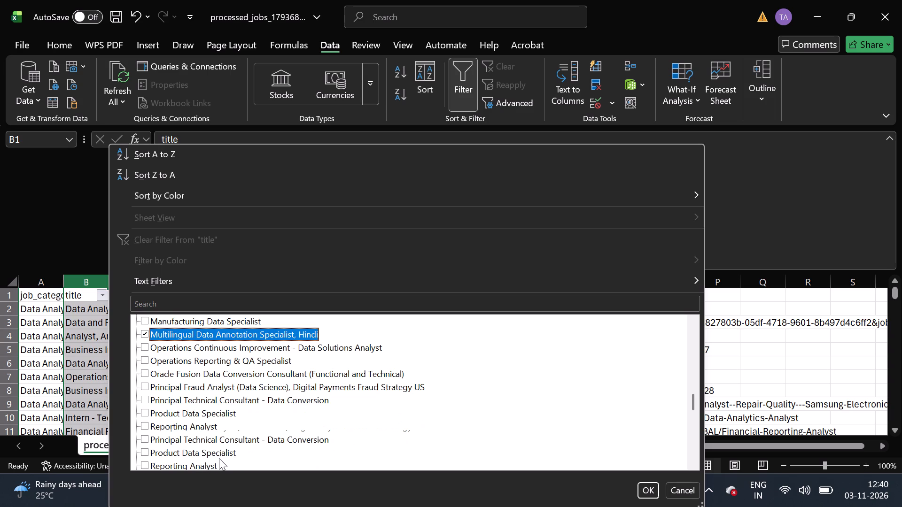
scroll(219, 458, "down", 1)
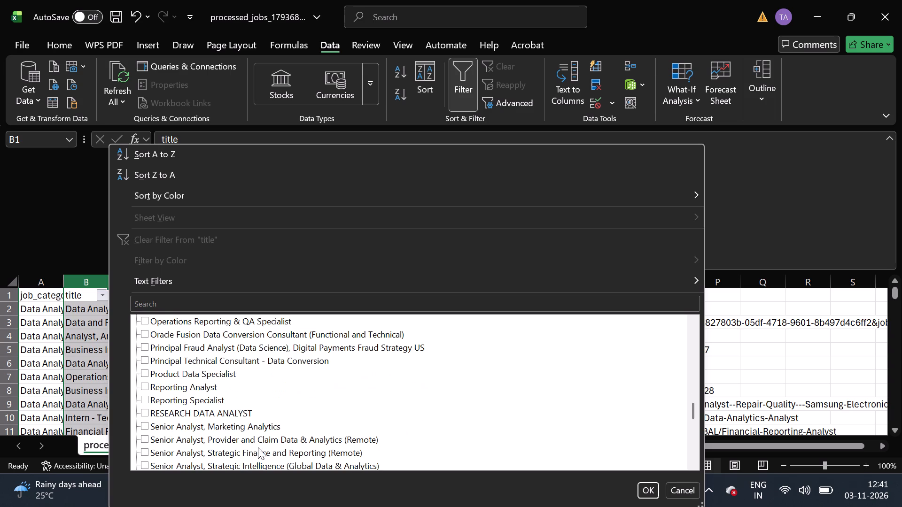
scroll(262, 459, "down", 1)
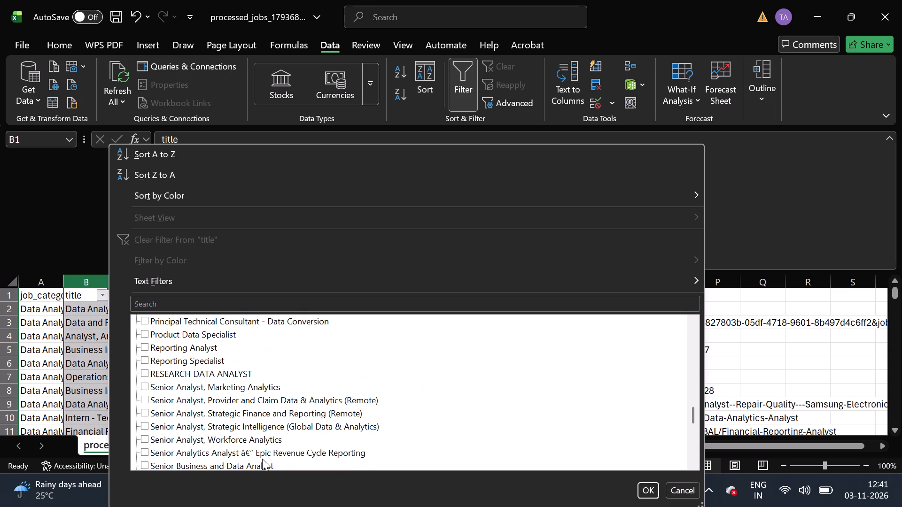
scroll(234, 468, "down", 2)
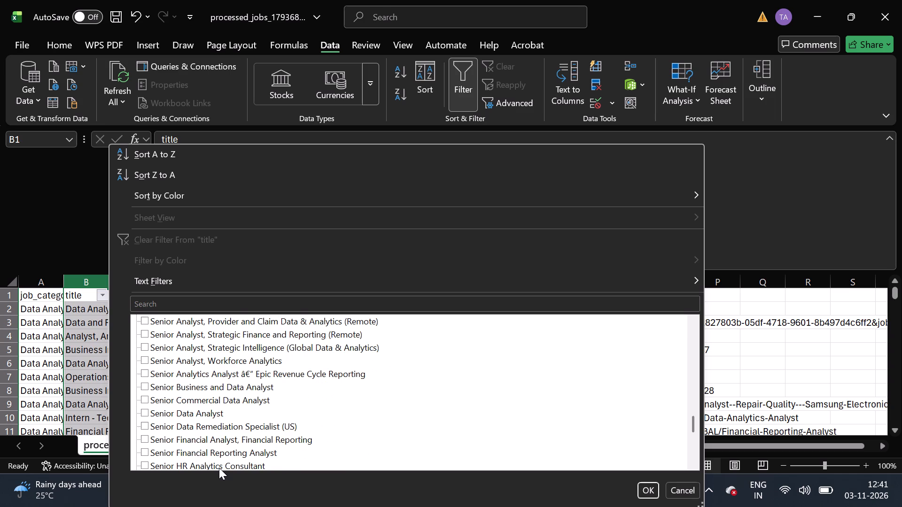
scroll(225, 461, "down", 1)
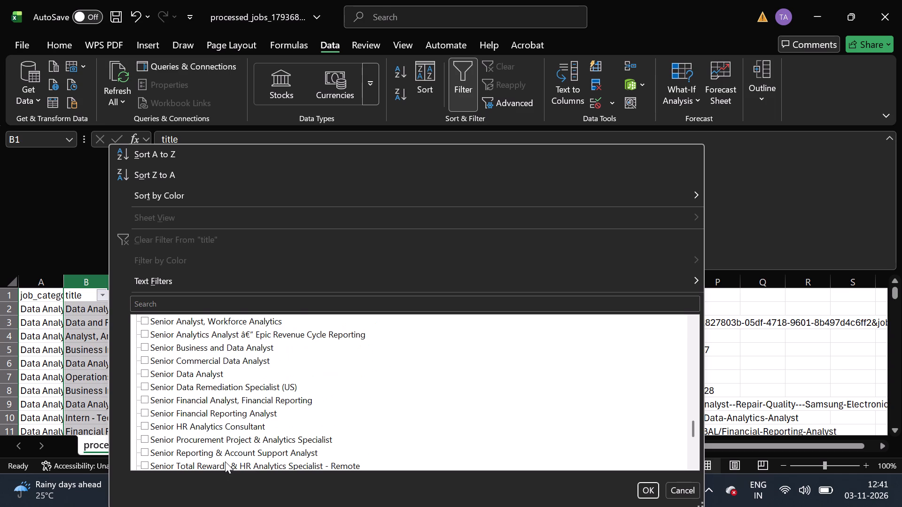
scroll(225, 461, "down", 1)
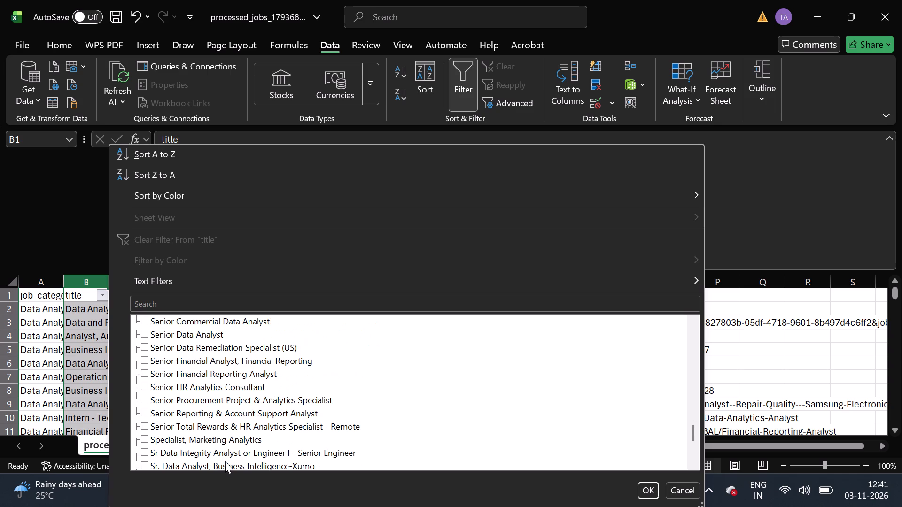
scroll(225, 461, "down", 1)
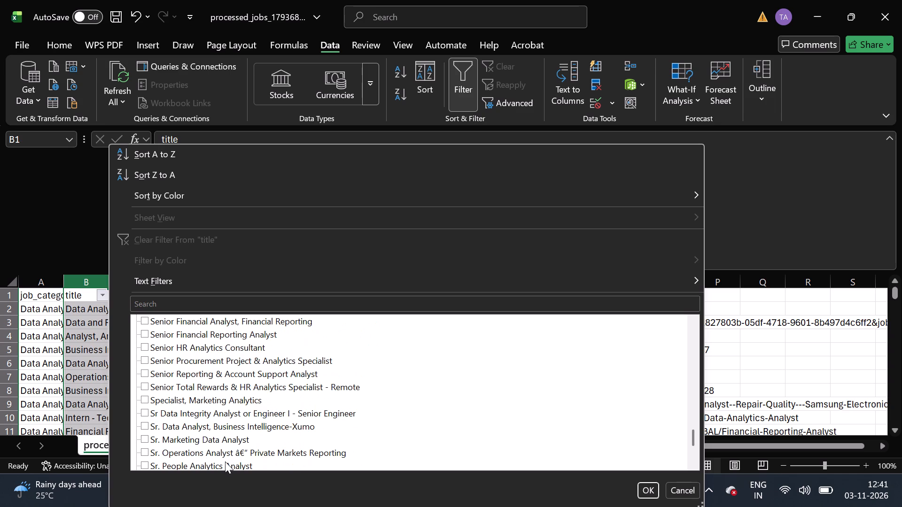
scroll(225, 461, "down", 1)
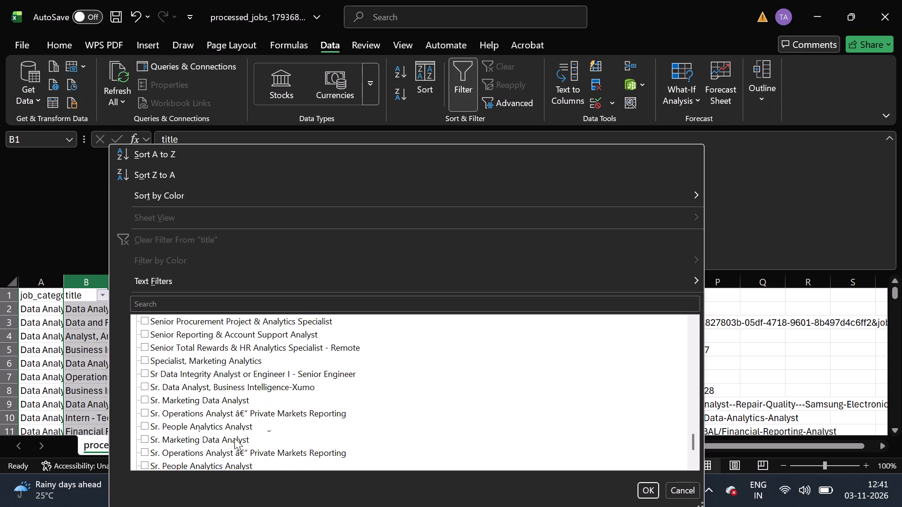
left_click(234, 438)
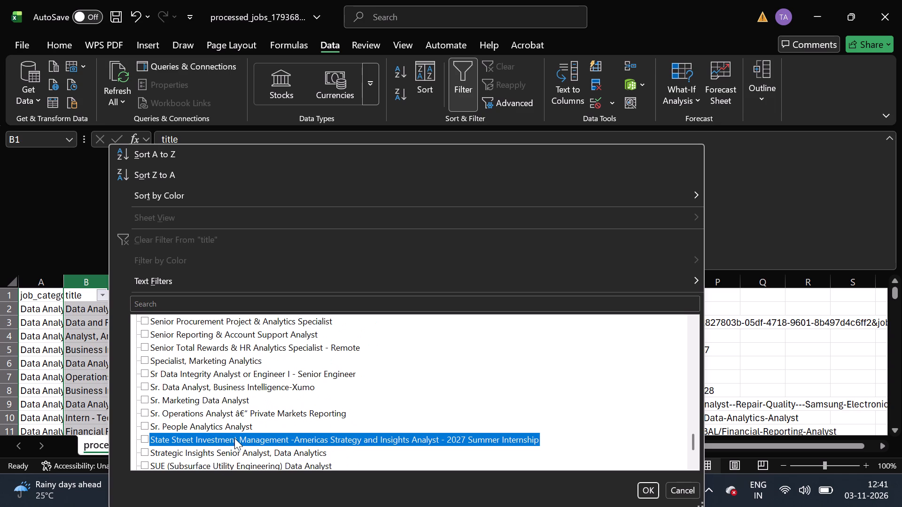
Include (Blanks) in the title filter and apply it.
scroll(227, 461, "down", 1)
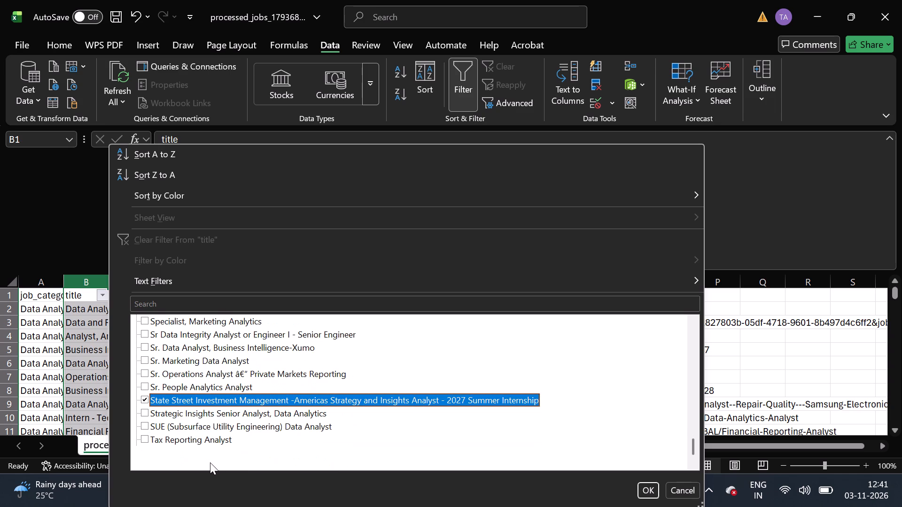
scroll(210, 462, "down", 1)
left_click(171, 454)
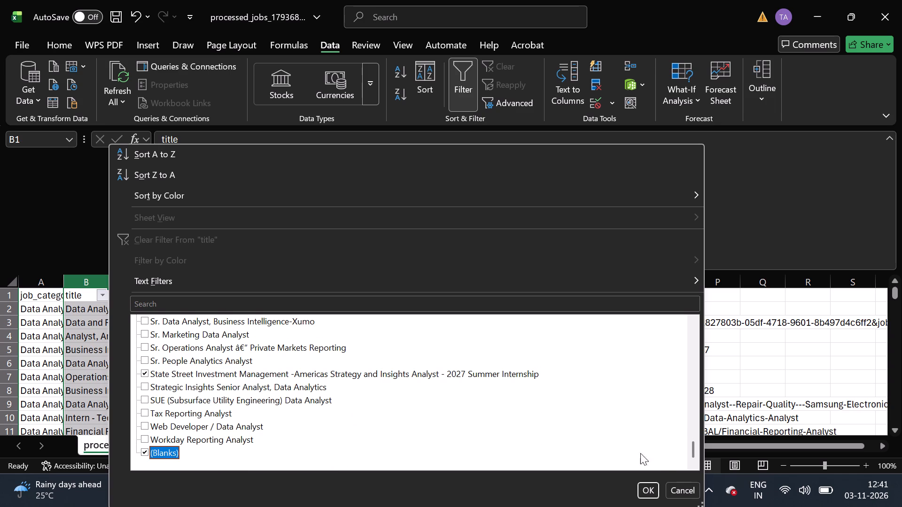
left_click(648, 491)
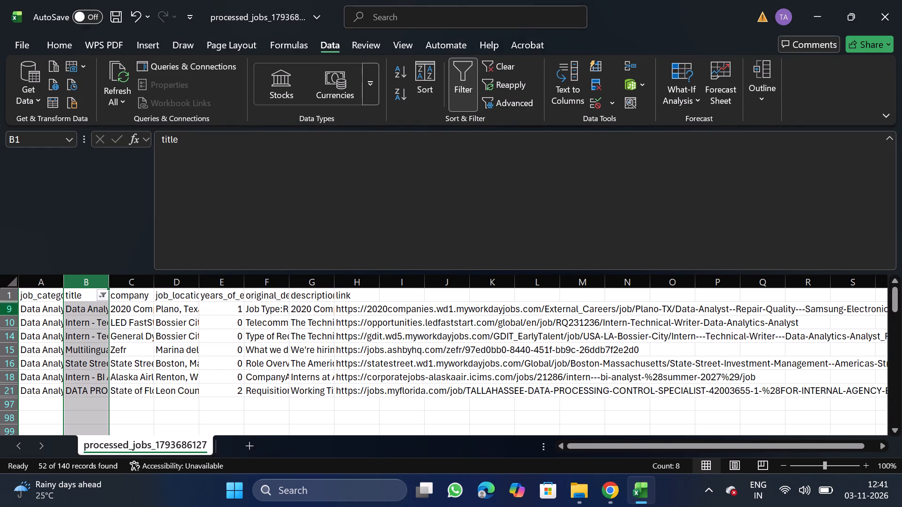
Delete all the filtered job rows below the header and remove the filter.
left_click(8, 307)
key("ctrl+shift+Down")
right_click(67, 336)
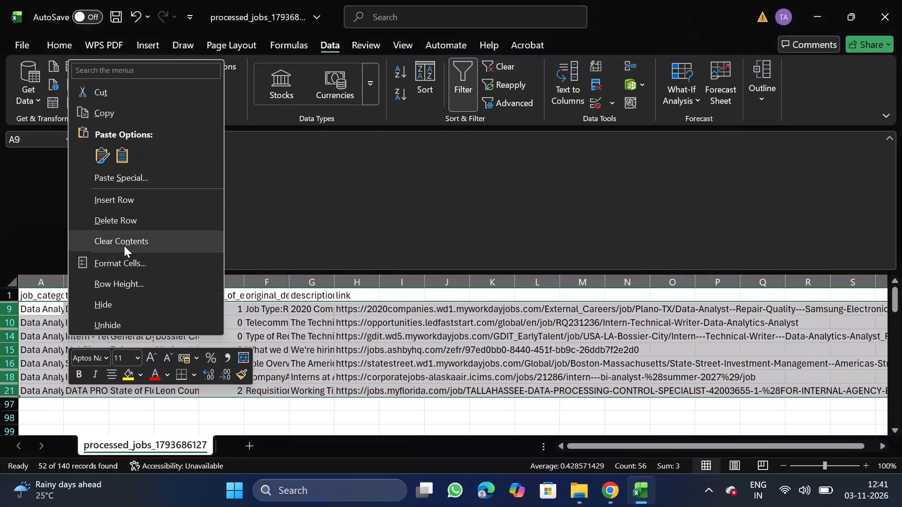
left_click(151, 225)
left_click(458, 76)
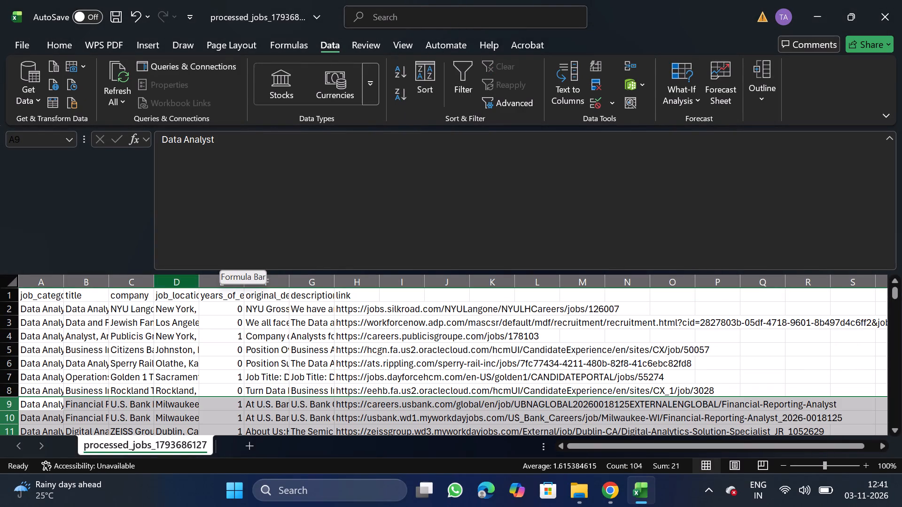
Check for titles containing "enterprise" by filtering the title column, and remove the filter.
left_click(81, 291)
left_click(454, 79)
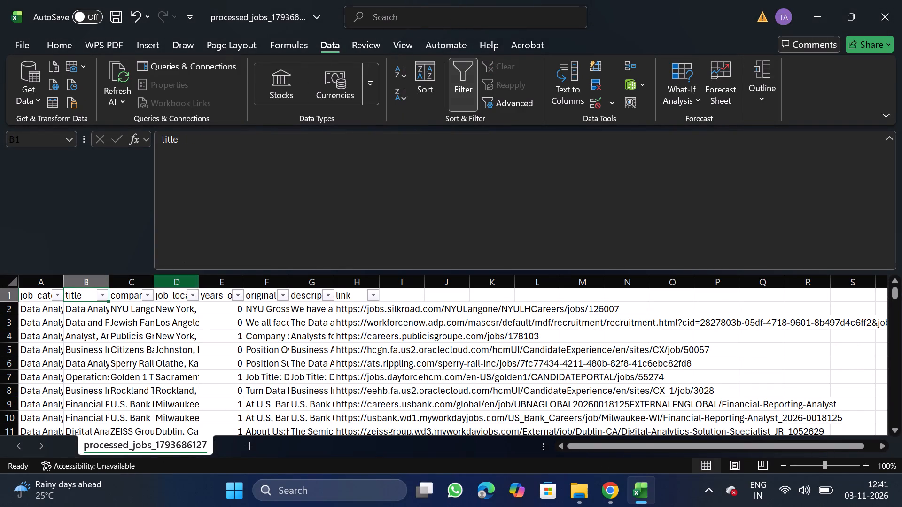
left_click(106, 297)
left_click(166, 302)
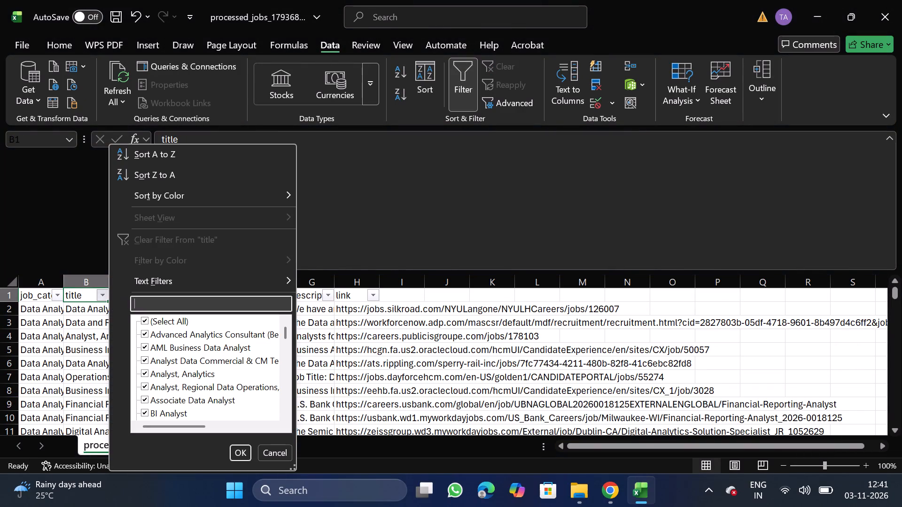
left_click(166, 302)
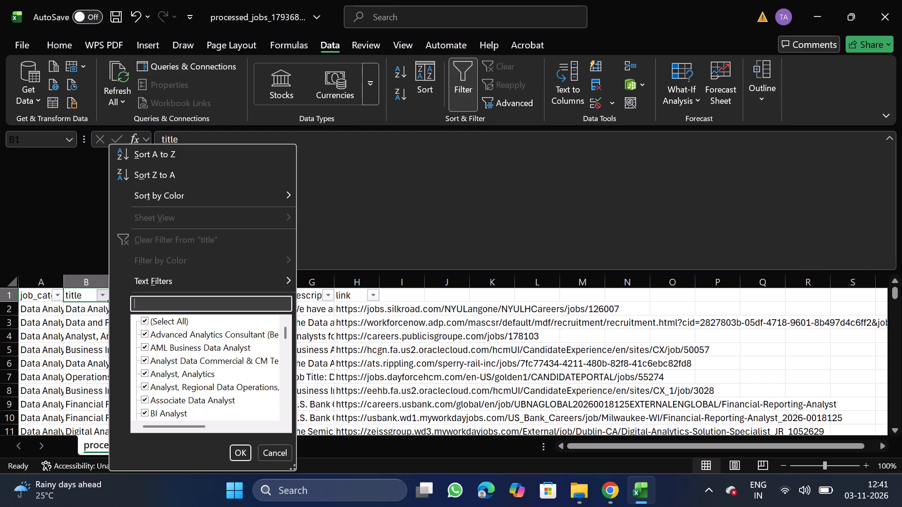
type("enterprise")
left_click(237, 448)
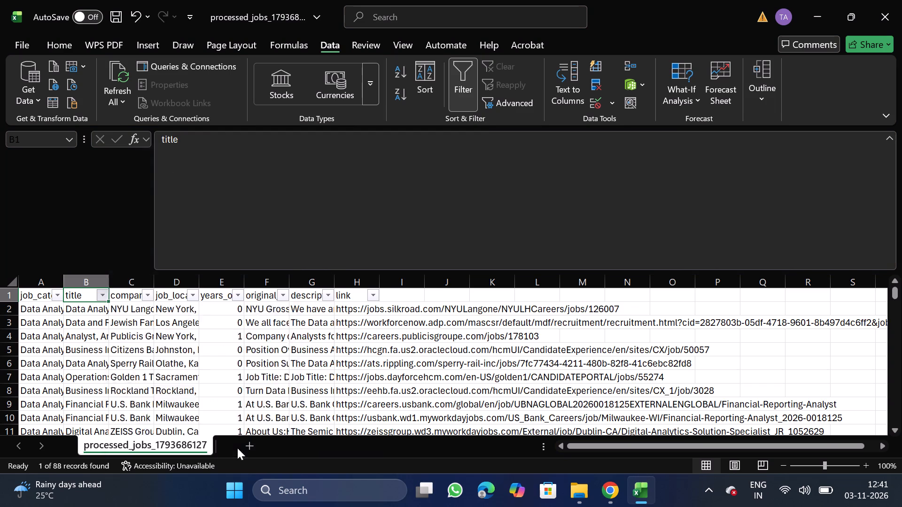
left_click(461, 83)
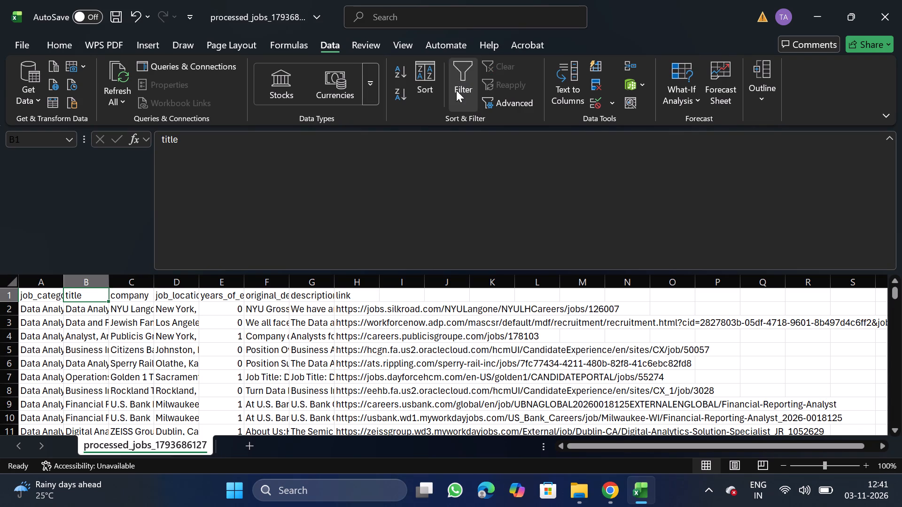
Add filters to the header row again.
left_click(456, 90)
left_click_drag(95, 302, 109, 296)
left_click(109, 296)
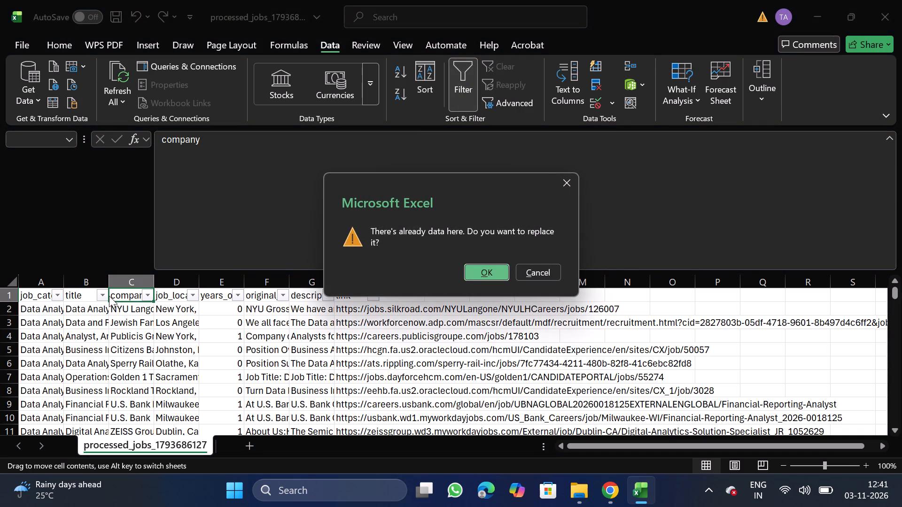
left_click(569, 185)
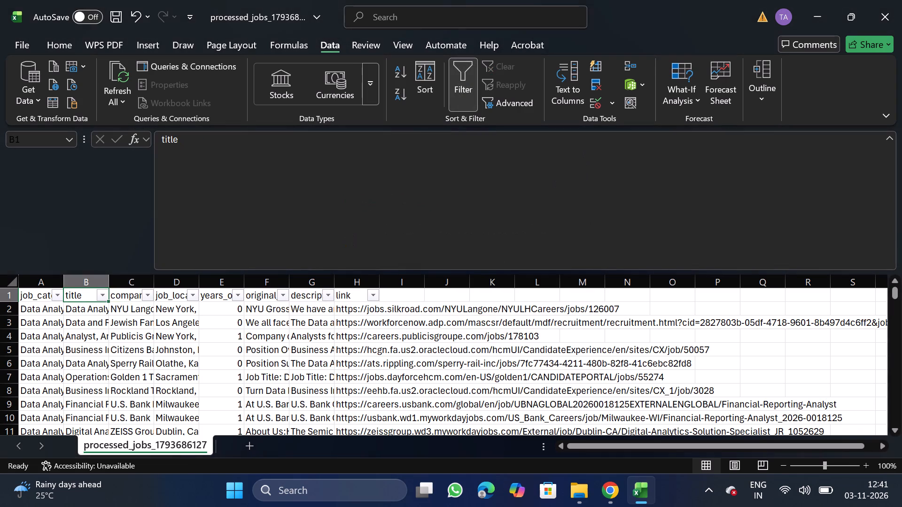
Filter the company column by "consulting".
left_click(151, 293)
left_click(207, 307)
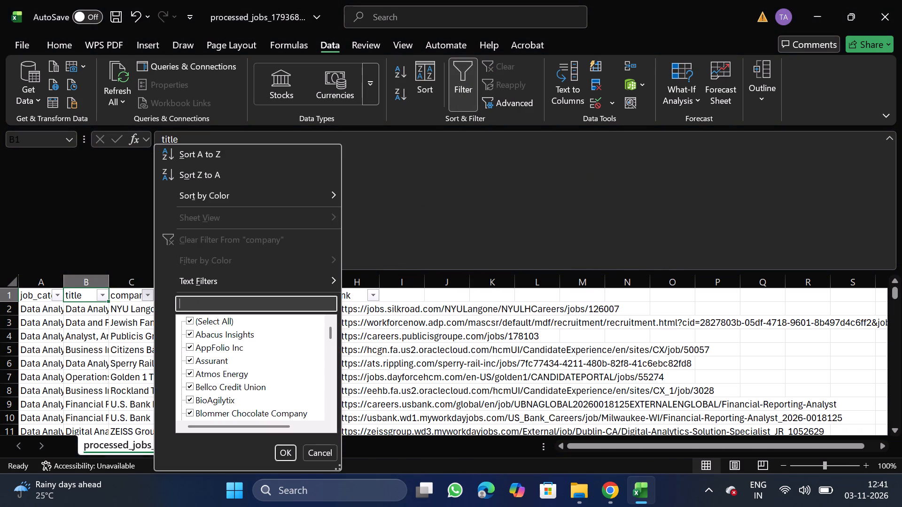
type("consultant")
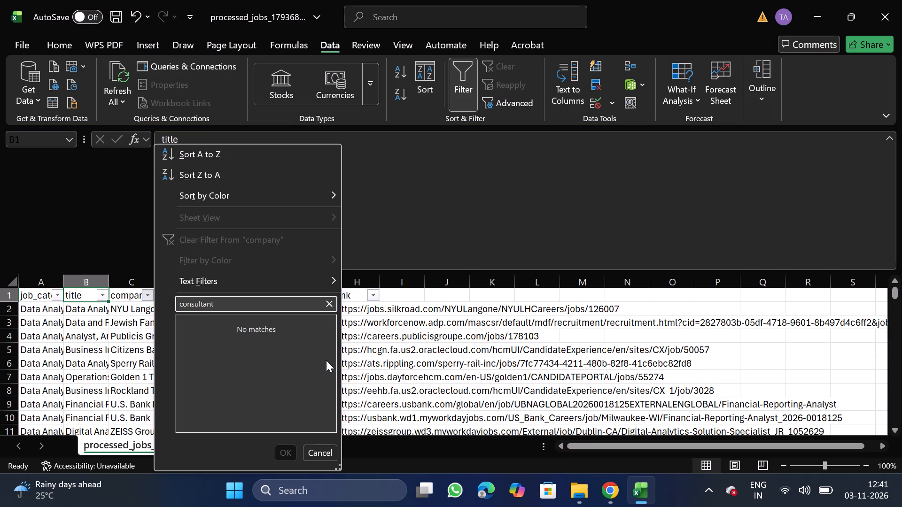
key("BackSpace")
key("BackSpace")
key("BackSpace")
key("BackSpace")
key("BackSpace")
key("BackSpace")
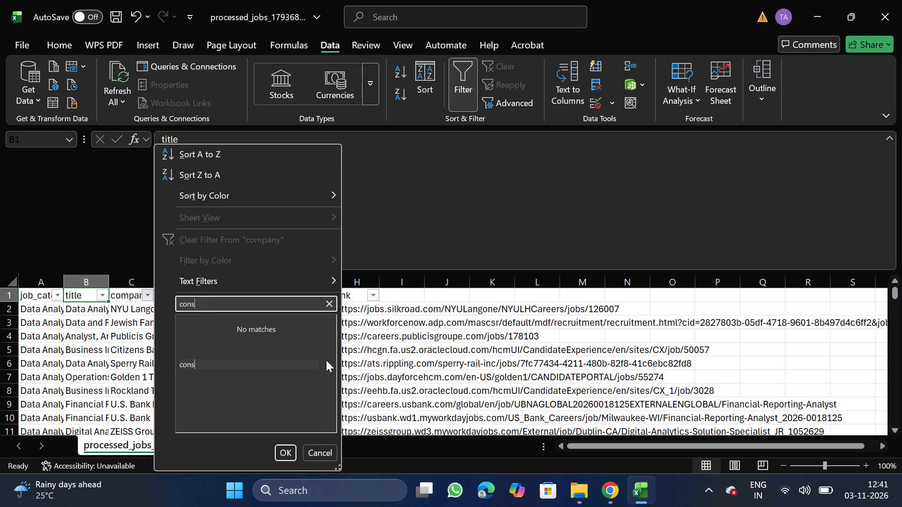
key("BackSpace")
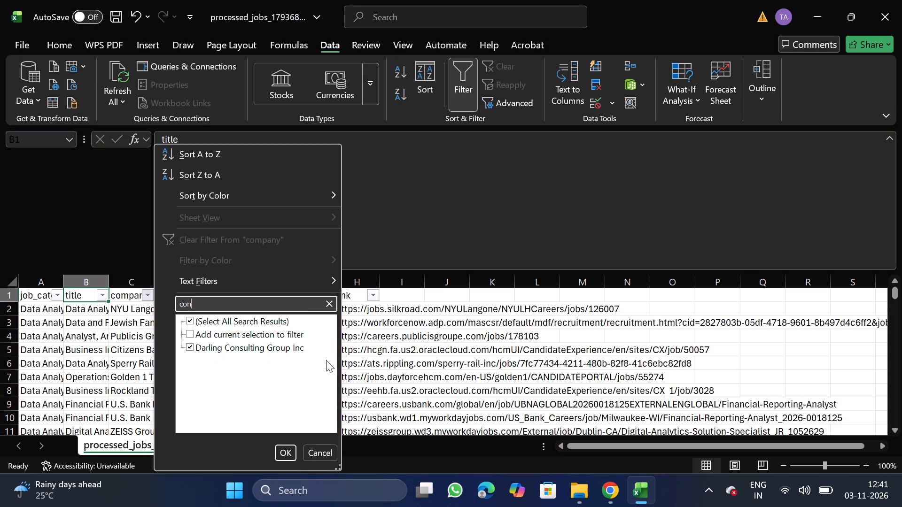
type("sulting")
left_click(276, 454)
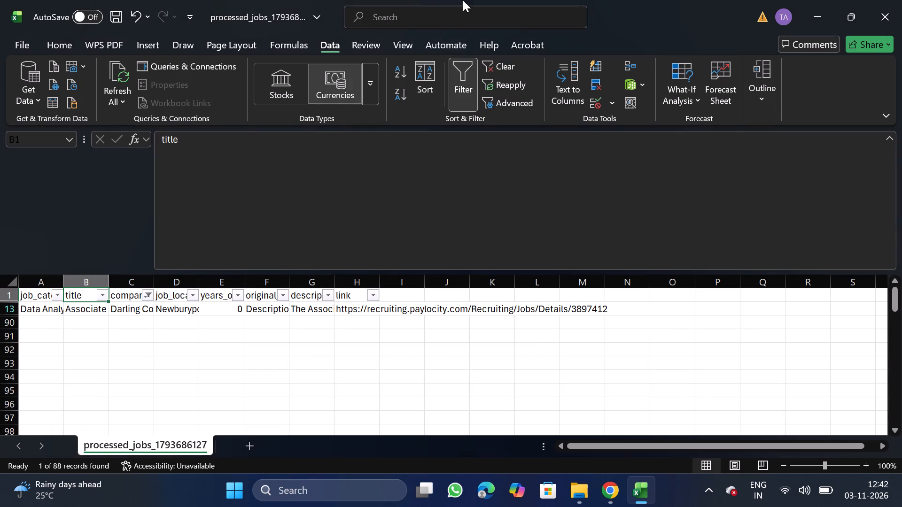
Delete the filtered Darling Consulting Group Inc row and remove the filter.
left_click(12, 310)
right_click(26, 308)
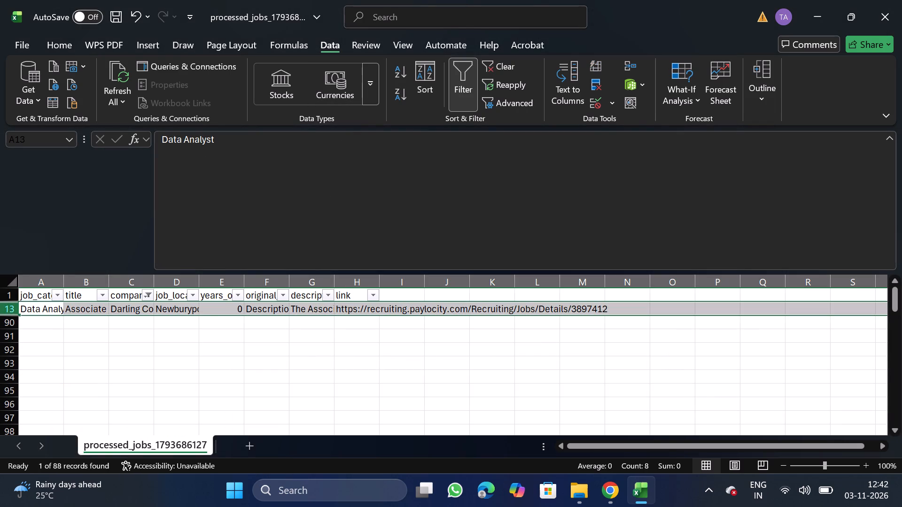
left_click(89, 185)
left_click(470, 82)
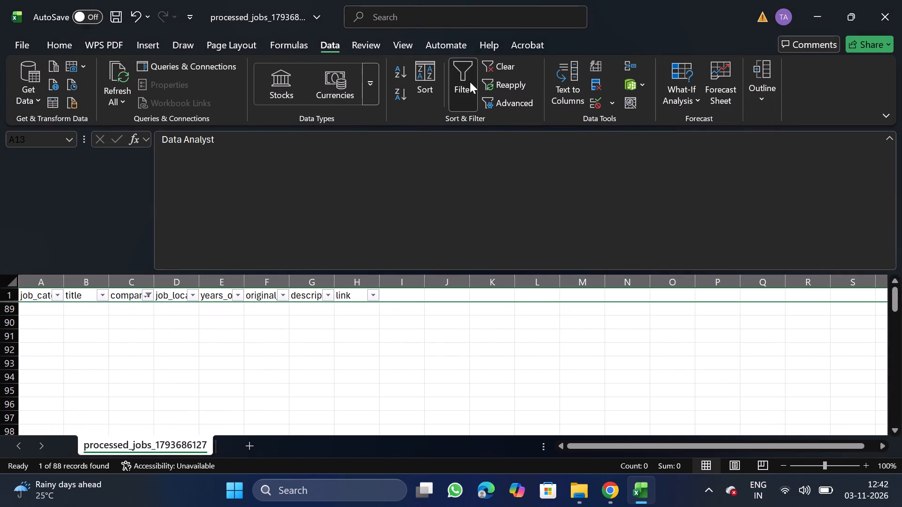
Add a filter to the title column and filter it by "principal".
left_click(94, 294)
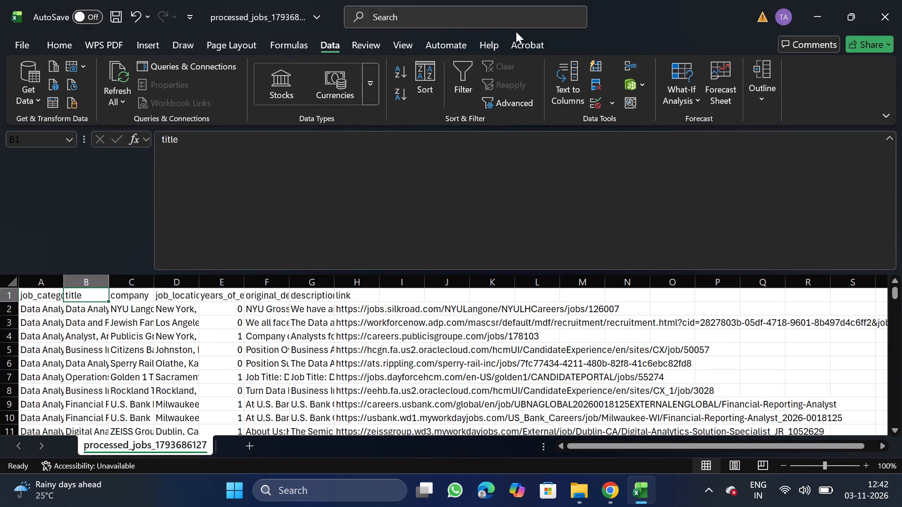
left_click(466, 95)
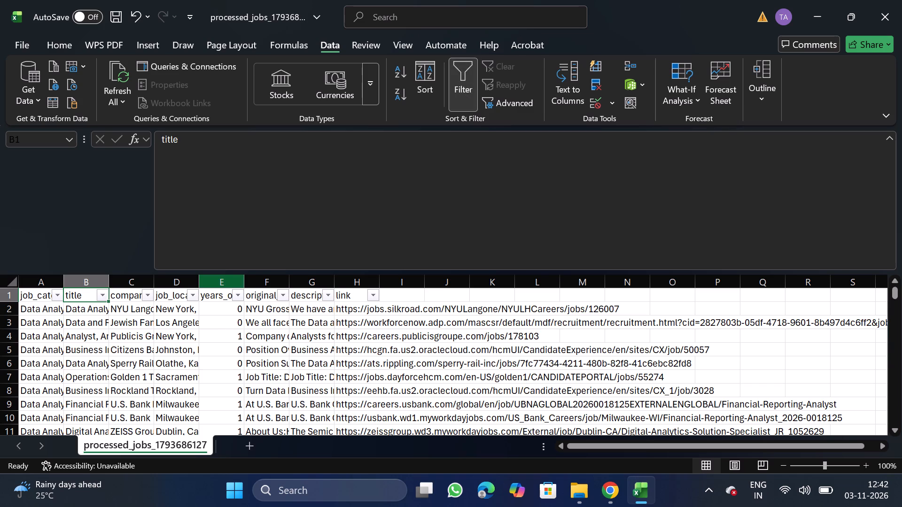
left_click(103, 294)
left_click(143, 301)
type("principal")
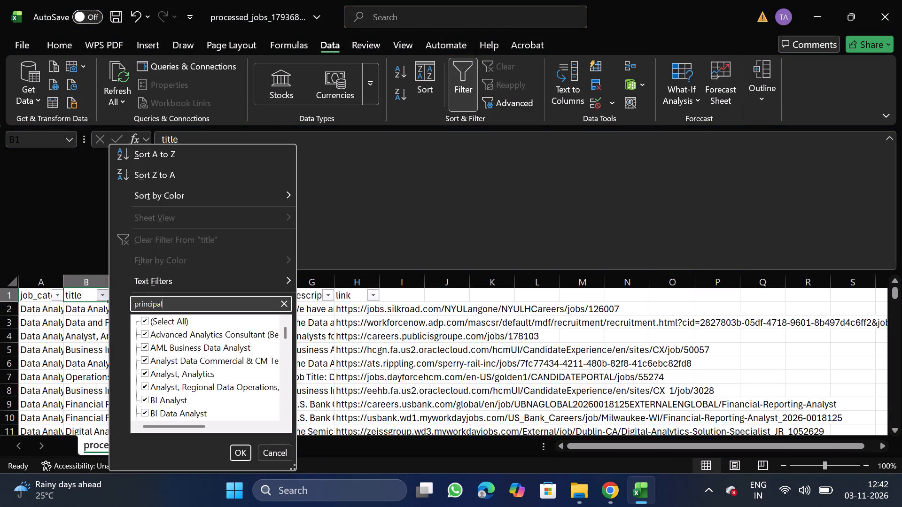
left_click(238, 447)
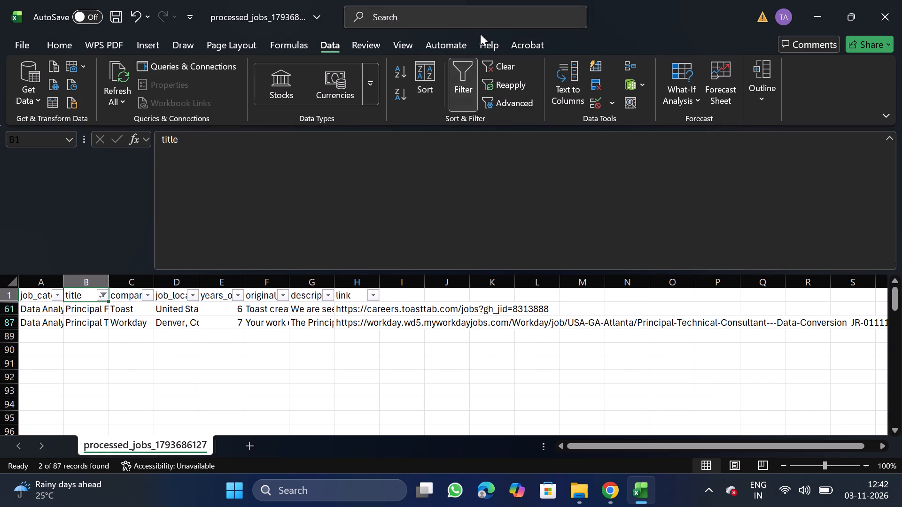
Reset the title column's "principal" filter, search the title filter values for "staff", and remove the filters.
left_click(468, 63)
left_click(469, 88)
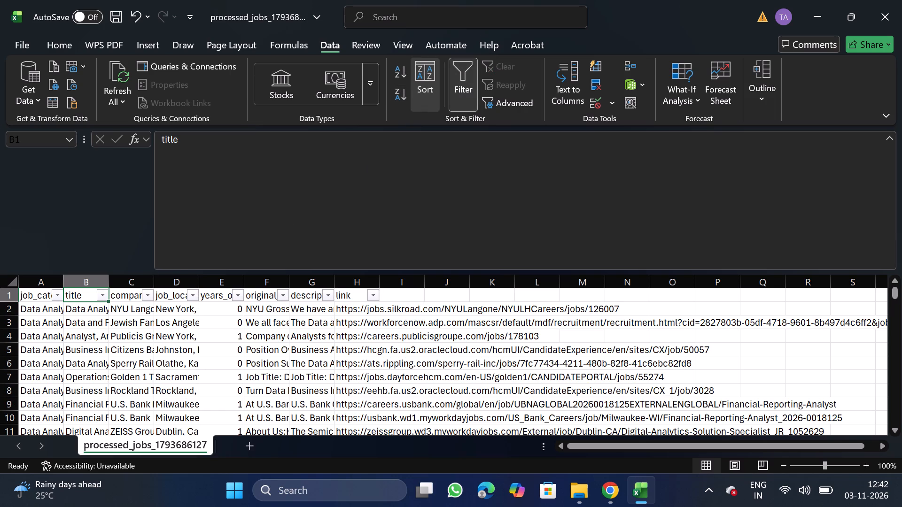
left_click(102, 300)
left_click(148, 302)
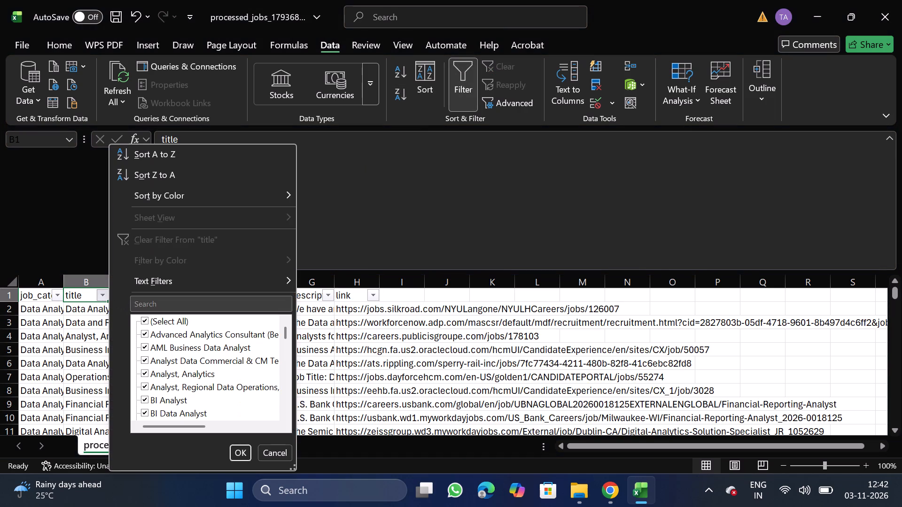
type("staff")
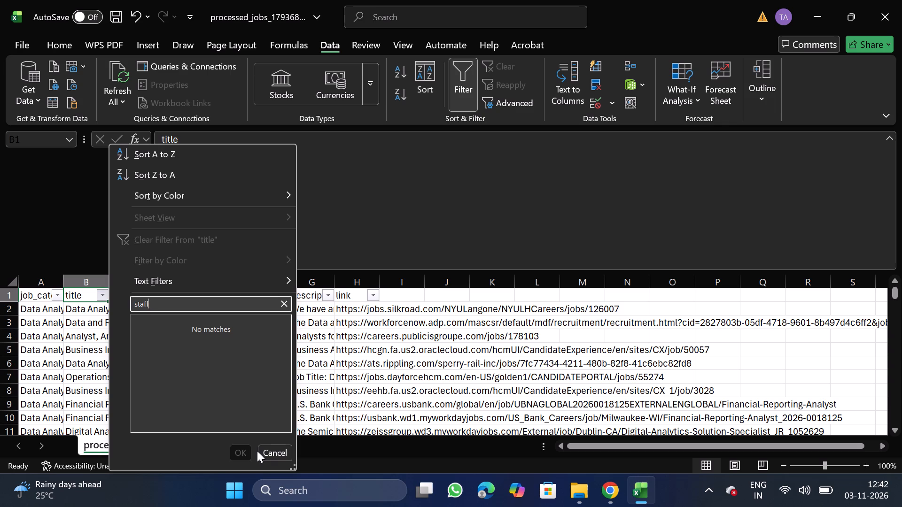
left_click(471, 79)
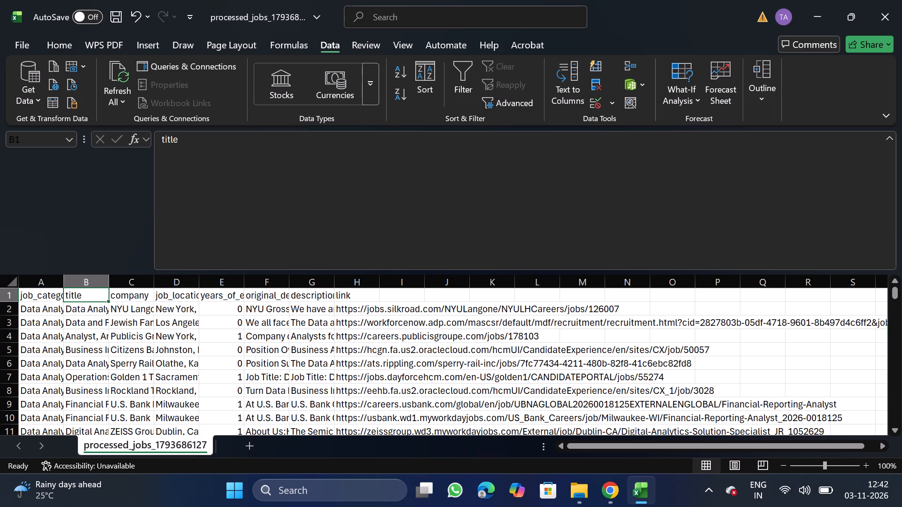
Add filters to the header row and search the company filter values for "walmart", "dried" and "capital".
left_click(128, 296)
left_click(447, 67)
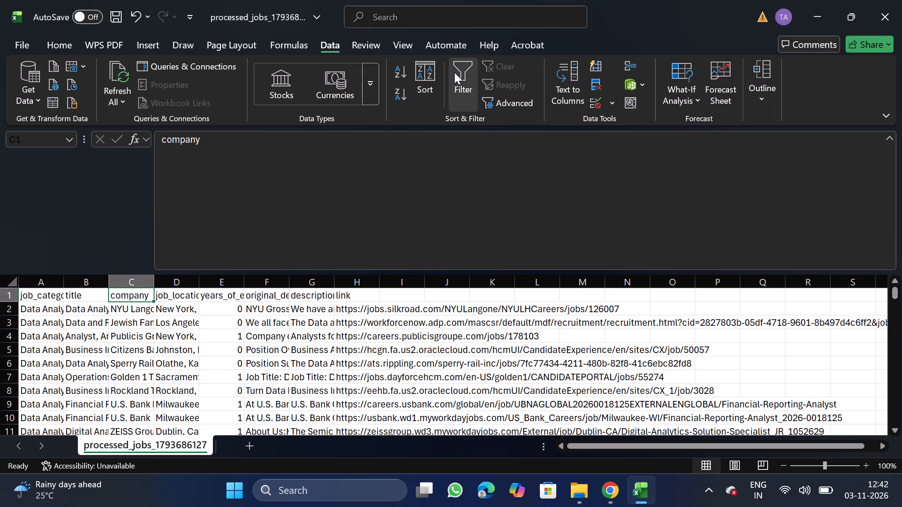
left_click(454, 72)
left_click(146, 300)
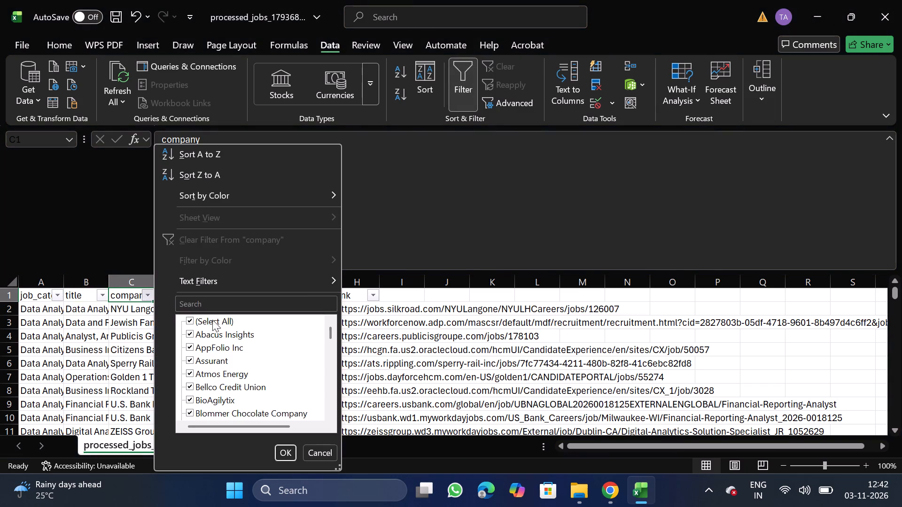
left_click(236, 305)
type("walmart")
key("BackSpace")
key("BackSpace")
key("BackSpace")
key("BackSpace")
key("BackSpace")
key("BackSpace")
key("BackSpace")
key("BackSpace")
key("BackSpace")
key("BackSpace")
key("BackSpace")
key("BackSpace")
key("BackSpace")
key("BackSpace")
key("BackSpace")
key("BackSpace")
key("BackSpace")
key("BackSpace")
key("BackSpace")
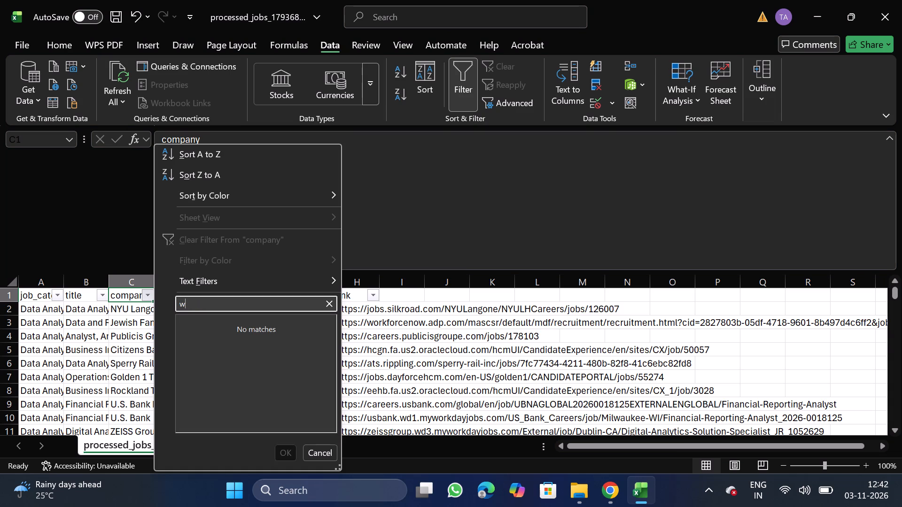
type("dried")
key("BackSpace")
key("BackSpace")
key("BackSpace")
key("BackSpace")
key("BackSpace")
key("BackSpace")
key("BackSpace")
key("BackSpace")
key("BackSpace")
key("BackSpace")
key("BackSpace")
key("BackSpace")
key("BackSpace")
key("BackSpace")
key("BackSpace")
type("capital")
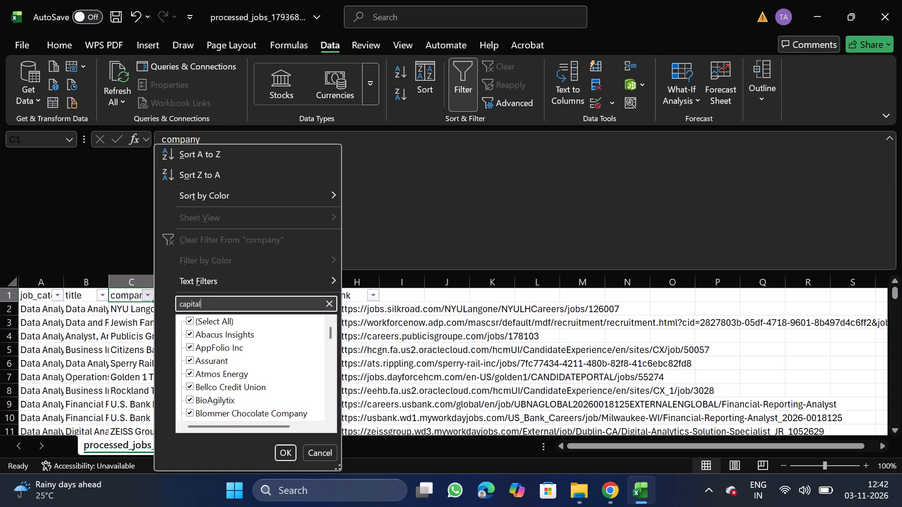
key("BackSpace")
key("BackSpace")
key("BackSpace")
key("BackSpace")
key("BackSpace")
key("BackSpace")
key("BackSpace")
key("BackSpace")
key("BackSpace")
key("BackSpace")
key("BackSpace")
key("BackSpace")
key("BackSpace")
key("BackSpace")
key("BackSpace")
key("BackSpace")
Search the company filter values for "under", "hunt", "skim", "ape" and "in landem", and remove the filters.
type("under")
key("BackSpace")
key("BackSpace")
key("BackSpace")
key("BackSpace")
key("BackSpace")
key("BackSpace")
key("BackSpace")
key("BackSpace")
key("BackSpace")
key("BackSpace")
key("BackSpace")
key("BackSpace")
key("BackSpace")
key("BackSpace")
key("BackSpace")
type("hunt")
key("BackSpace")
key("BackSpace")
key("BackSpace")
key("BackSpace")
key("BackSpace")
key("BackSpace")
key("BackSpace")
key("BackSpace")
key("BackSpace")
key("BackSpace")
key("BackSpace")
key("BackSpace")
key("BackSpace")
key("BackSpace")
key("BackSpace")
key("BackSpace")
key("BackSpace")
key("BackSpace")
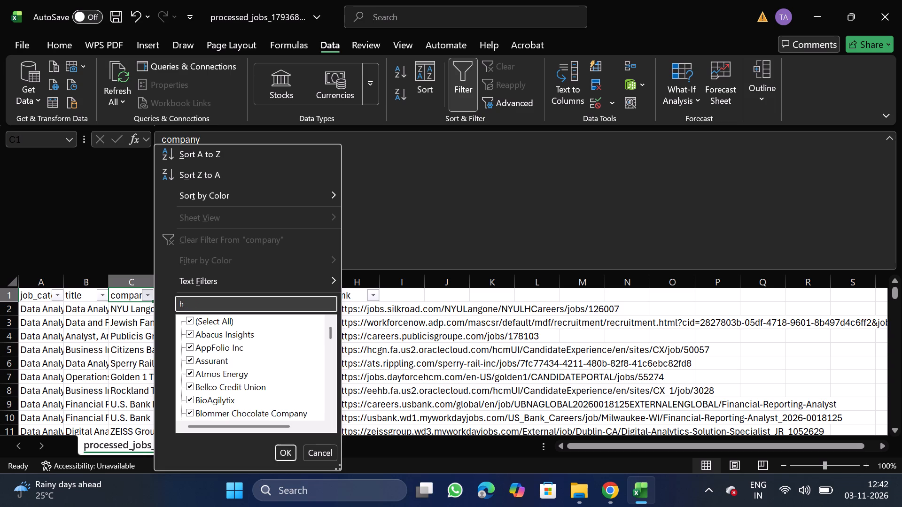
type("skim")
key("BackSpace")
key("BackSpace")
key("BackSpace")
key("BackSpace")
key("BackSpace")
key("BackSpace")
key("BackSpace")
key("BackSpace")
key("BackSpace")
key("BackSpace")
key("BackSpace")
key("BackSpace")
key("BackSpace")
key("BackSpace")
key("BackSpace")
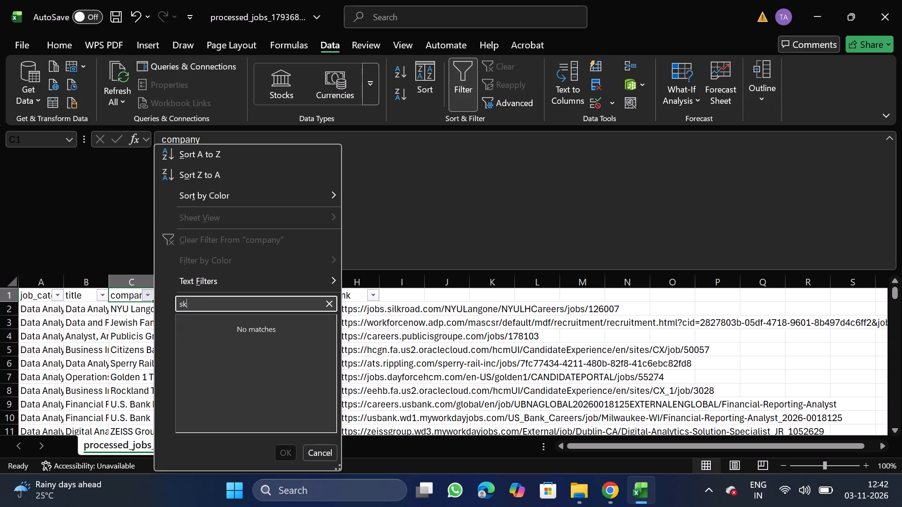
type("ape")
key("BackSpace")
key("BackSpace")
key("BackSpace")
key("BackSpace")
key("BackSpace")
key("BackSpace")
key("BackSpace")
key("BackSpace")
key("BackSpace")
key("BackSpace")
key("BackSpace")
key("BackSpace")
key("BackSpace")
key("BackSpace")
key("BackSpace")
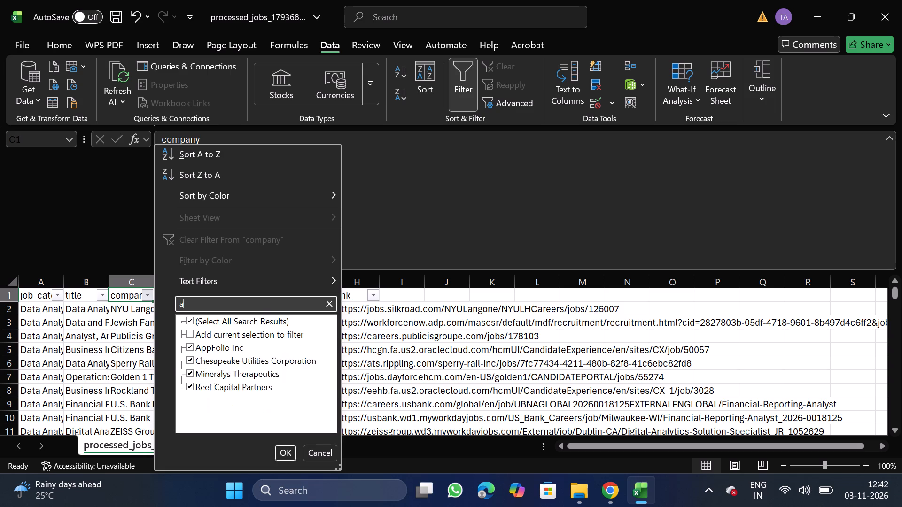
key("i")
type("n landem")
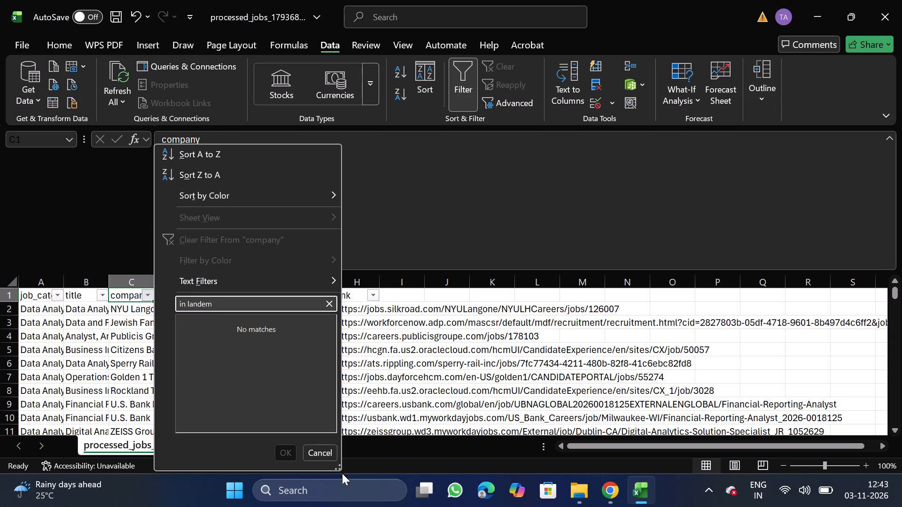
left_click(317, 460)
left_click(460, 93)
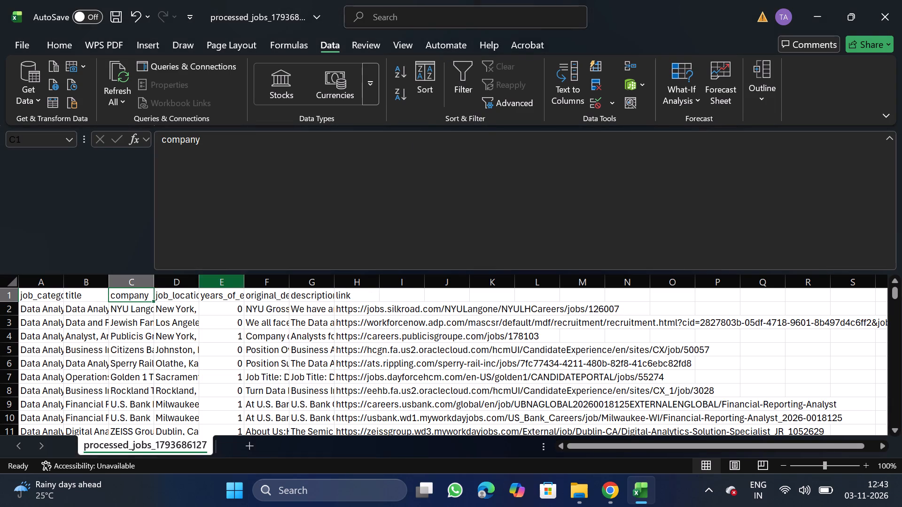
Replace all "United States" entries in the job_location column with "Remote", matching entire cell contents.
left_click(172, 287)
left_click(471, 82)
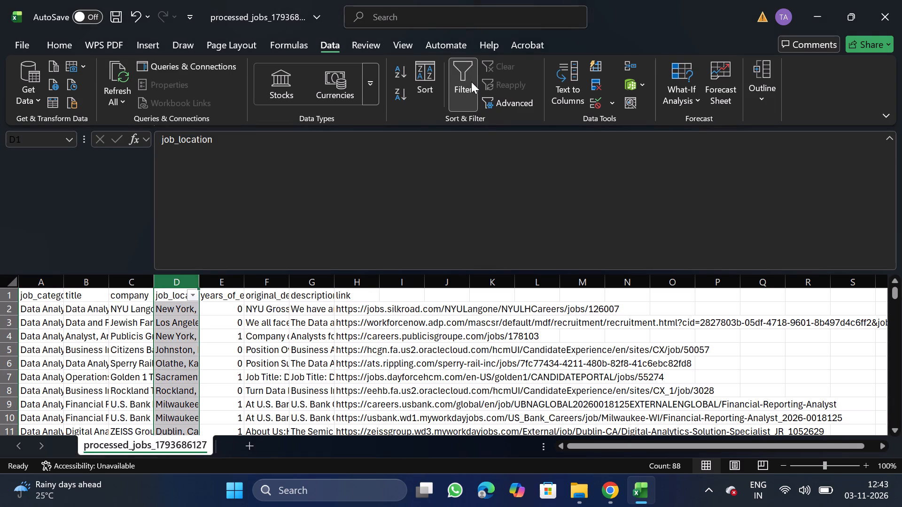
left_click(466, 84)
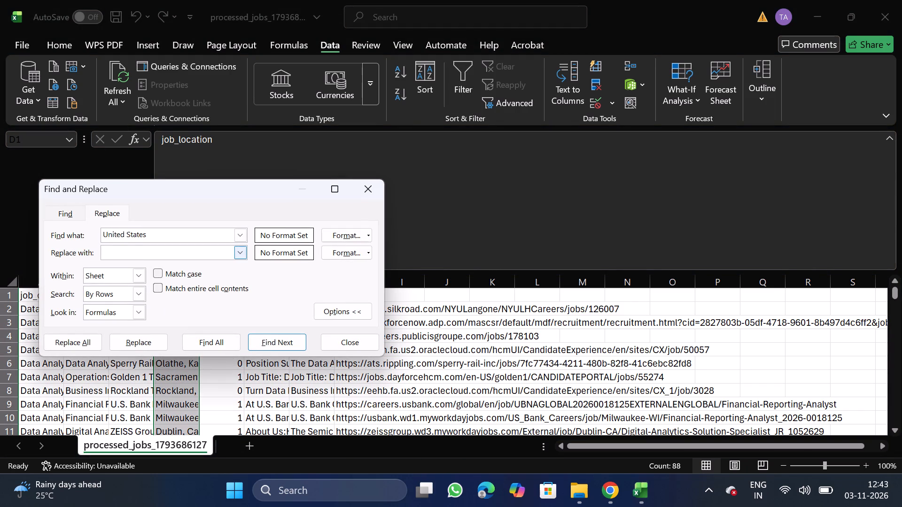
type("emote")
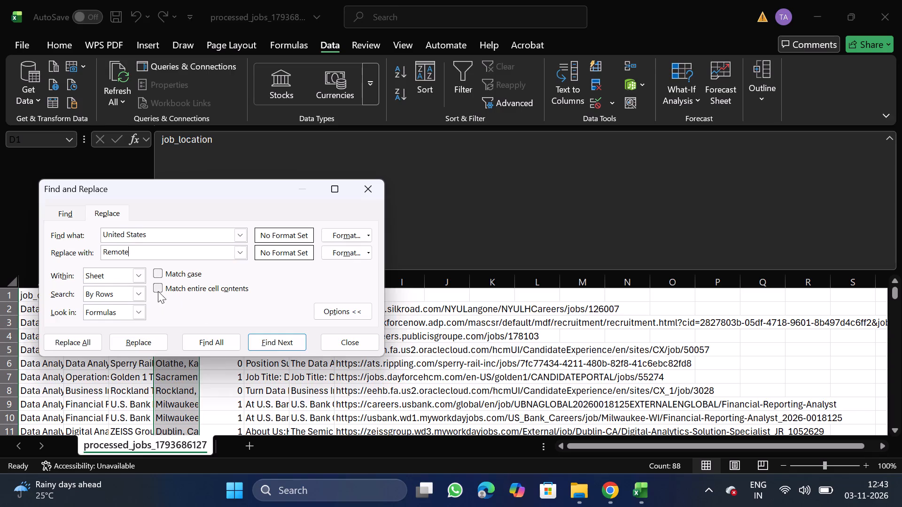
left_click(156, 287)
left_click(75, 341)
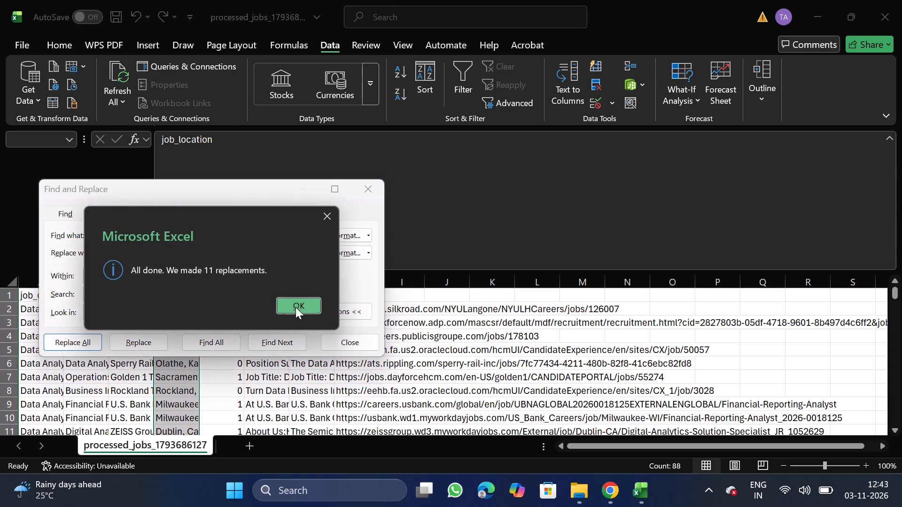
left_click(295, 307)
left_click(374, 190)
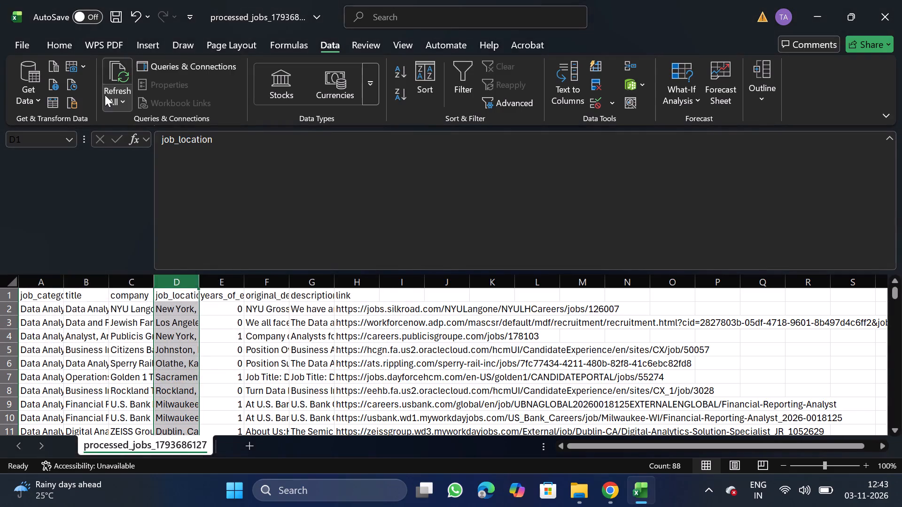
Save the file as CSV named DA_11_03 in the Daily Scraping jobs folder under Documents.
left_click(14, 46)
double_click(53, 234)
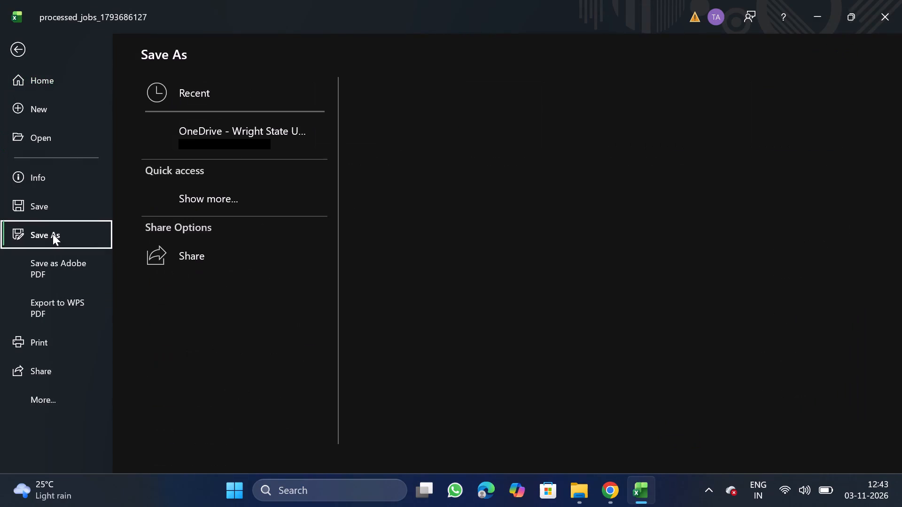
triple_click(213, 404)
triple_click(213, 404)
double_click(213, 404)
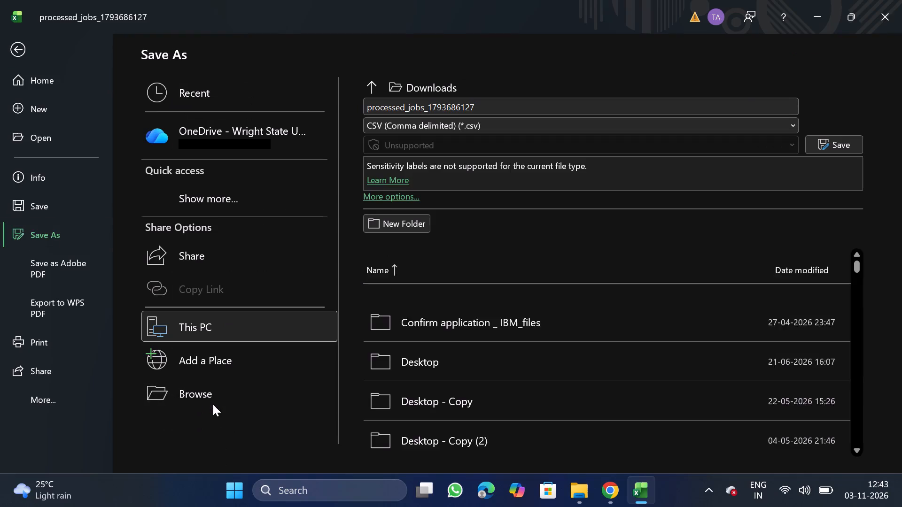
double_click(54, 150)
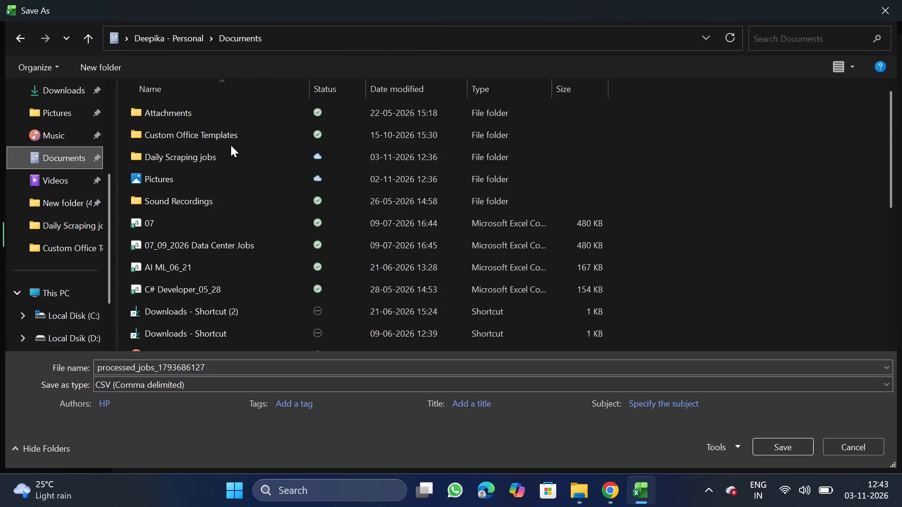
double_click(235, 151)
left_click(242, 366)
key("BackSpace")
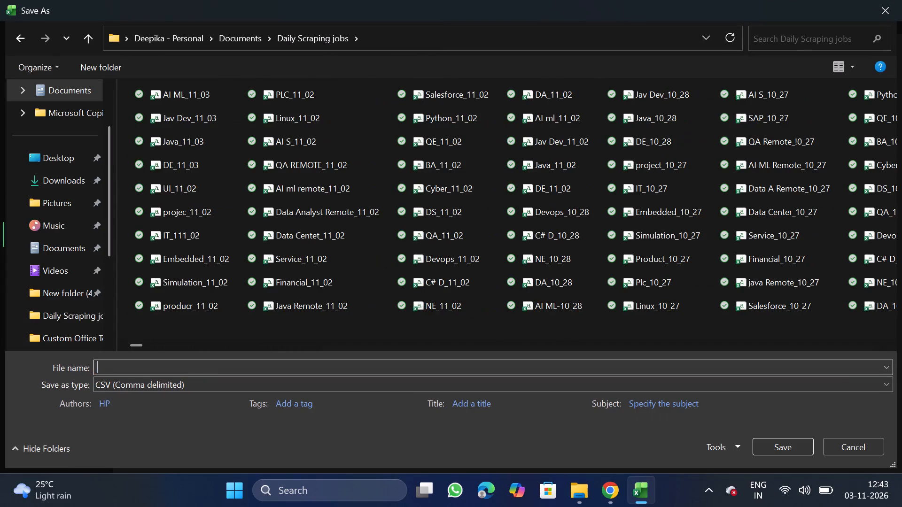
type("DA_11_03")
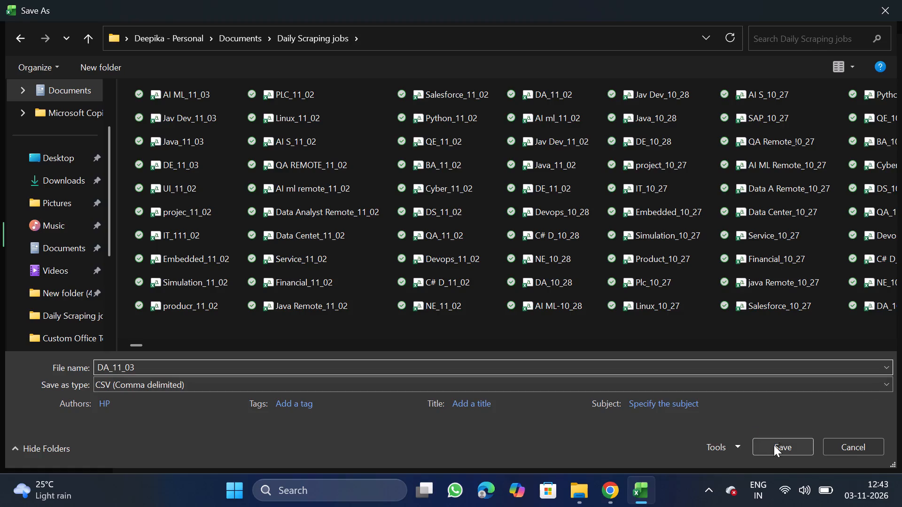
left_click(778, 446)
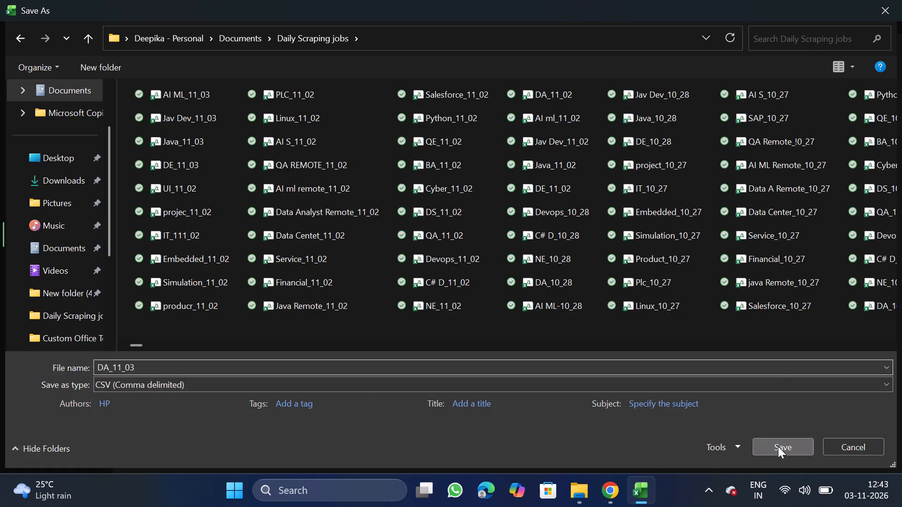
In Chrome, bulk upload DA_11_03.csv to NextGenApply, checking its data preview before submitting.
left_click(614, 496)
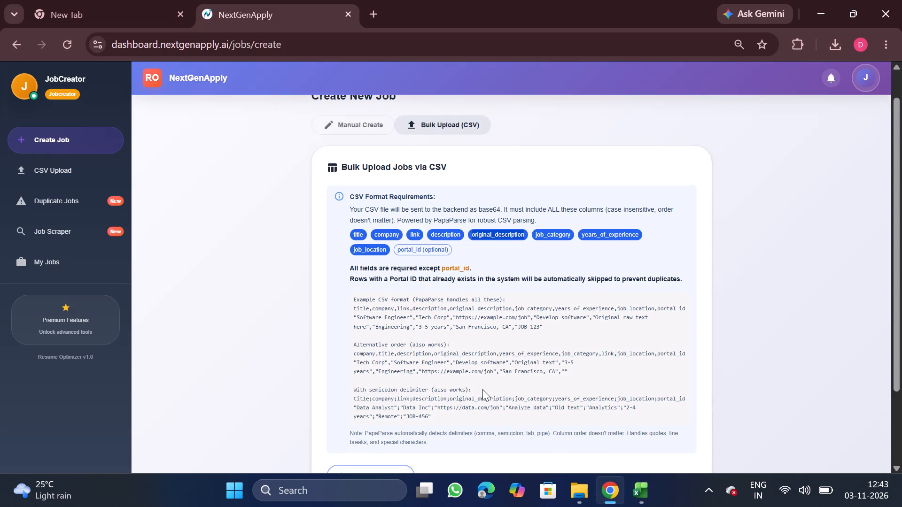
scroll(482, 389, "down", 1)
left_click(358, 384)
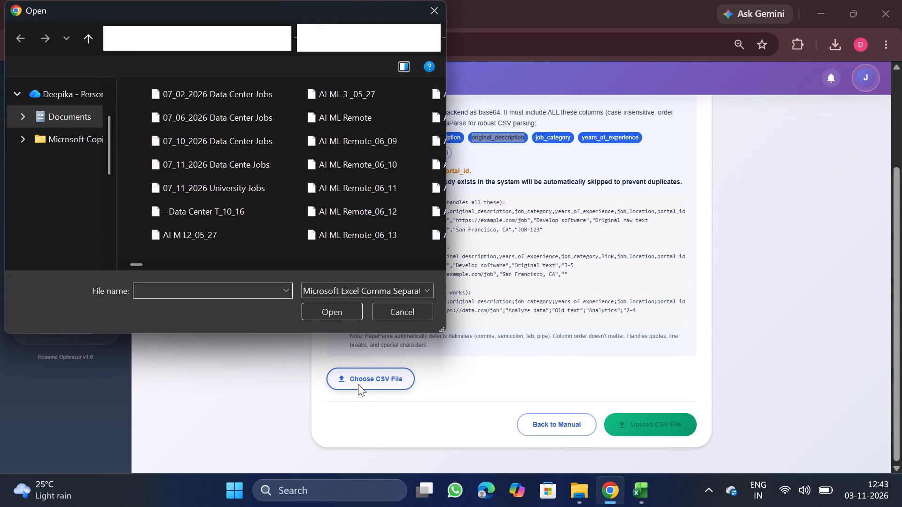
double_click(193, 104)
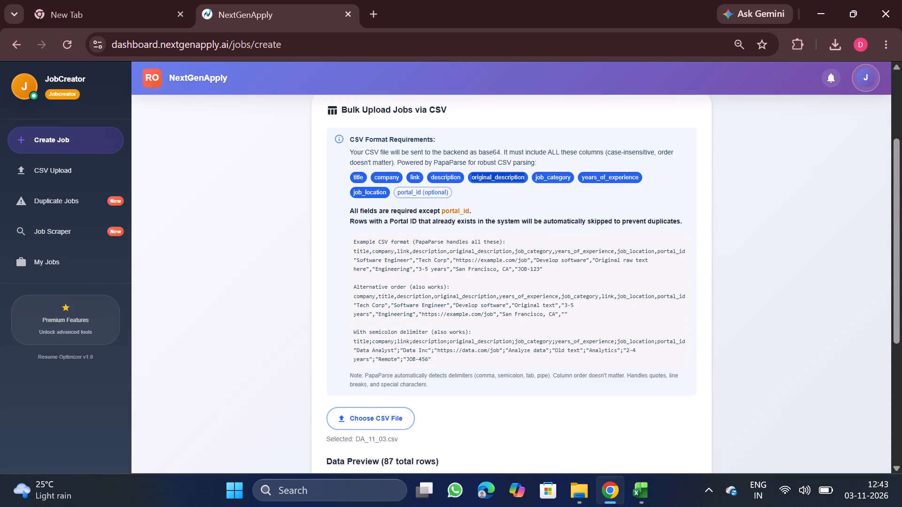
scroll(414, 262, "down", 2)
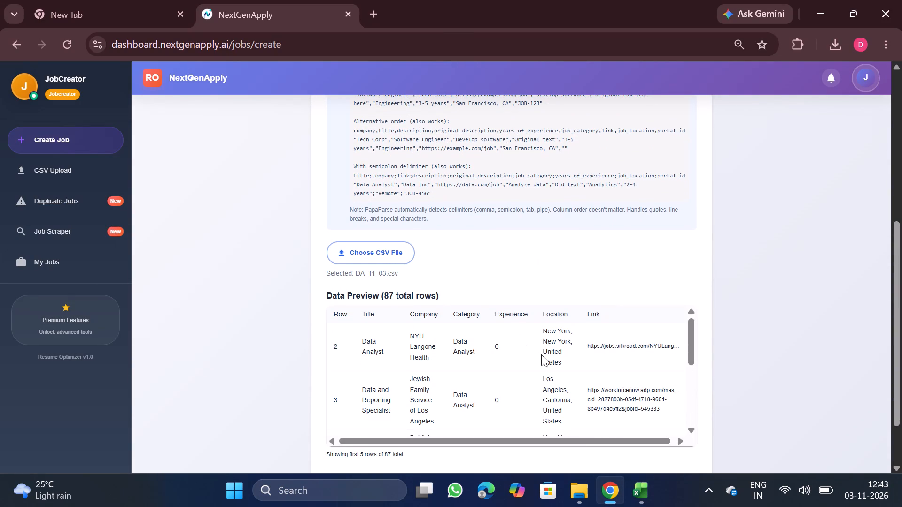
scroll(541, 354, "down", 1)
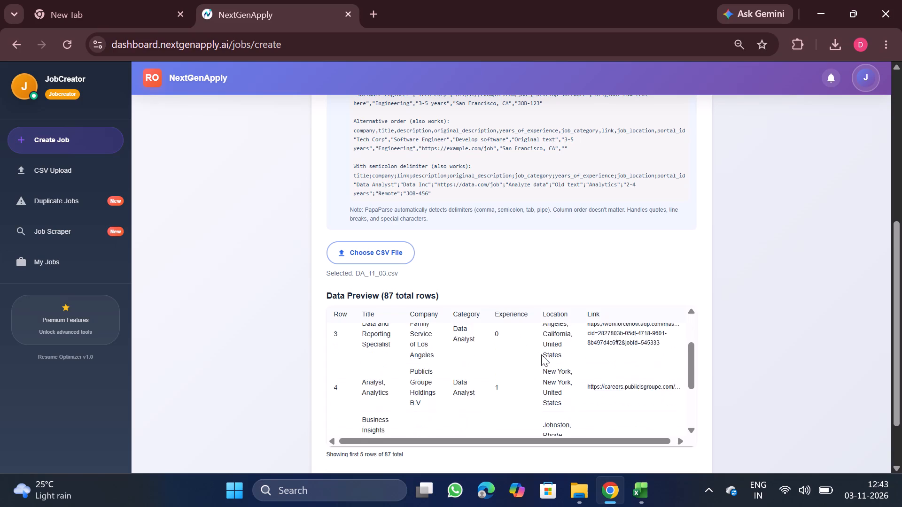
scroll(541, 354, "down", 4)
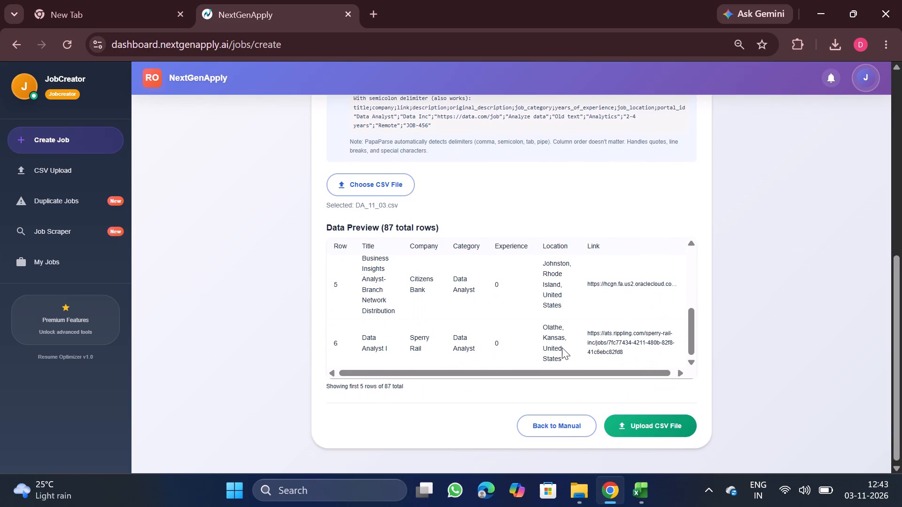
scroll(562, 347, "down", 2)
left_click(653, 424)
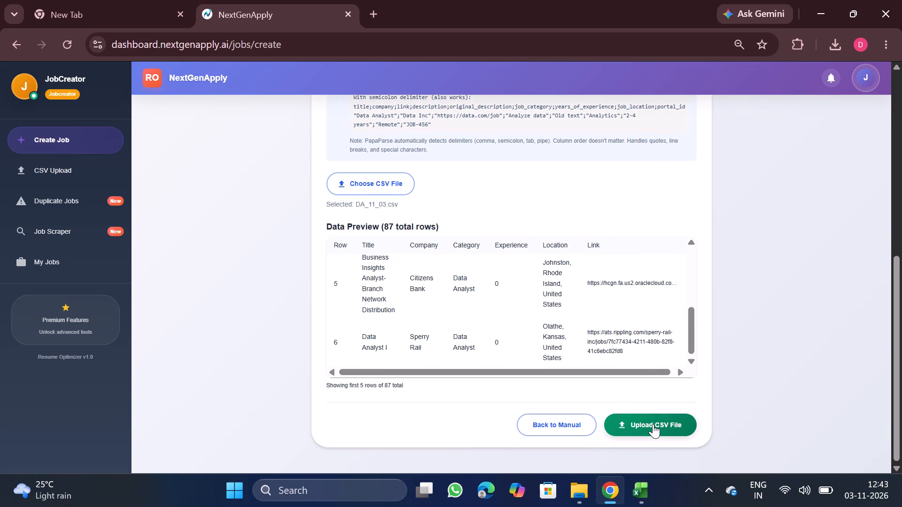
left_click(701, 371)
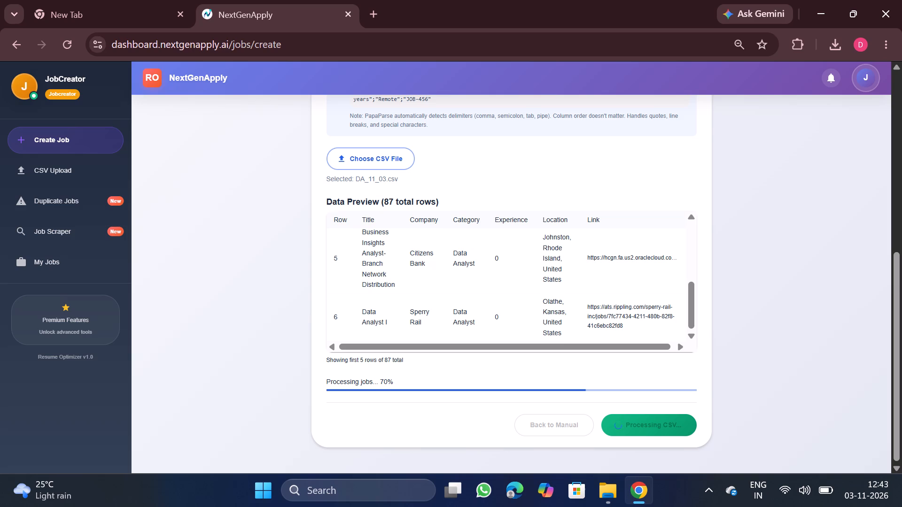
scroll(554, 323, "up", 6)
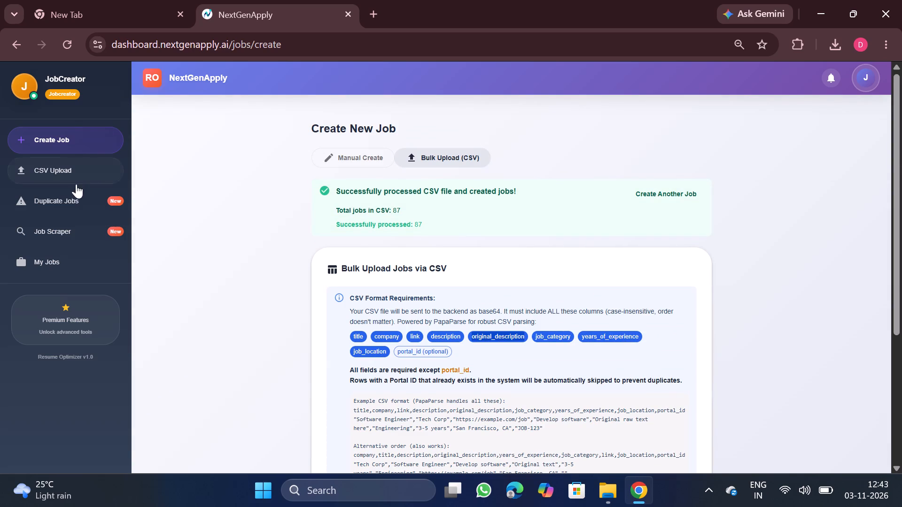
Download the processed Network Engineer CSV, entry #4789, from the CSV upload history.
left_click(75, 184)
left_click(75, 172)
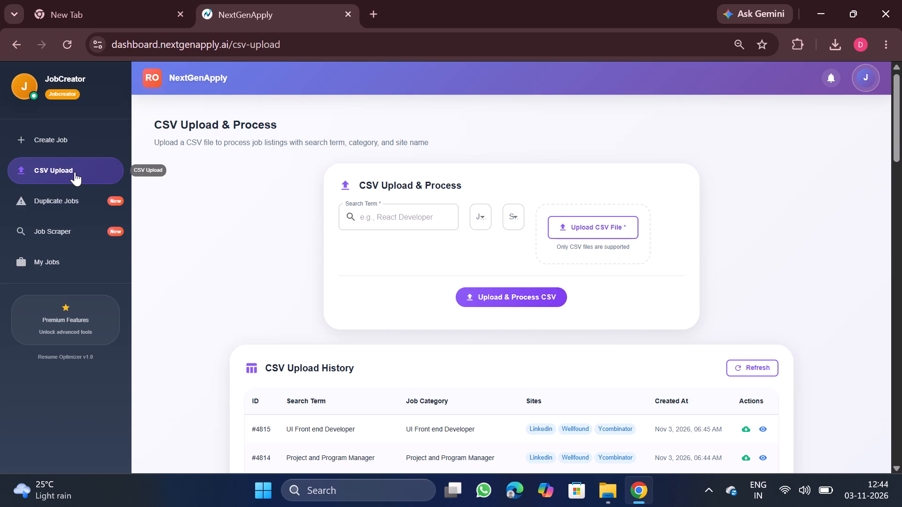
scroll(287, 238, "down", 2)
scroll(475, 339, "down", 1)
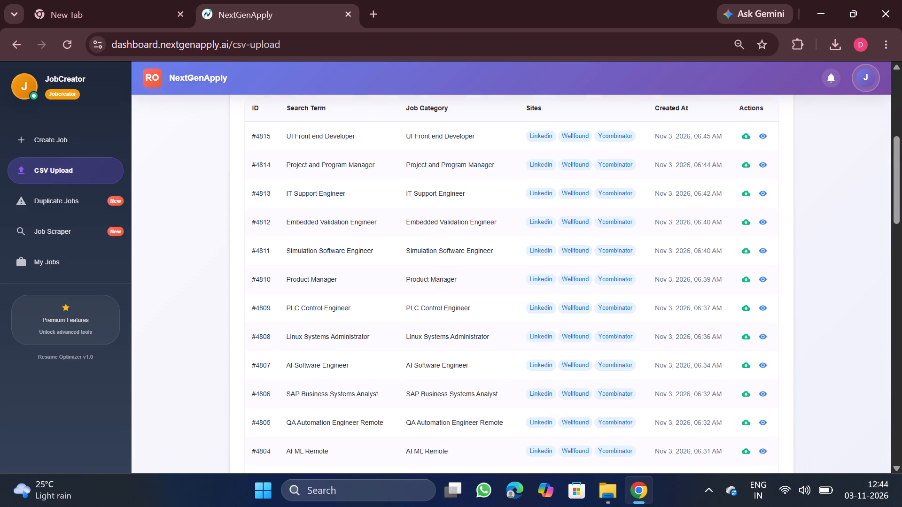
scroll(475, 339, "down", 4)
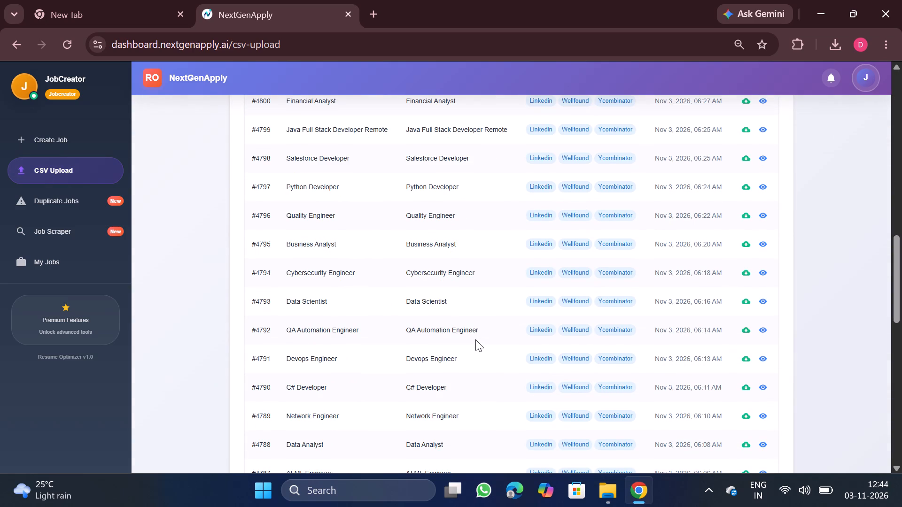
scroll(475, 339, "down", 1)
left_click(746, 413)
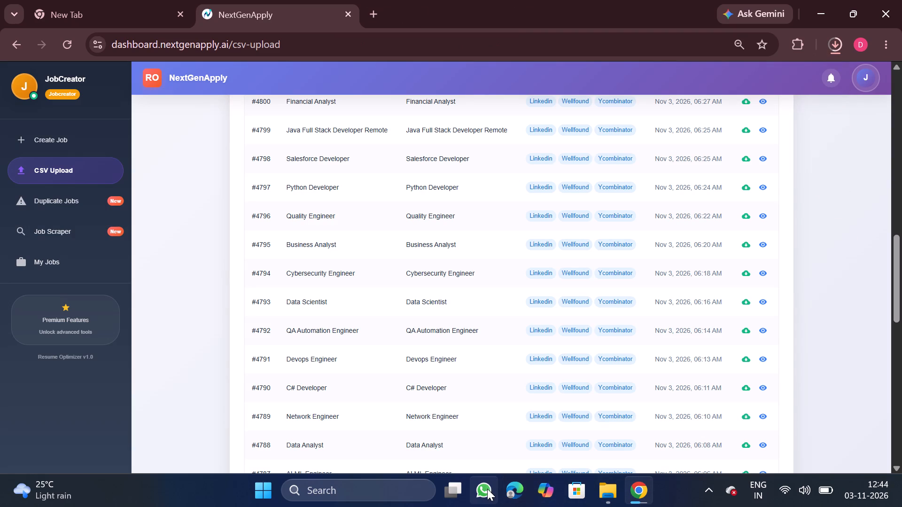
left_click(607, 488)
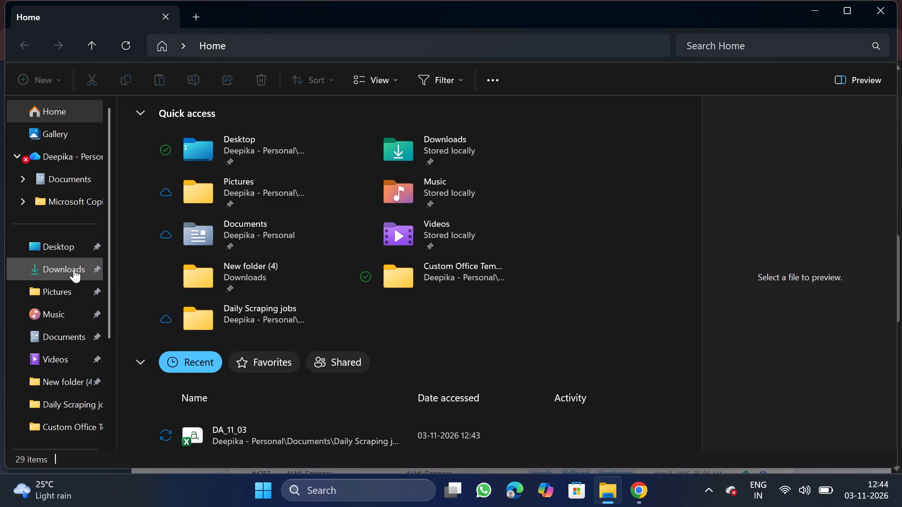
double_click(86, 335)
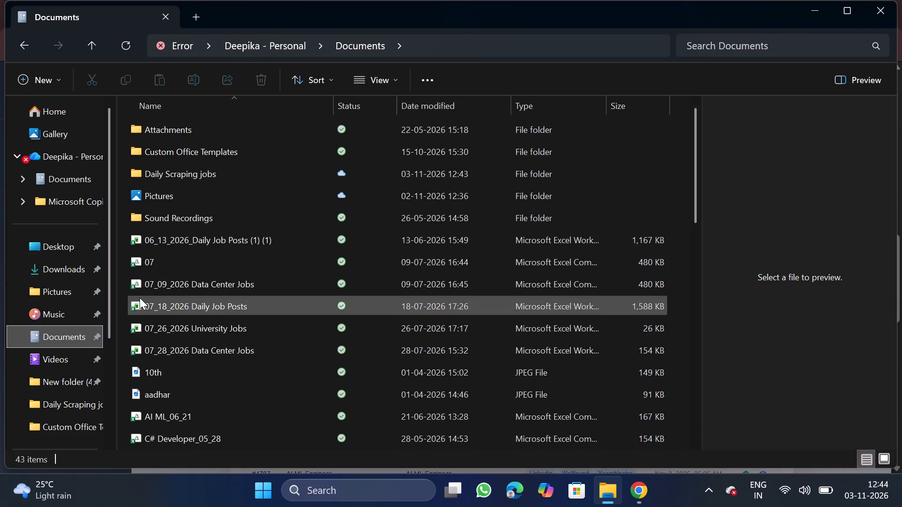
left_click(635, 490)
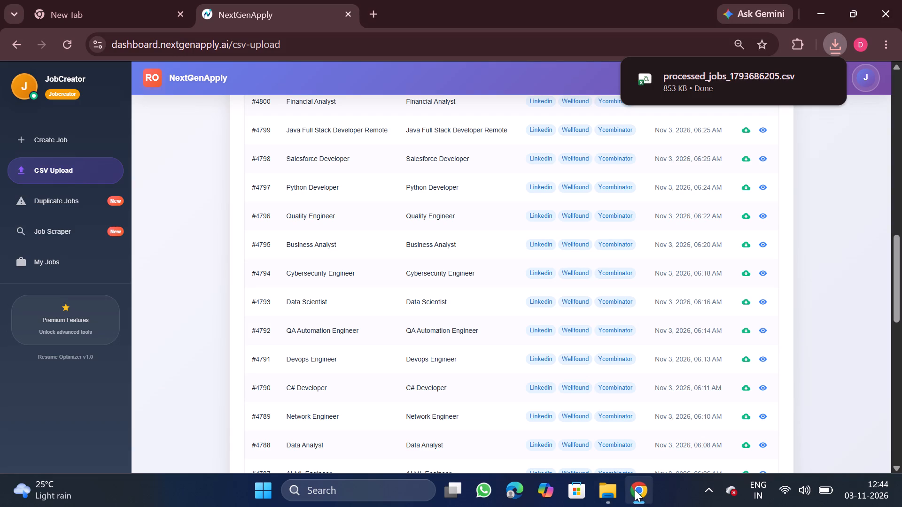
Open the downloaded processed_jobs_1793686205.csv file in Excel.
left_click(707, 93)
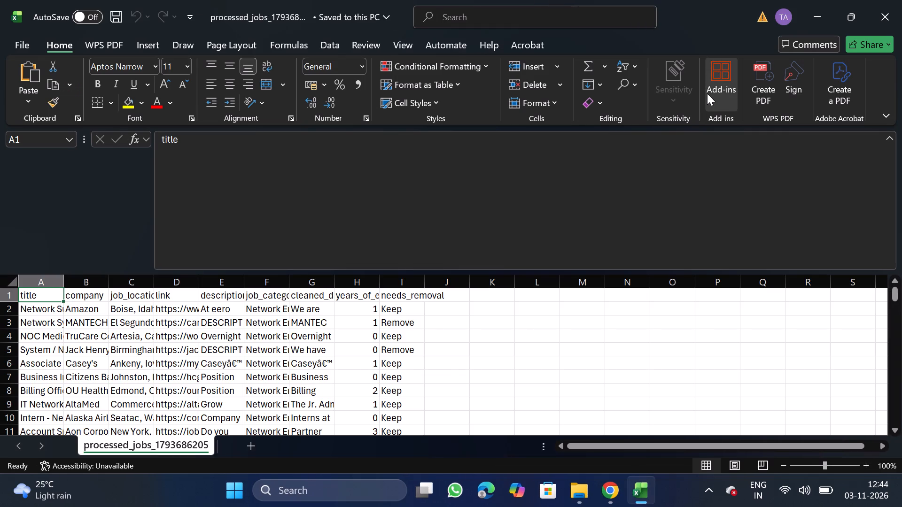
Remove duplicate rows from the whole table based only on the company column, treating the first row as headers.
left_click(200, 298)
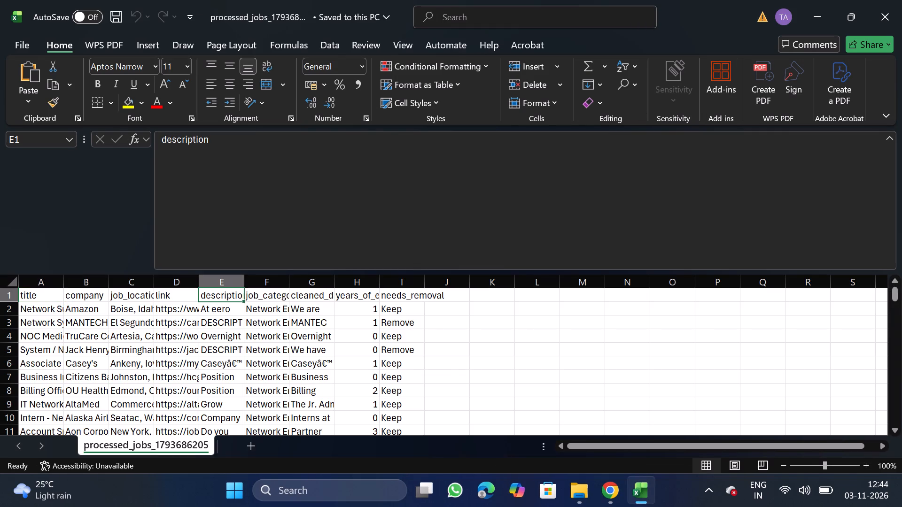
left_click(154, 368)
key("ctrl+a")
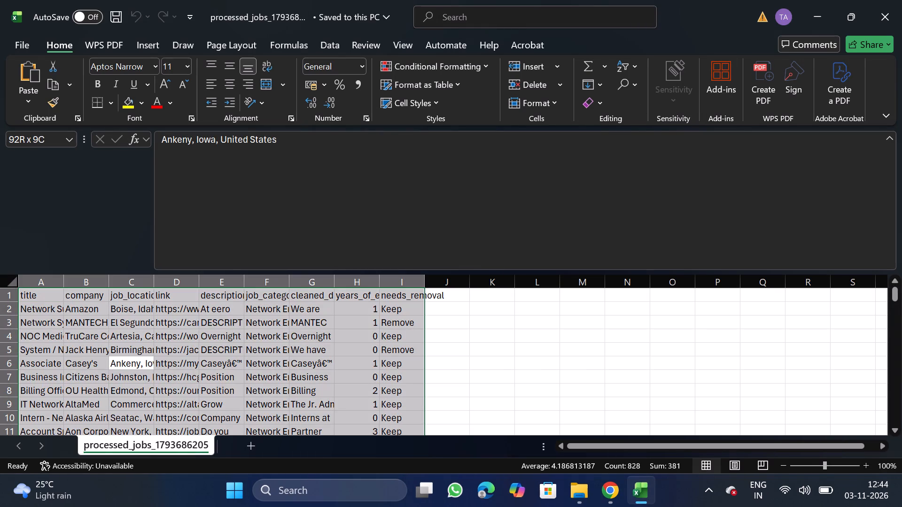
left_click(331, 40)
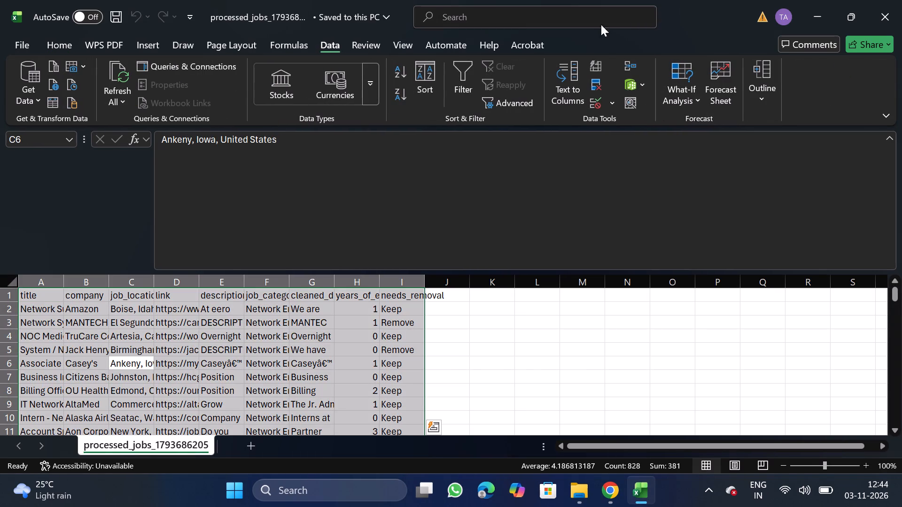
left_click(592, 90)
left_click(213, 215)
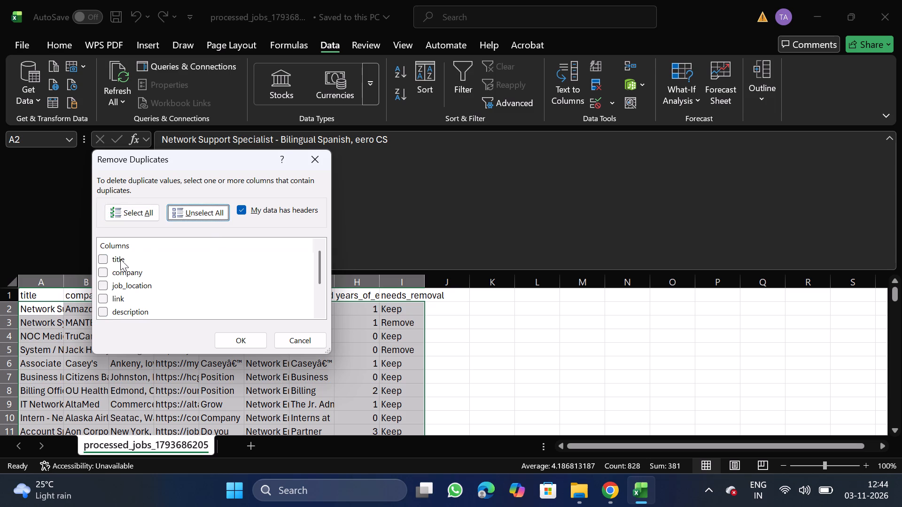
left_click(103, 271)
left_click(231, 344)
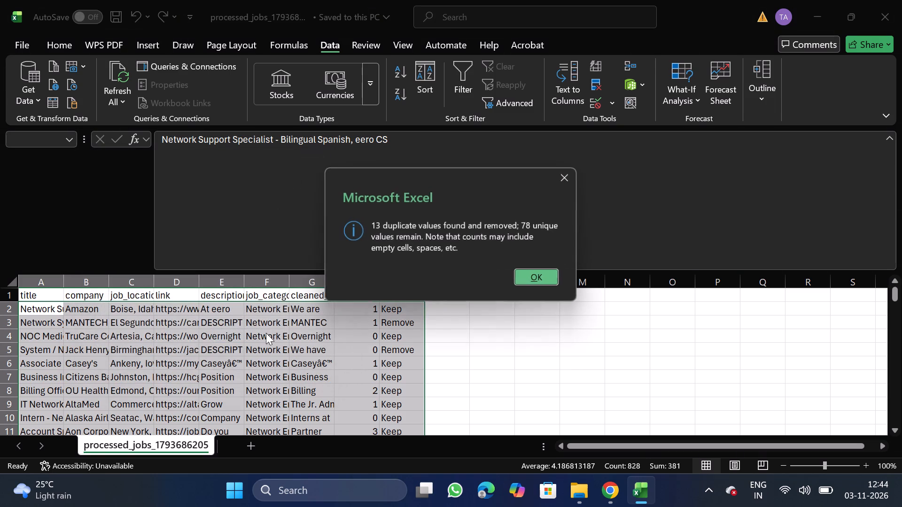
left_click(529, 276)
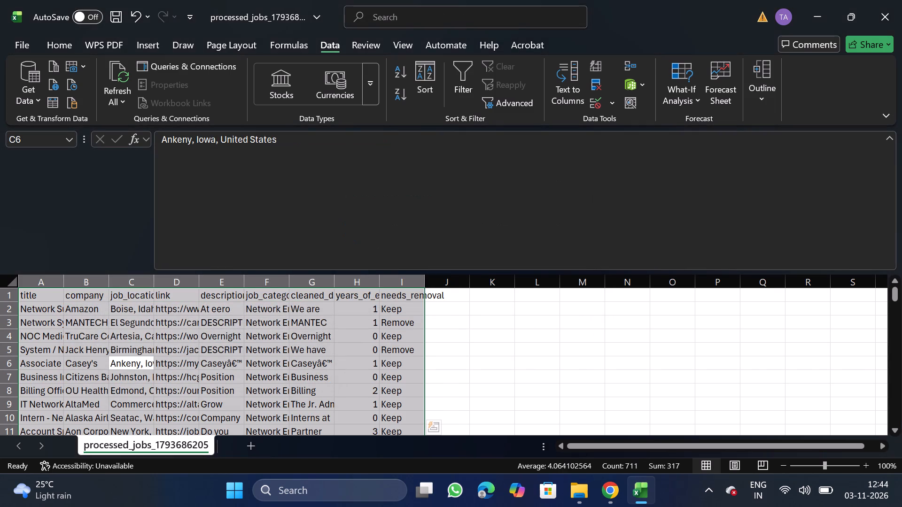
Filter needs_removal to show only Remove, delete all the matching rows, and turn the filter off.
left_click(410, 294)
left_click(473, 78)
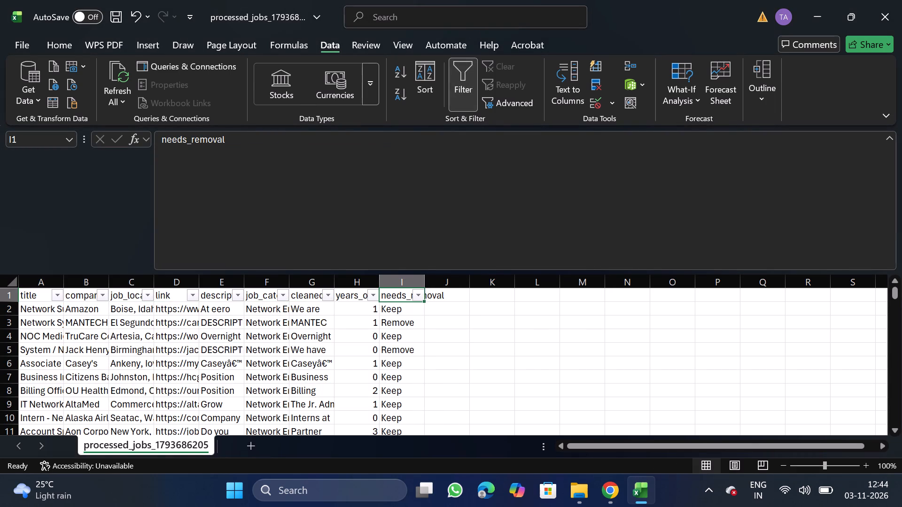
left_click(417, 302)
left_click(418, 293)
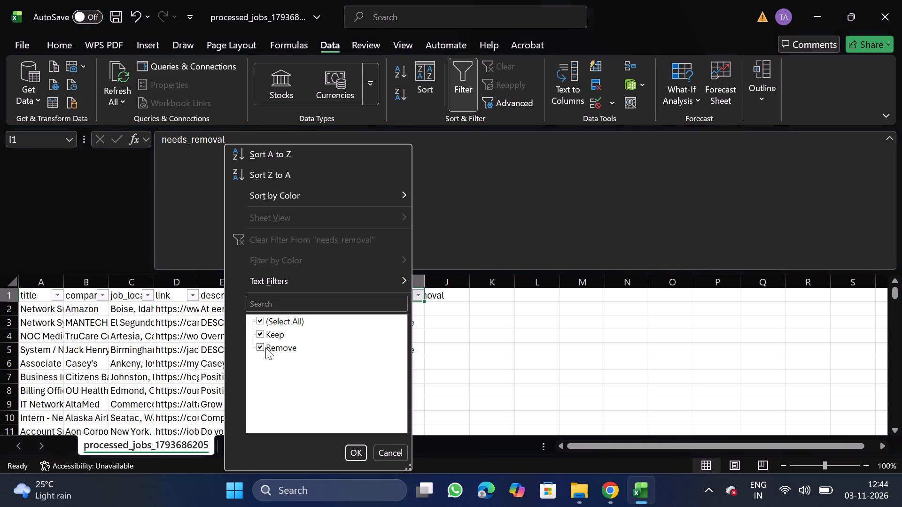
left_click(273, 334)
left_click(356, 453)
left_click(0, 311)
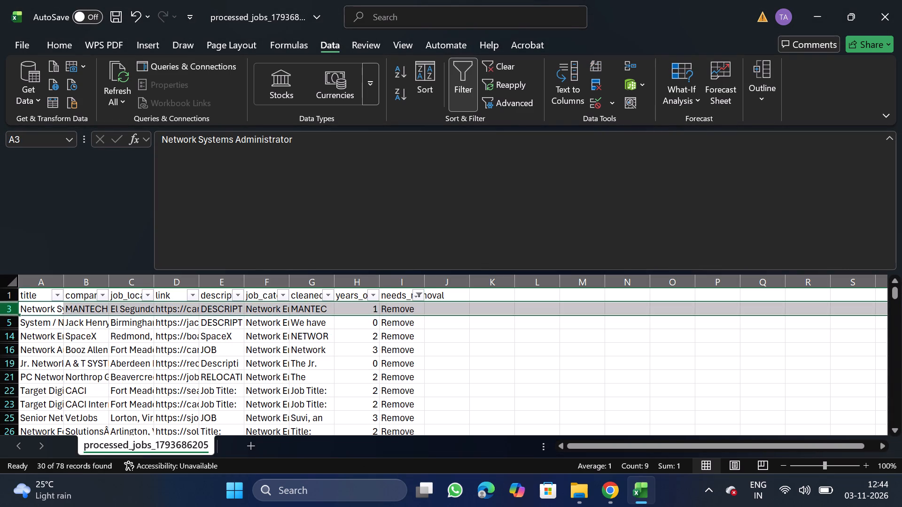
key("ctrl+shift+Down")
right_click(62, 361)
left_click(151, 240)
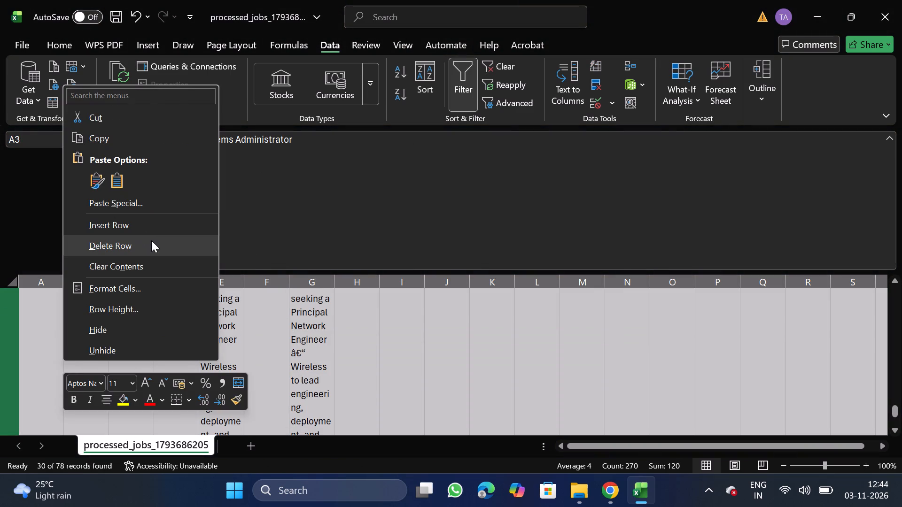
left_click(463, 83)
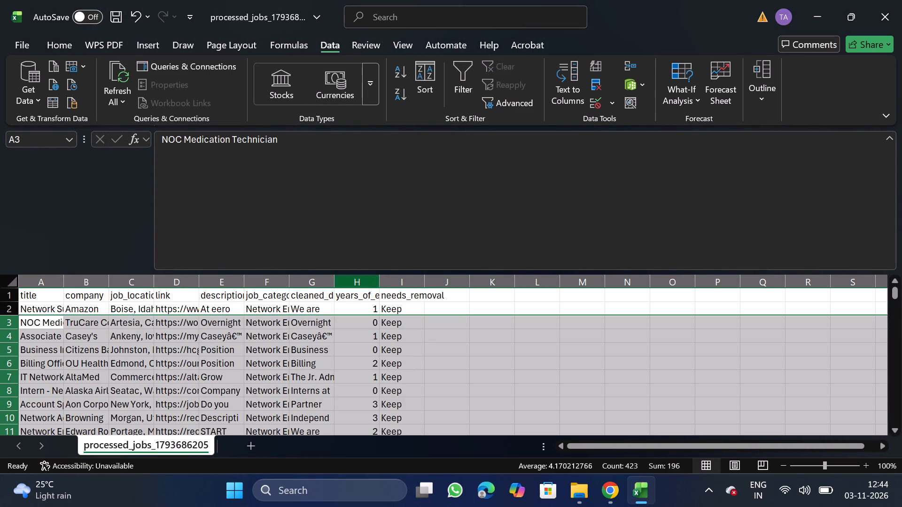
Filter years_of_experience to 8, 10, 11 and 15, and delete all the matching rows.
left_click(364, 299)
left_click(468, 94)
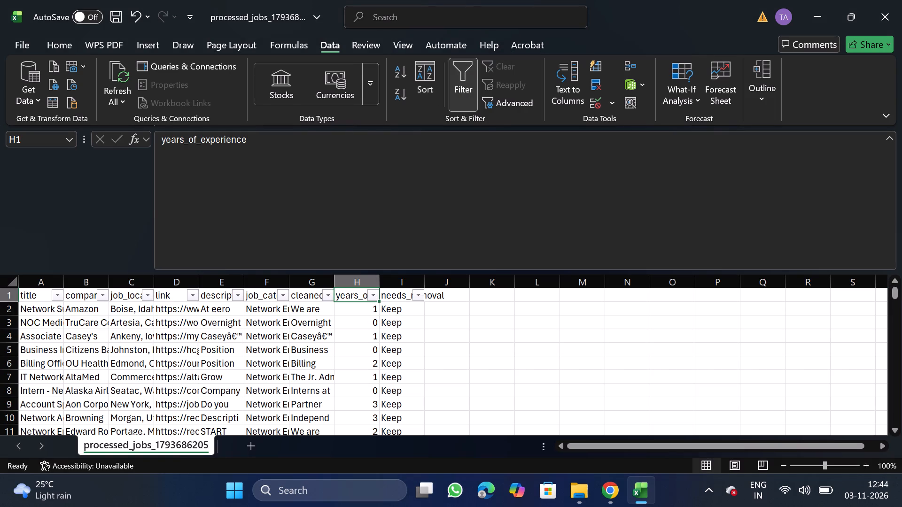
left_click(372, 294)
left_click(232, 323)
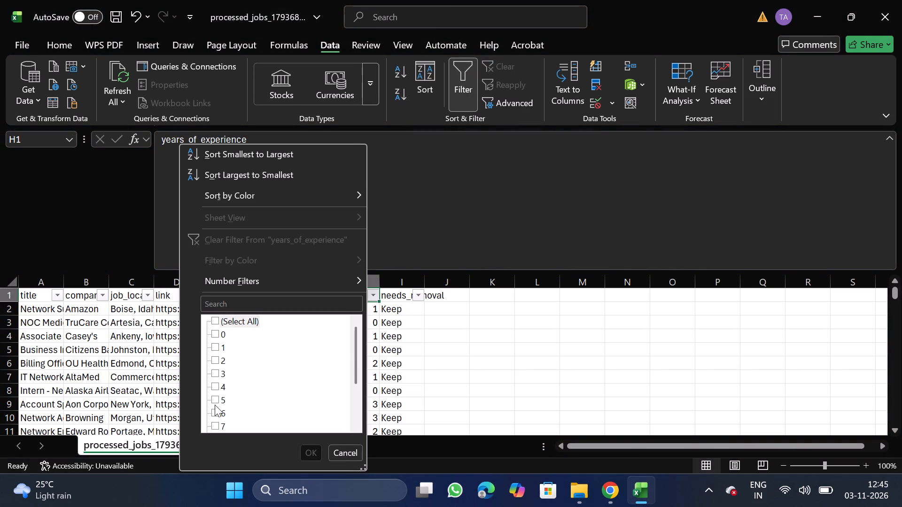
scroll(217, 415, "down", 1)
left_click(218, 371)
left_click(216, 390)
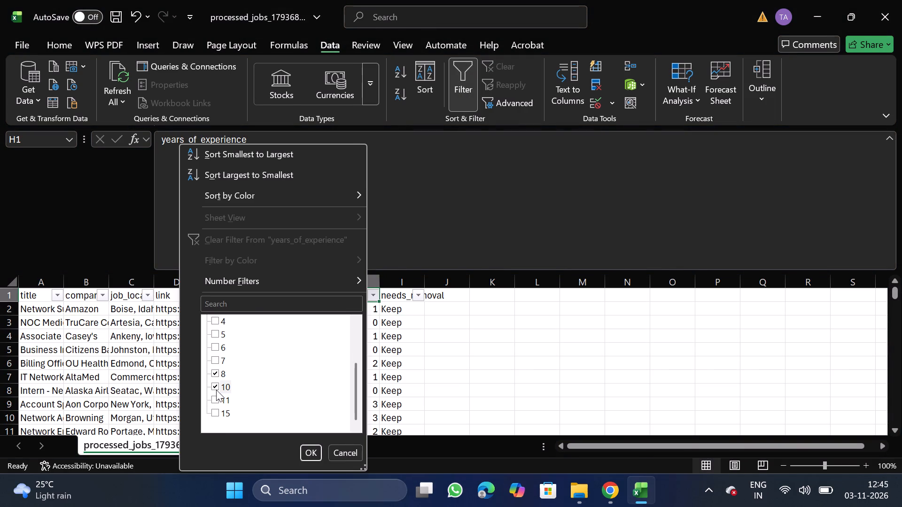
left_click(214, 405)
left_click(215, 415)
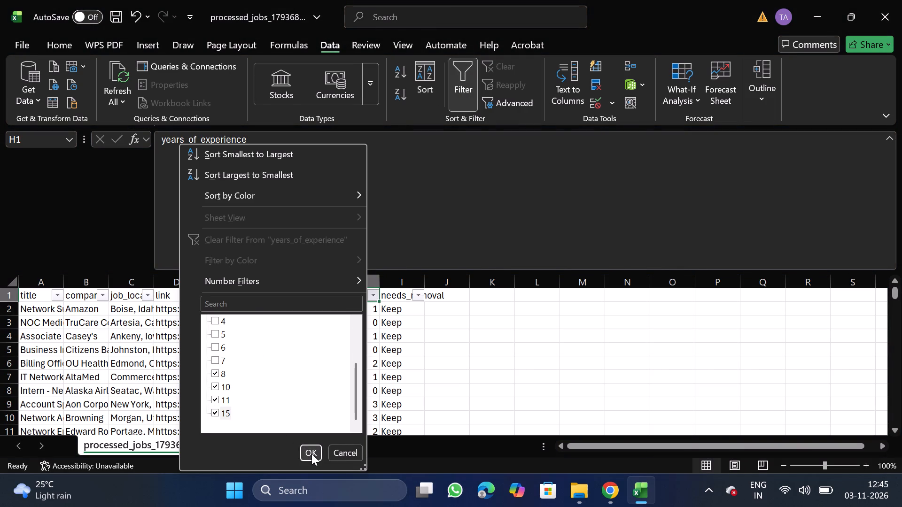
left_click(311, 453)
left_click(7, 319)
key("ctrl+shift+Down")
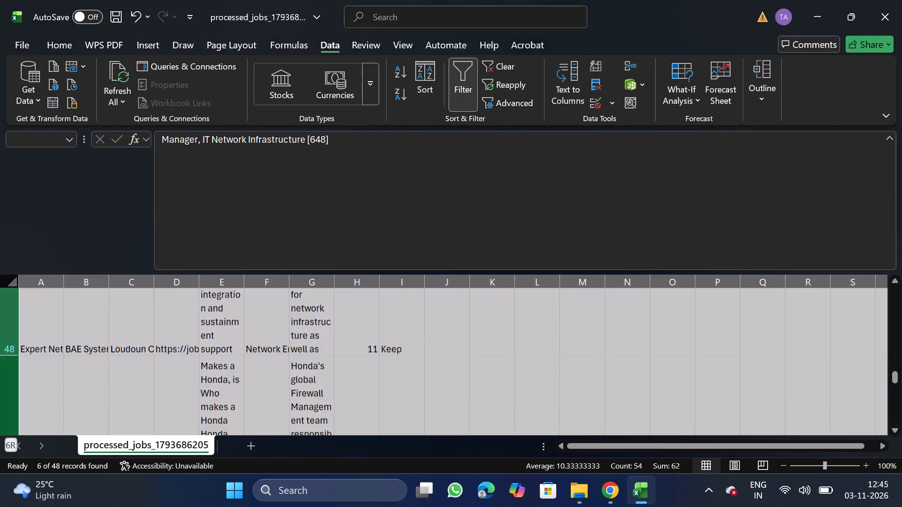
right_click(103, 391)
left_click(175, 274)
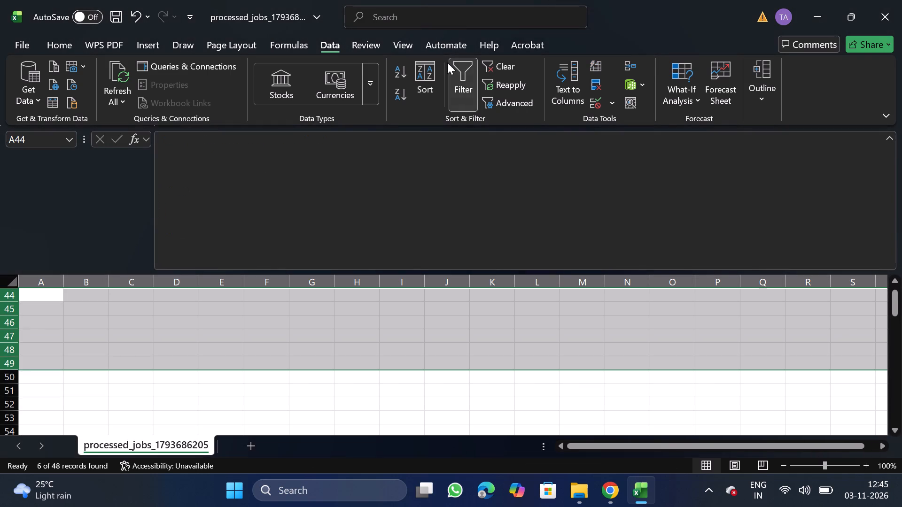
Turn off the years_of_experience filter and delete the needs_removal column.
left_click(467, 98)
left_click_drag(894, 414, 900, 221)
left_click(404, 284)
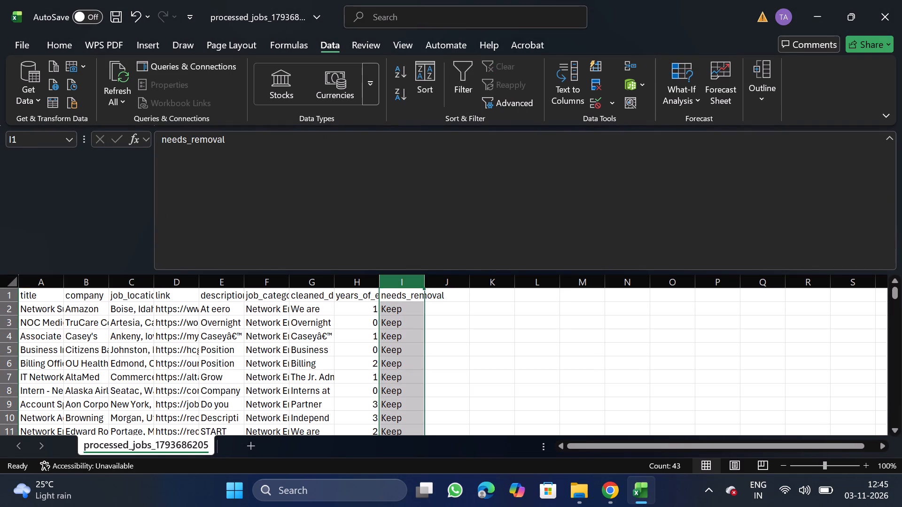
right_click(404, 324)
left_click(468, 214)
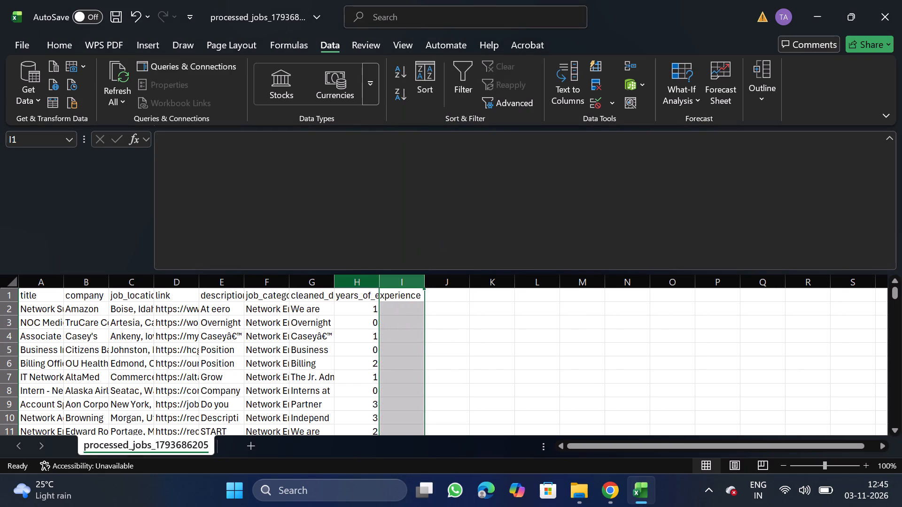
Move the job_category column in front of the title column so it is the first column.
left_click(265, 282)
key("ctrl+x")
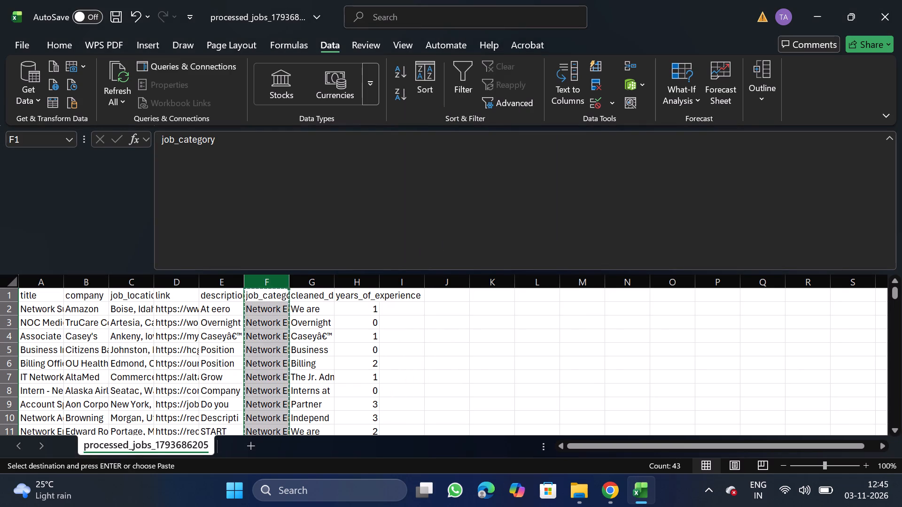
left_click(46, 282)
right_click(47, 310)
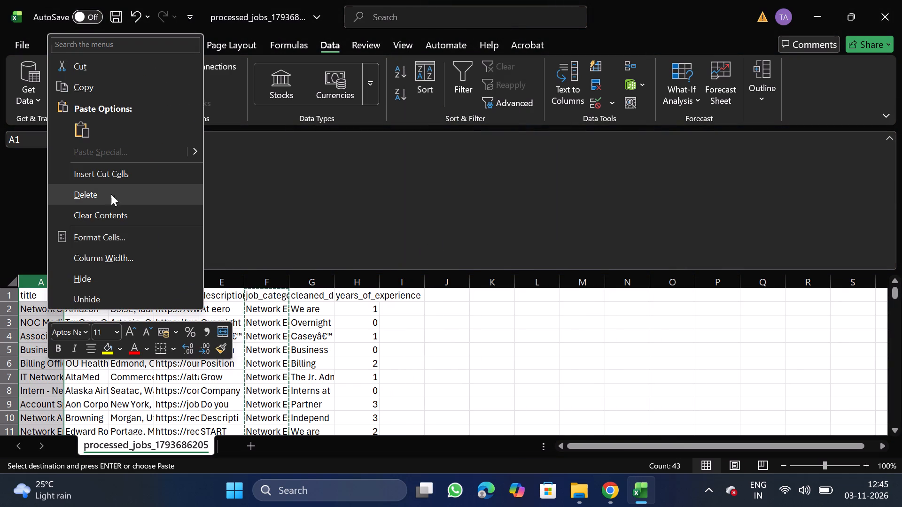
left_click(132, 181)
Turn off text wrapping for the description and cleaned description columns.
left_click(266, 280)
key("shift+Right")
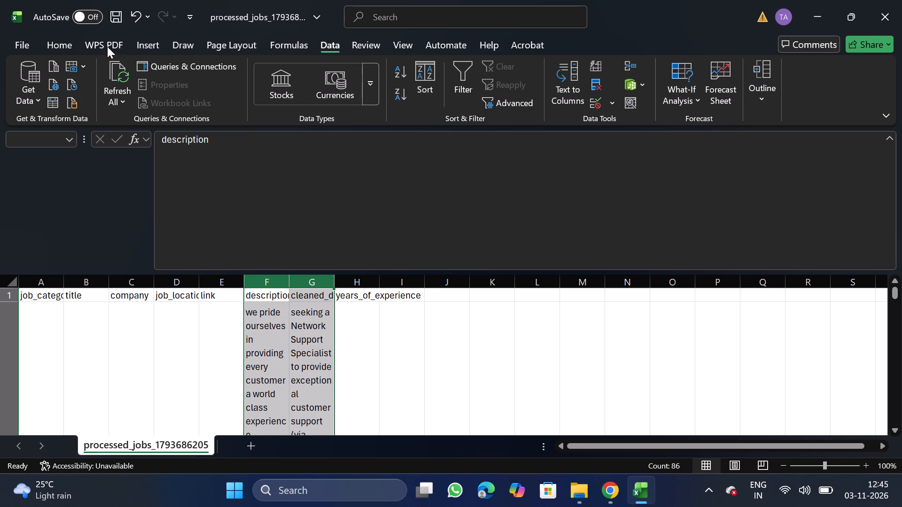
left_click(65, 48)
left_click(290, 114)
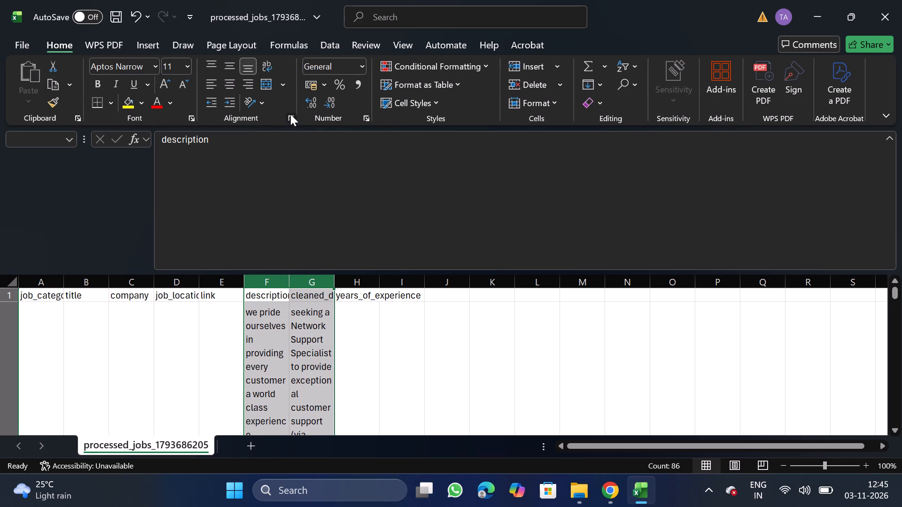
double_click(83, 223)
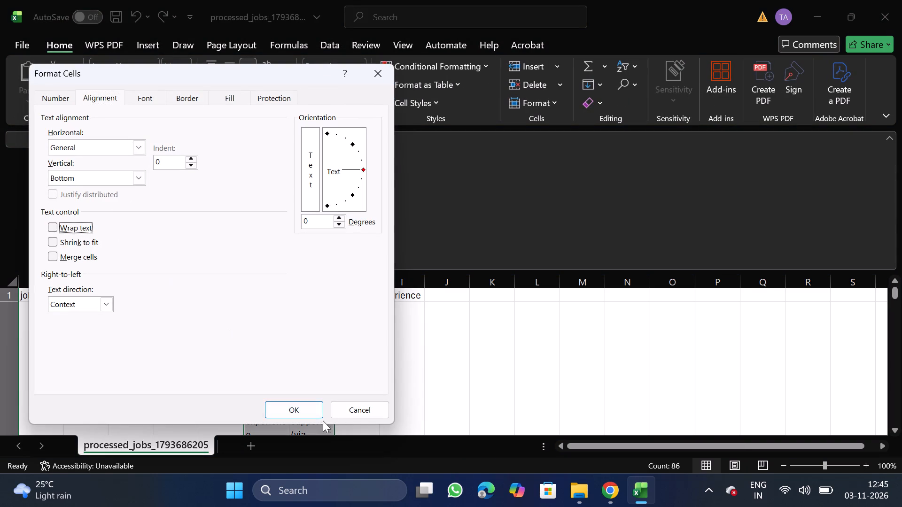
left_click(291, 406)
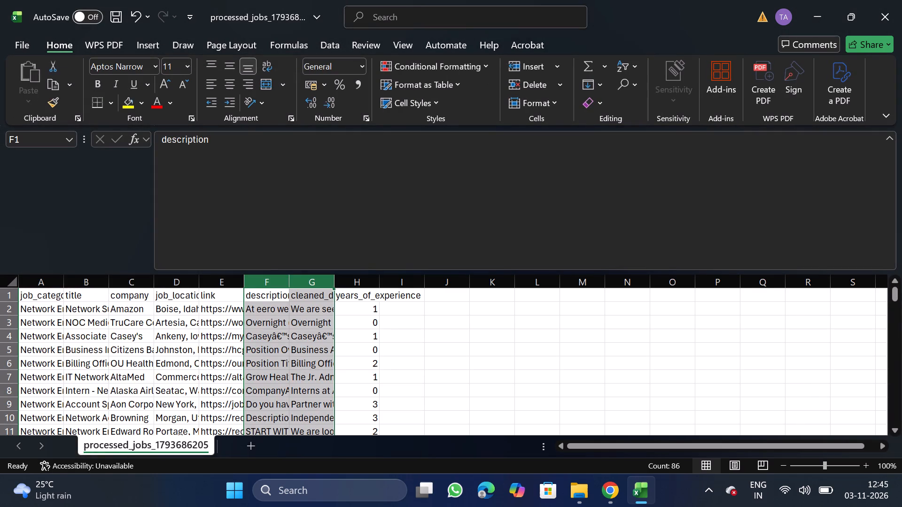
Move the link column to the end of the table, after years_of_experience.
left_click(221, 281)
key("ctrl+x")
left_click_drag(407, 278, 405, 338)
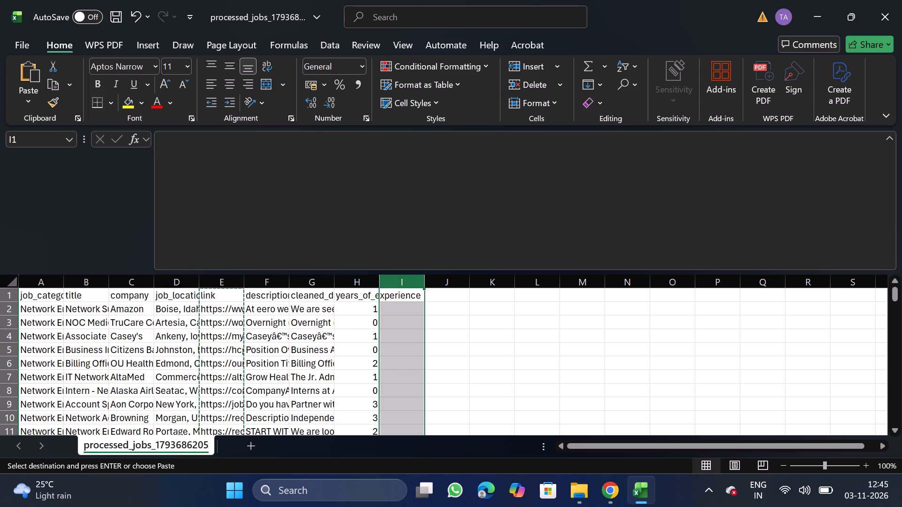
right_click(405, 338)
left_click(484, 201)
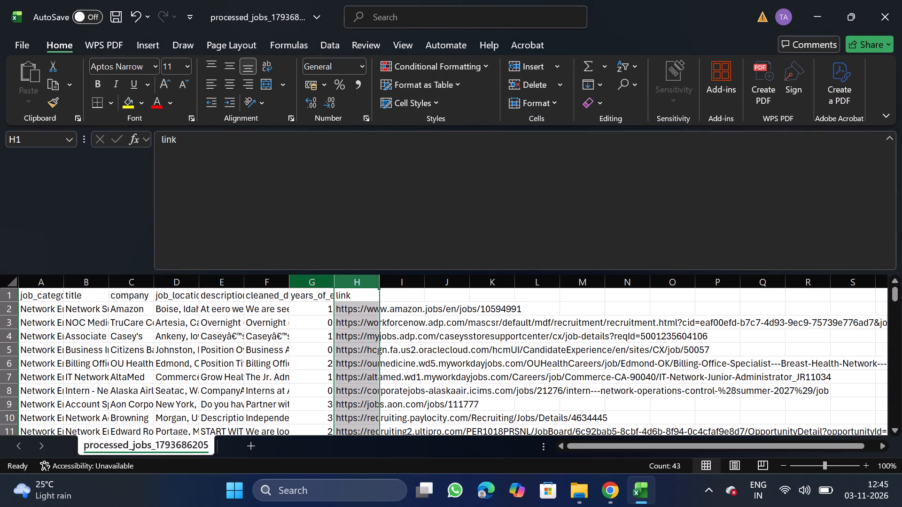
Move the years_of_experience column in front of the description column.
left_click(312, 277)
key("ctrl+x")
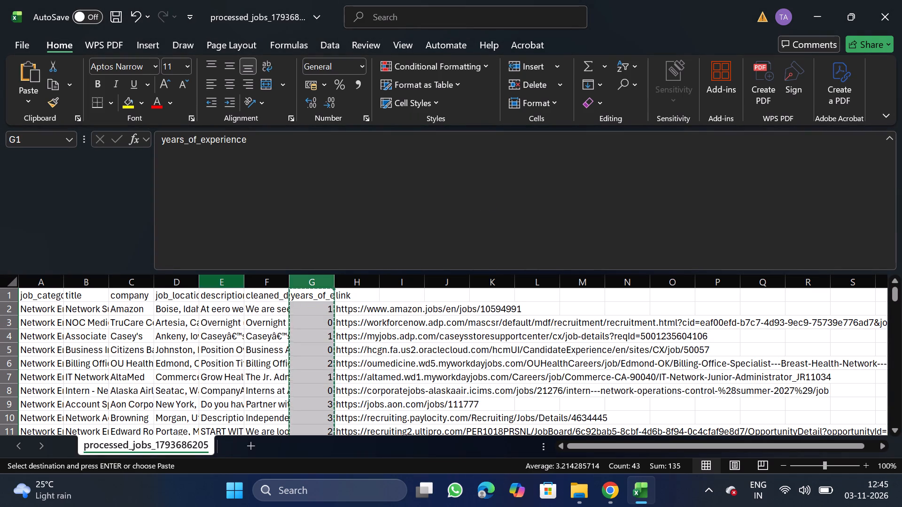
left_click_drag(229, 284, 225, 347)
right_click(225, 347)
left_click(309, 211)
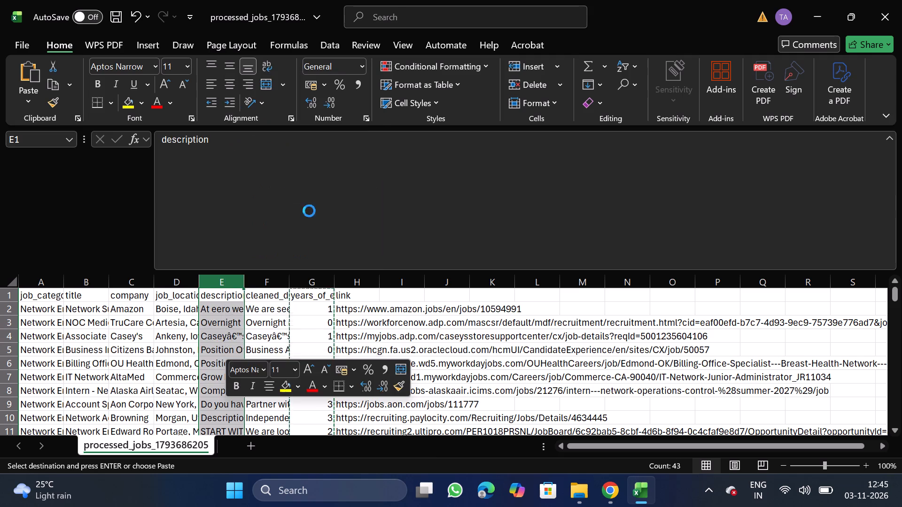
Copy the description header text and use it to replace the cleaned description column's header in G1.
left_click(279, 284)
left_click_drag(159, 136, 227, 143)
key("ctrl+c")
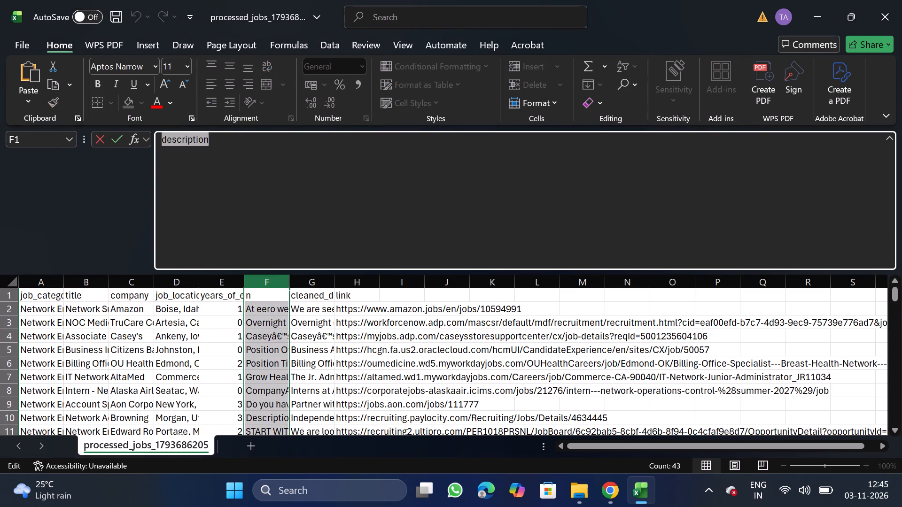
left_click(311, 292)
left_click(374, 223)
key("BackSpace")
key("BackSpace")
key("BackSpace")
key("BackSpace")
key("BackSpace")
key("BackSpace")
key("BackSpace")
key("BackSpace")
key("BackSpace")
key("BackSpace")
key("BackSpace")
key("BackSpace")
key("BackSpace")
key("BackSpace")
key("BackSpace")
key("BackSpace")
key("BackSpace")
key("BackSpace")
key("BackSpace")
key("BackSpace")
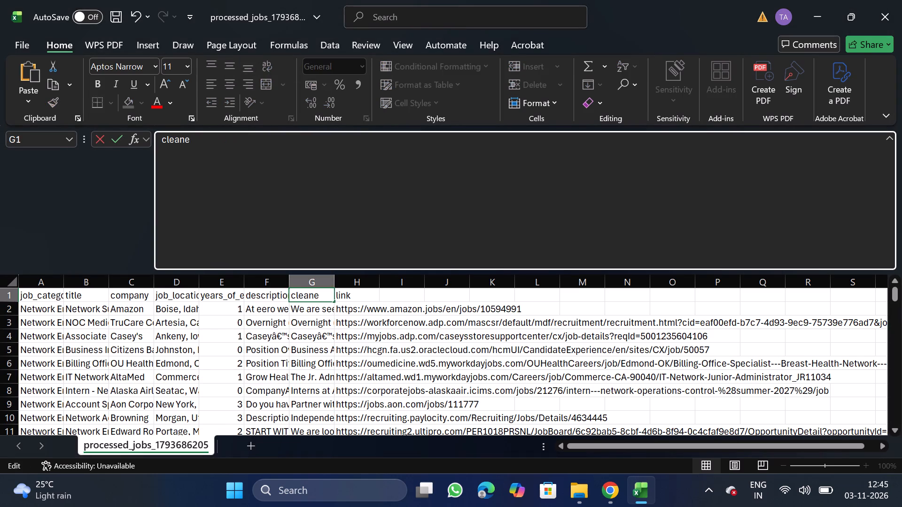
key("ctrl+v")
Replace the header in F1 with original_description, copied from the CSV format requirements on NextGenApply's bulk upload page.
left_click(279, 293)
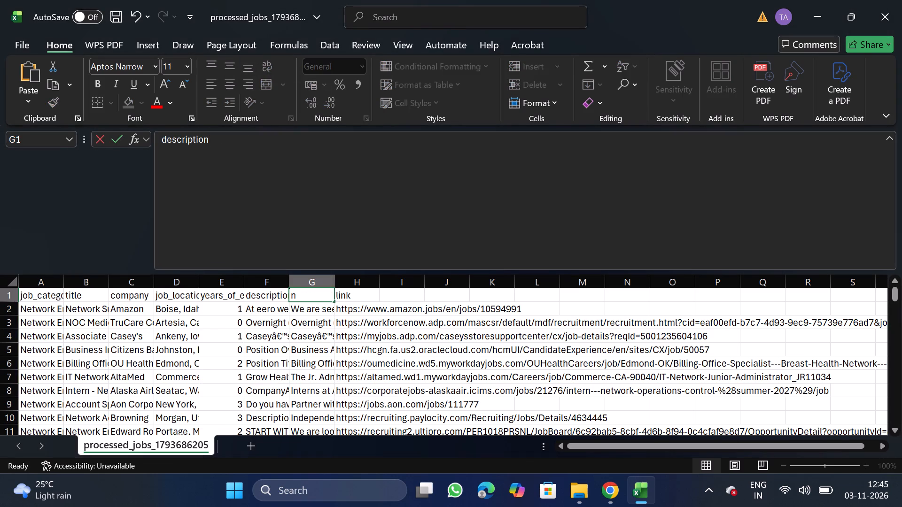
key("BackSpace")
key("BackSpace")
key("BackSpace")
key("BackSpace")
key("BackSpace")
key("BackSpace")
key("BackSpace")
key("BackSpace")
key("BackSpace")
key("BackSpace")
key("BackSpace")
key("BackSpace")
key("BackSpace")
key("BackSpace")
key("BackSpace")
key("BackSpace")
key("BackSpace")
key("BackSpace")
key("BackSpace")
key("BackSpace")
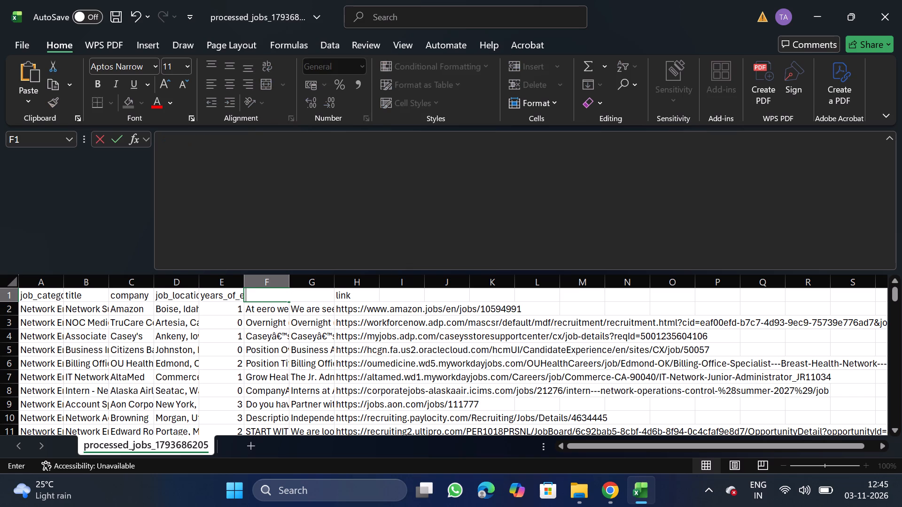
left_click(612, 492)
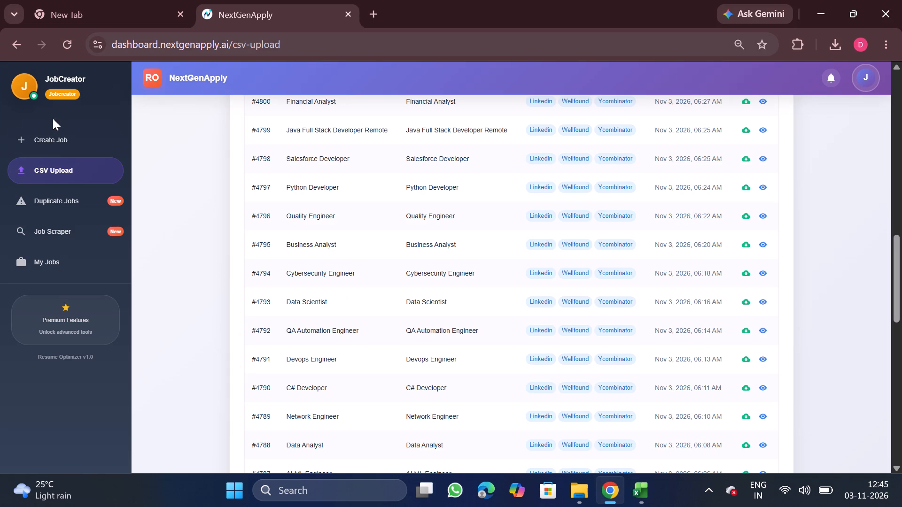
left_click(66, 131)
left_click(445, 122)
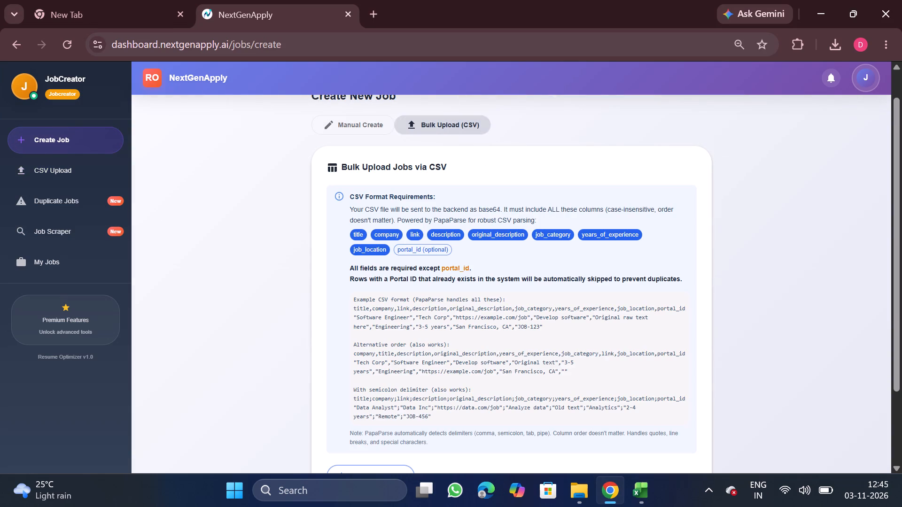
double_click(498, 233)
key("ctrl+c")
left_click(632, 491)
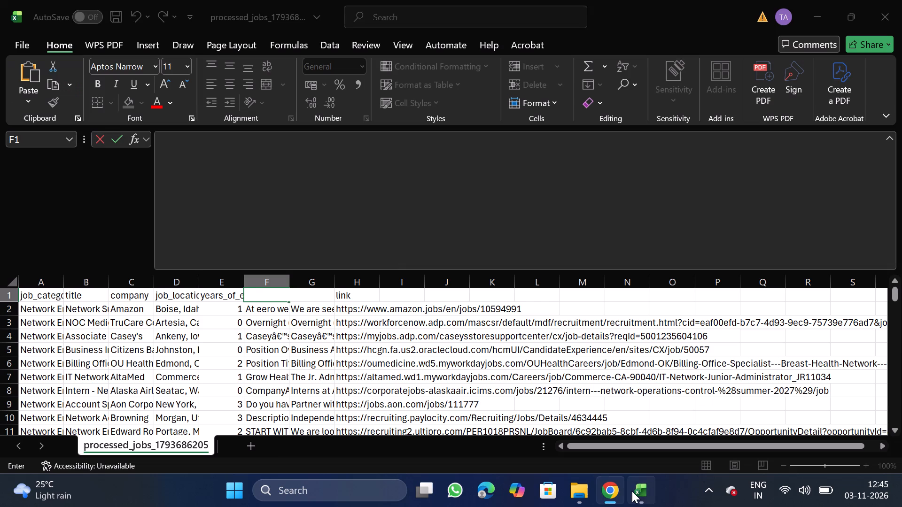
key("ctrl+v")
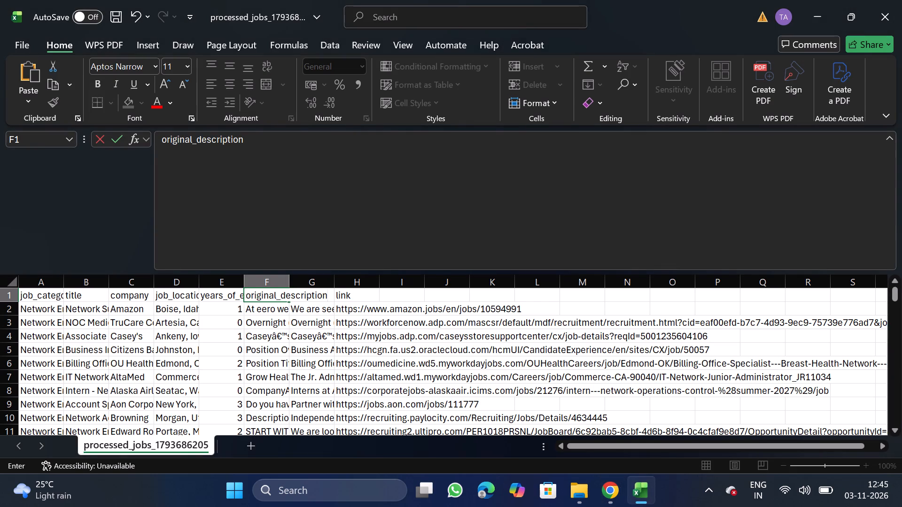
left_click(311, 296)
left_click(257, 340)
left_click(309, 299)
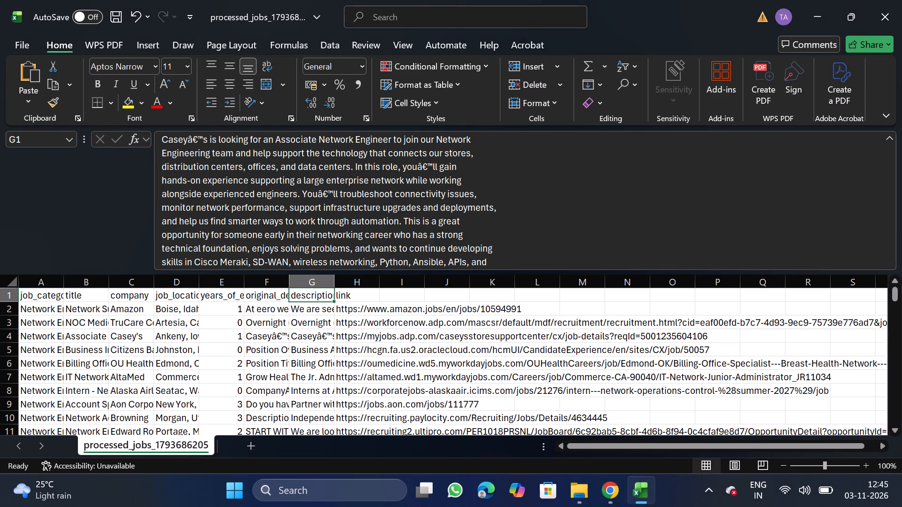
Filter the title column, starting with Billing Office Specialist - Breast Health Network - Edmond, Intern - Network Operations Control (Summer 2027) and IT Network & Systems Manager.
left_click(98, 280)
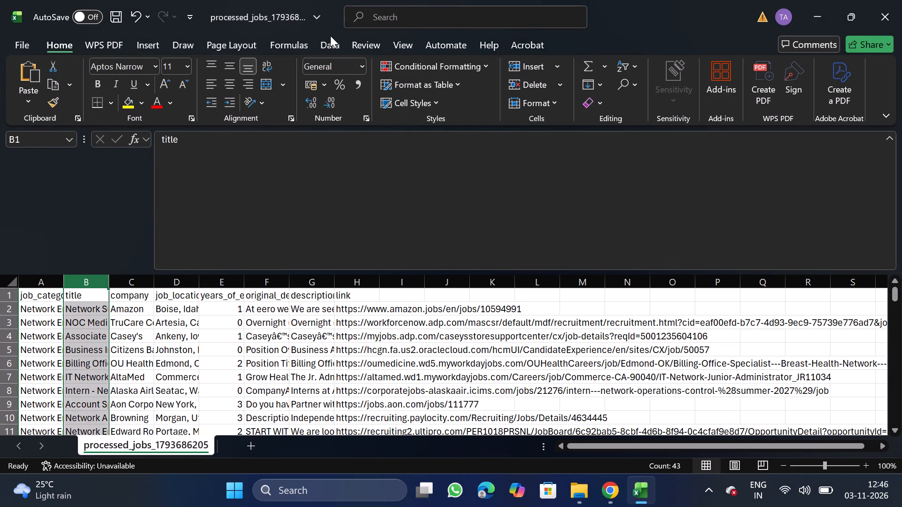
left_click(330, 36)
left_click(464, 86)
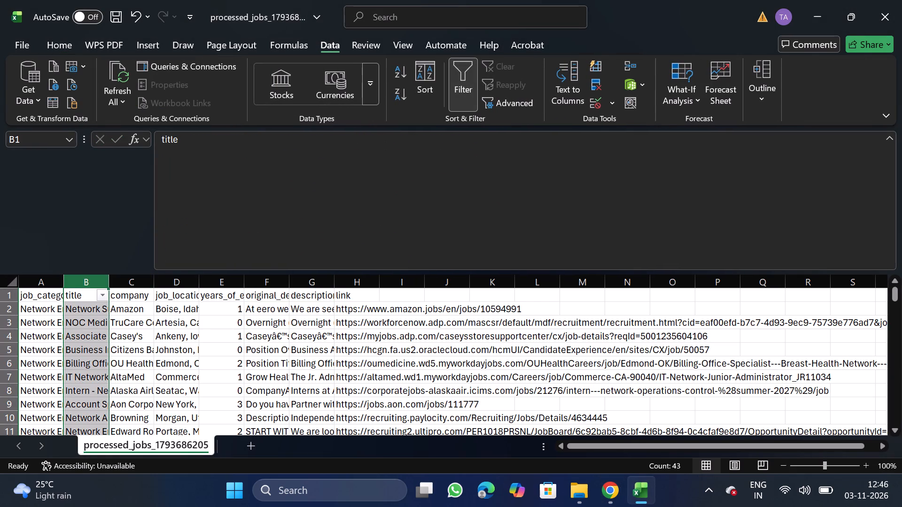
left_click(100, 299)
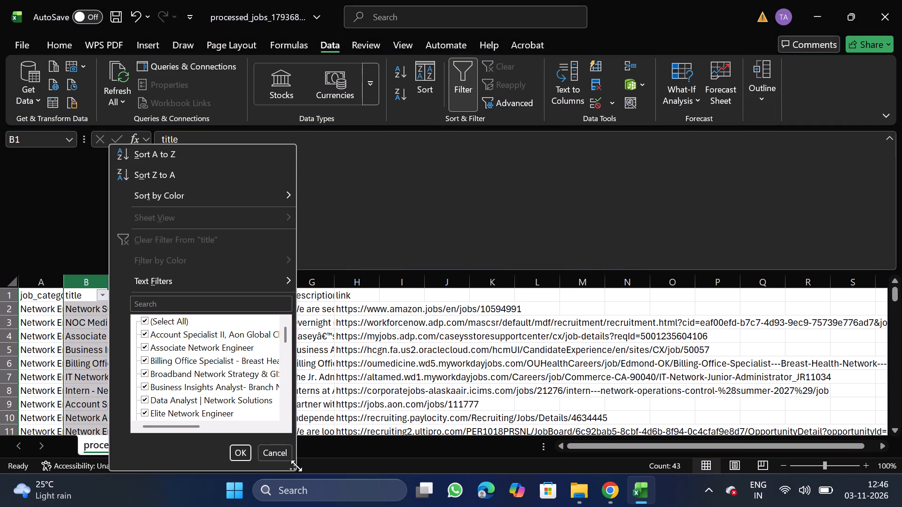
triple_click(294, 467)
left_click_drag(294, 467, 601, 505)
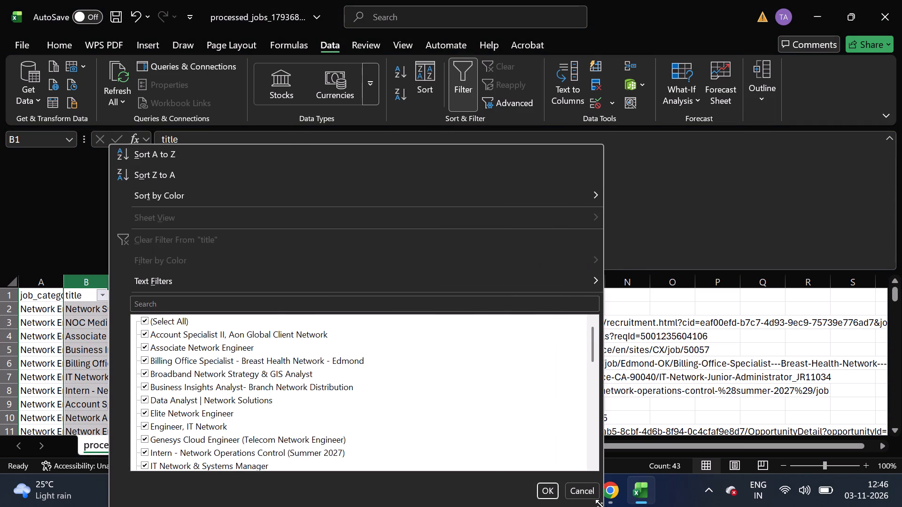
left_click(172, 318)
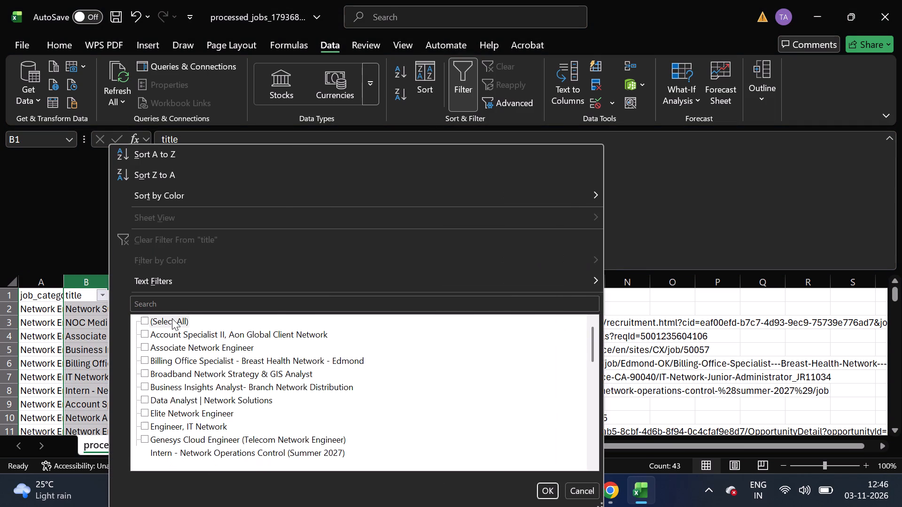
left_click(287, 361)
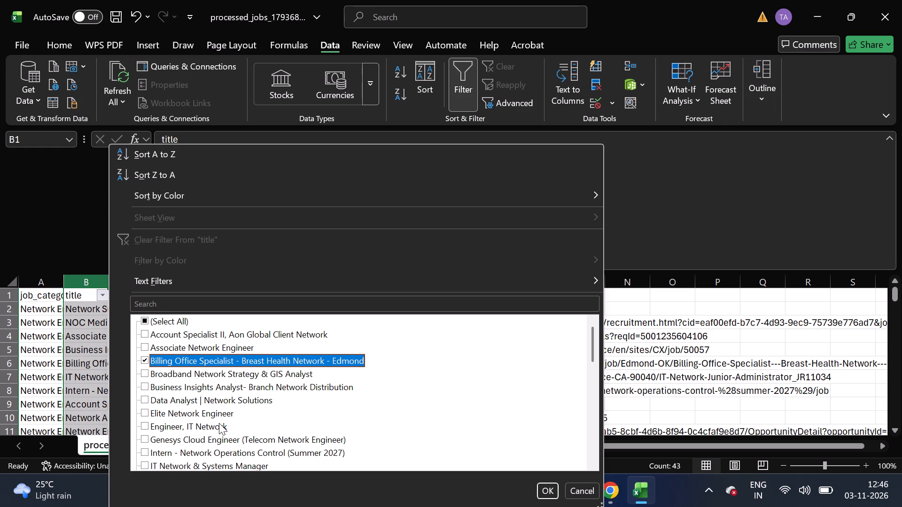
left_click(233, 450)
scroll(233, 450, "down", 1)
left_click(233, 450)
scroll(233, 450, "down", 1)
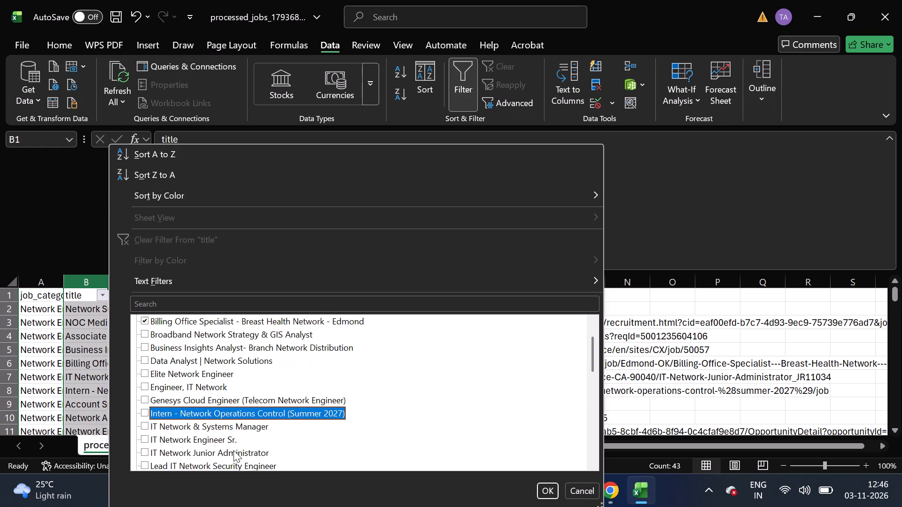
left_click(199, 415)
left_click(223, 428)
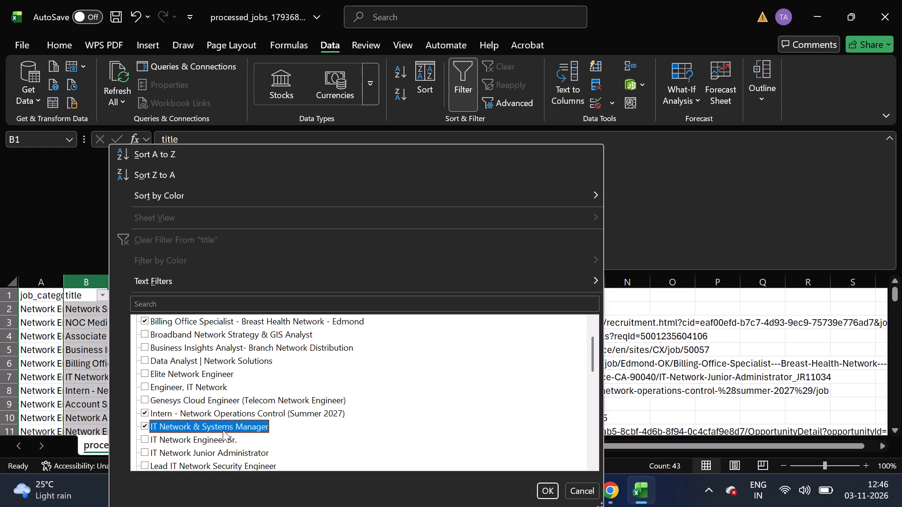
Add Network Support Specialist - Bilingual Spanish, eero CS, Technical Program Manager, Enterprise Network Infrastructure Design and VoIP Network Engineer to the title selection and apply the filter.
scroll(224, 469, "down", 1)
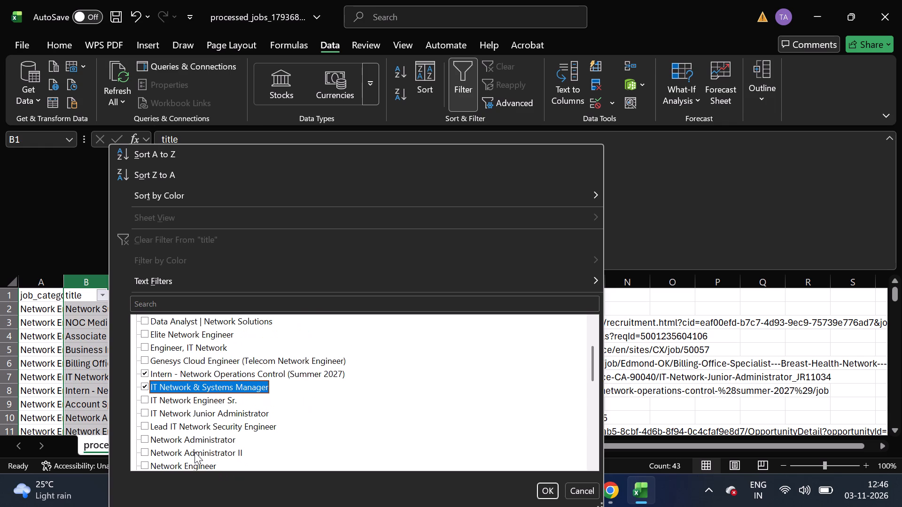
scroll(194, 452, "down", 2)
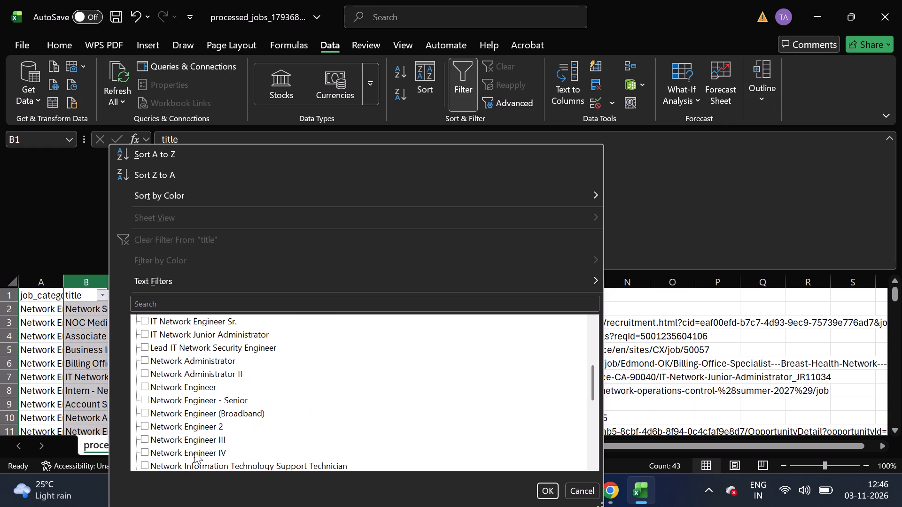
scroll(194, 452, "down", 2)
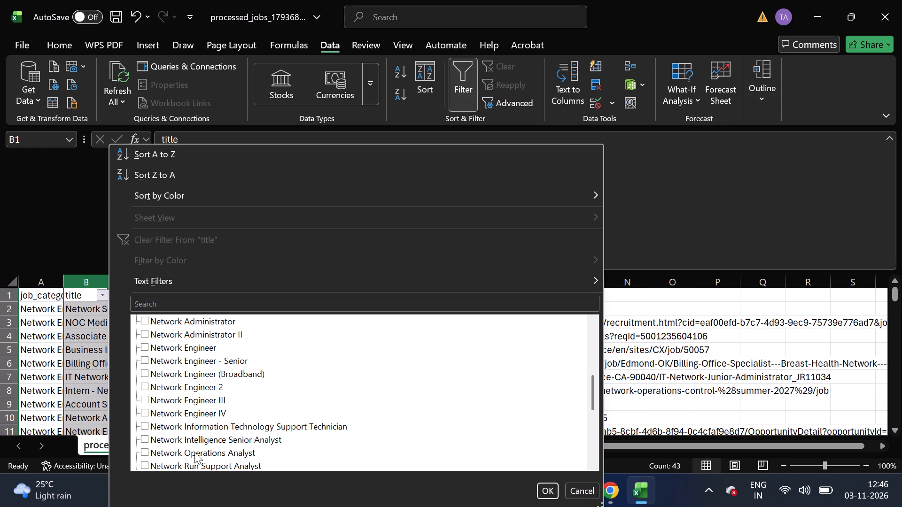
scroll(194, 452, "down", 2)
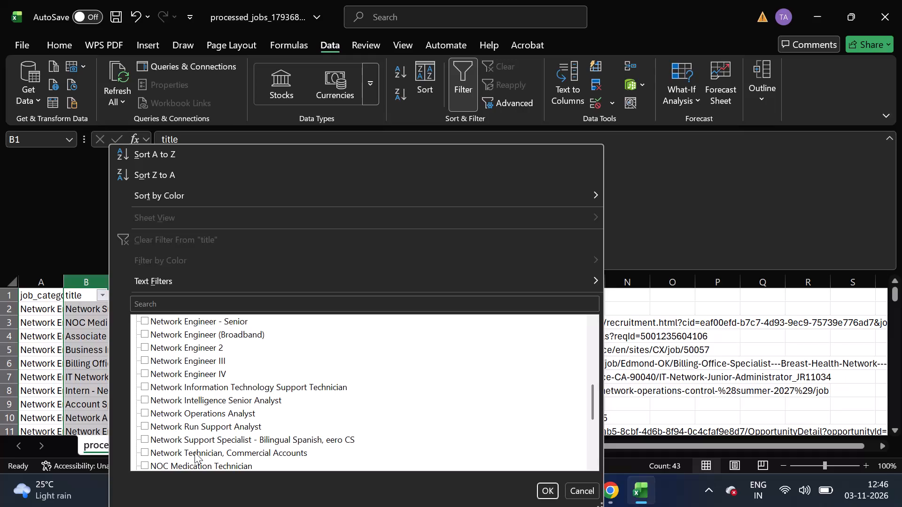
left_click(213, 445)
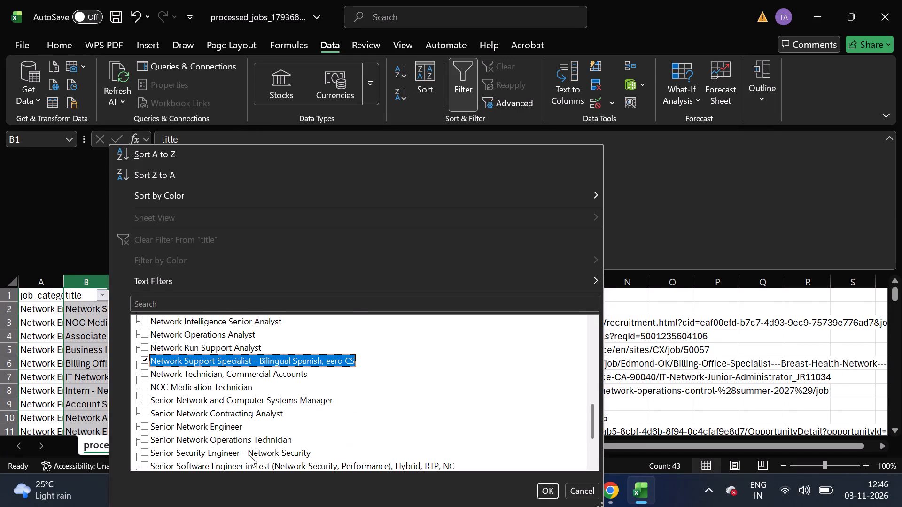
scroll(249, 455, "down", 1)
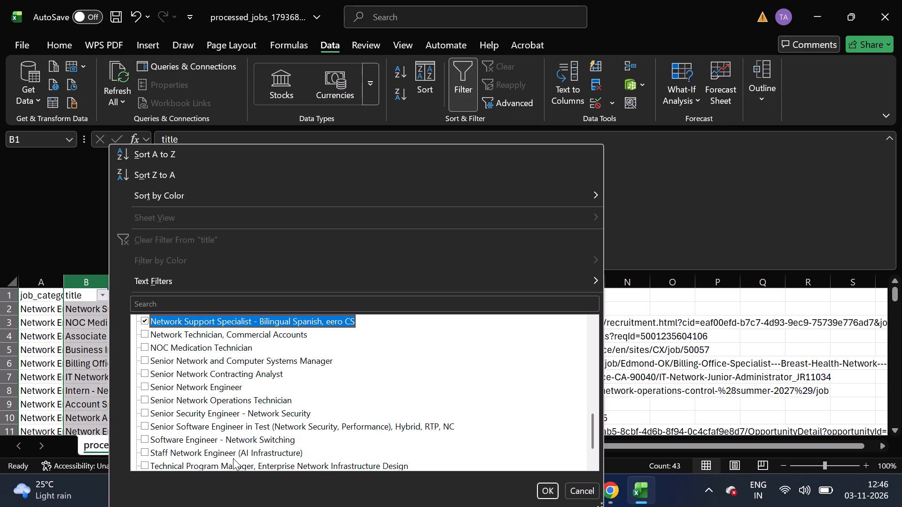
scroll(220, 459, "down", 1)
left_click(244, 430)
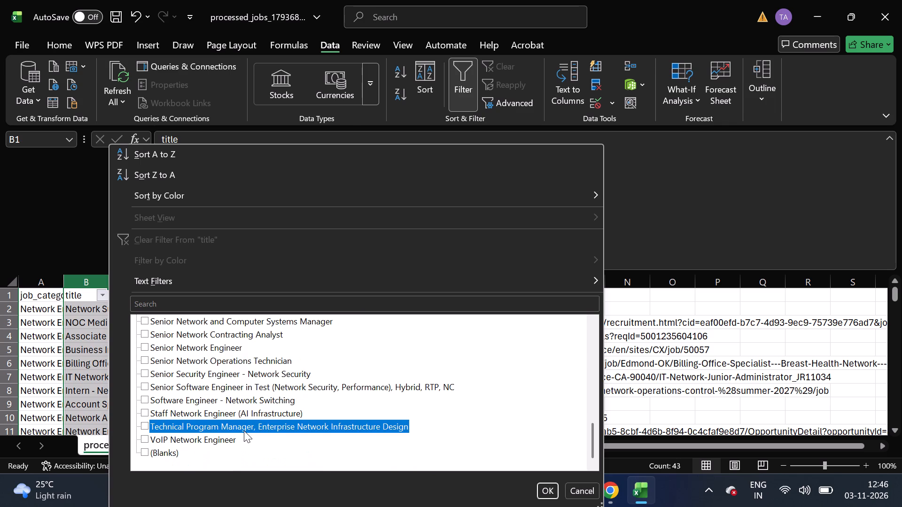
left_click(176, 443)
left_click(171, 454)
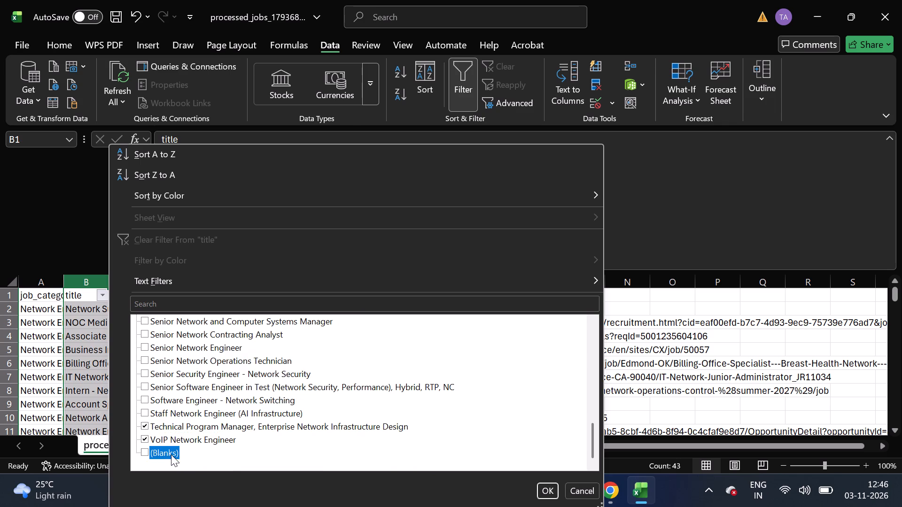
left_click(548, 491)
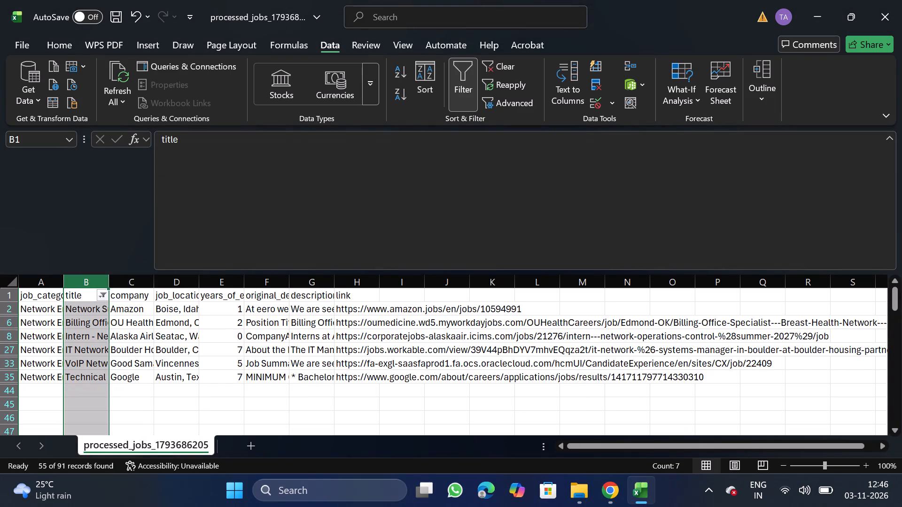
Delete all filtered job rows below the header and remove the title filter.
left_click(0, 308)
key("ctrl+shift+Down")
right_click(65, 338)
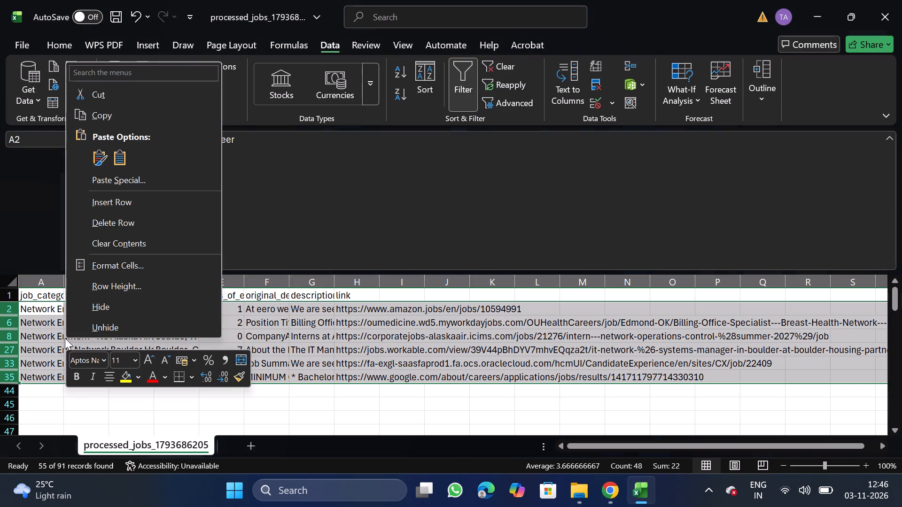
left_click(150, 223)
left_click(460, 108)
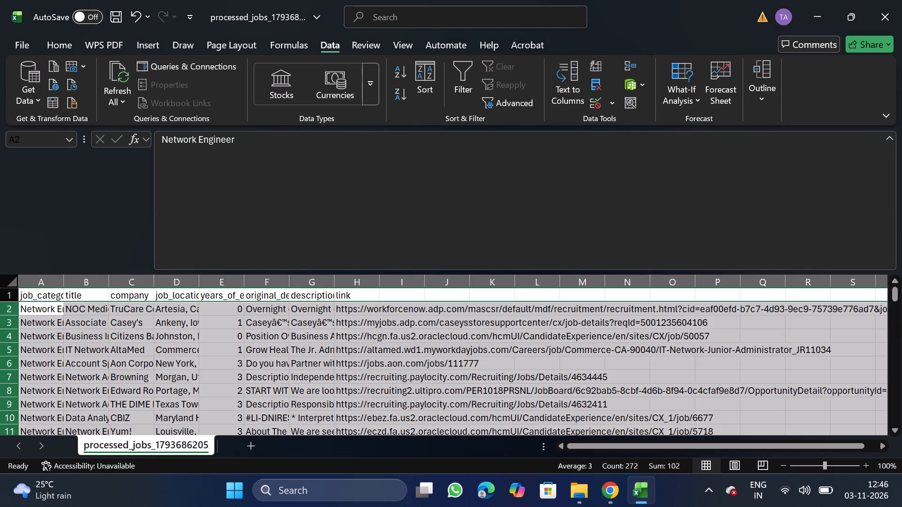
Filter the title column by "lead" to check for lead-level jobs, and remove the filter.
left_click(124, 292)
left_click(95, 292)
left_click(462, 84)
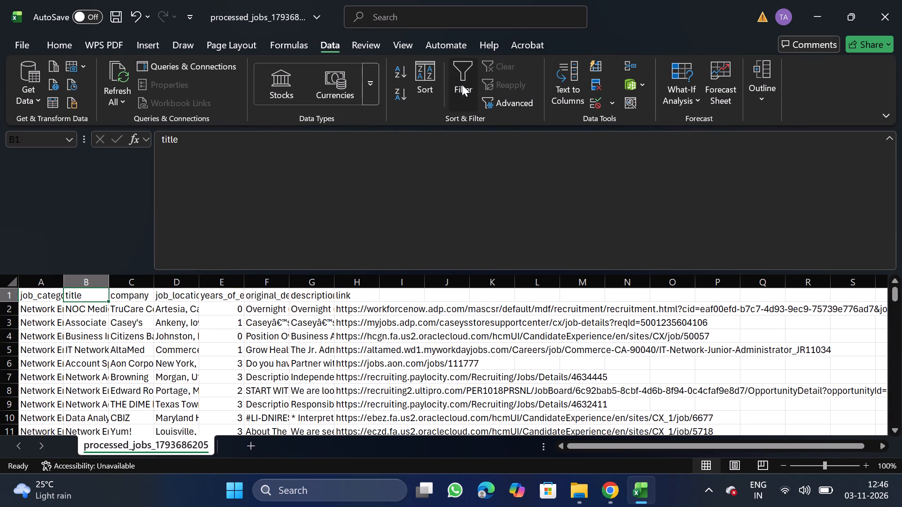
left_click(102, 294)
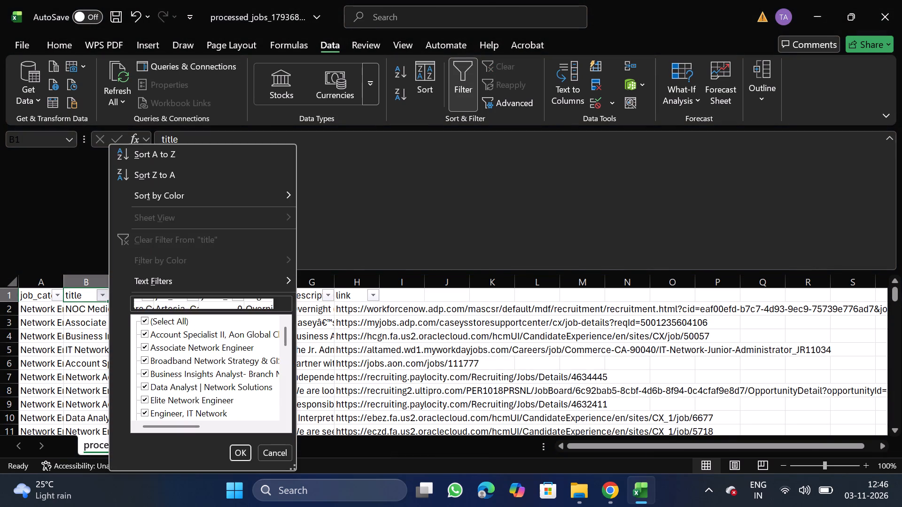
left_click(163, 302)
type("lead")
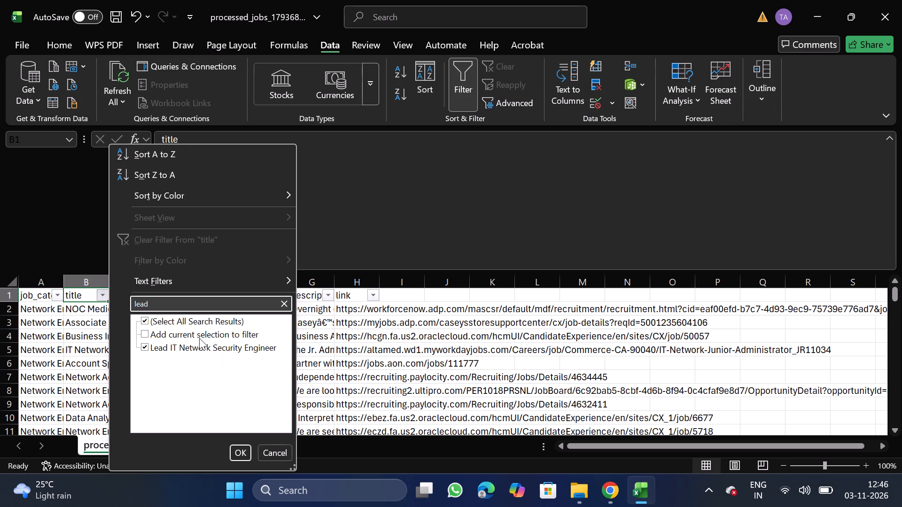
left_click(244, 461)
left_click(243, 455)
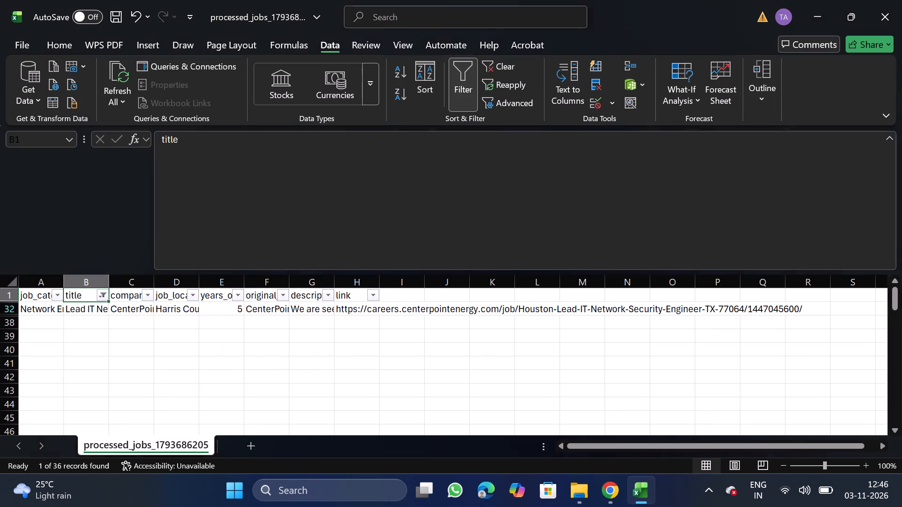
left_click(462, 79)
Turn filtering back on and search the title values for "principal".
left_click(463, 73)
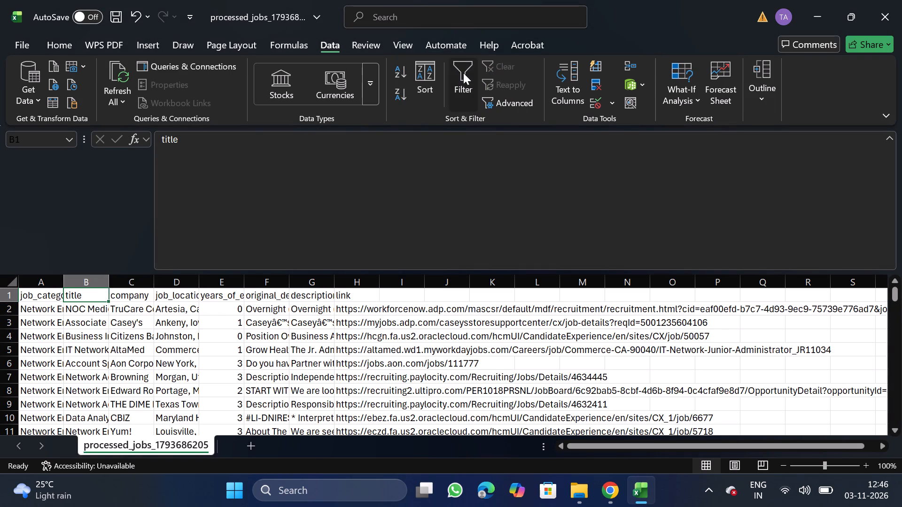
left_click(101, 294)
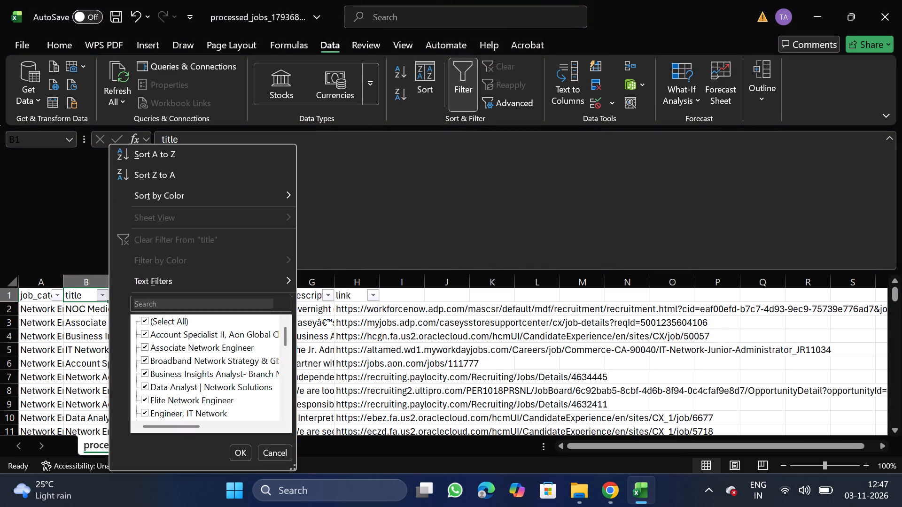
left_click(161, 305)
type("principal")
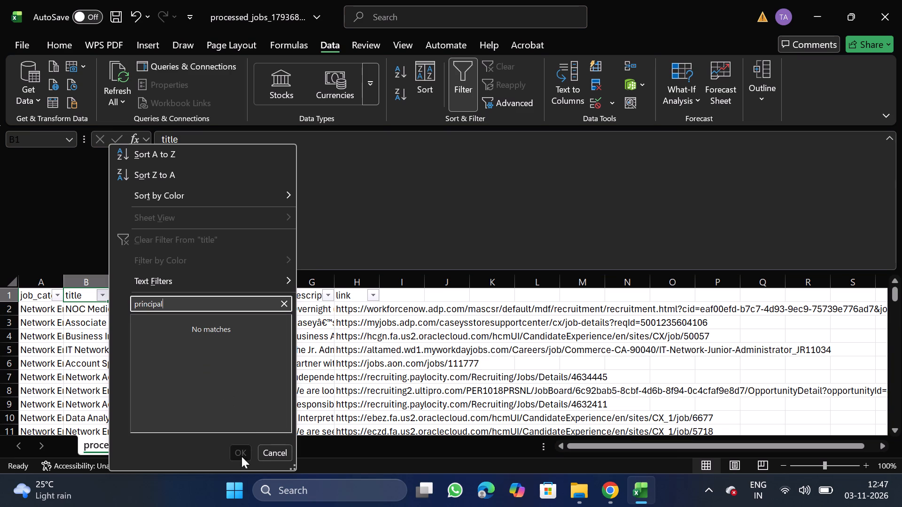
key("BackSpace")
key("BackSpace")
key("BackSpace")
key("BackSpace")
key("BackSpace")
key("BackSpace")
key("BackSpace")
key("BackSpace")
key("BackSpace")
key("BackSpace")
key("BackSpace")
key("BackSpace")
key("BackSpace")
key("BackSpace")
key("BackSpace")
key("BackSpace")
key("BackSpace")
key("BackSpace")
key("BackSpace")
Filter the titles by "staff", delete the Staff Network Engineer (AI Infrastructure) row, and remove the filter.
type("staff")
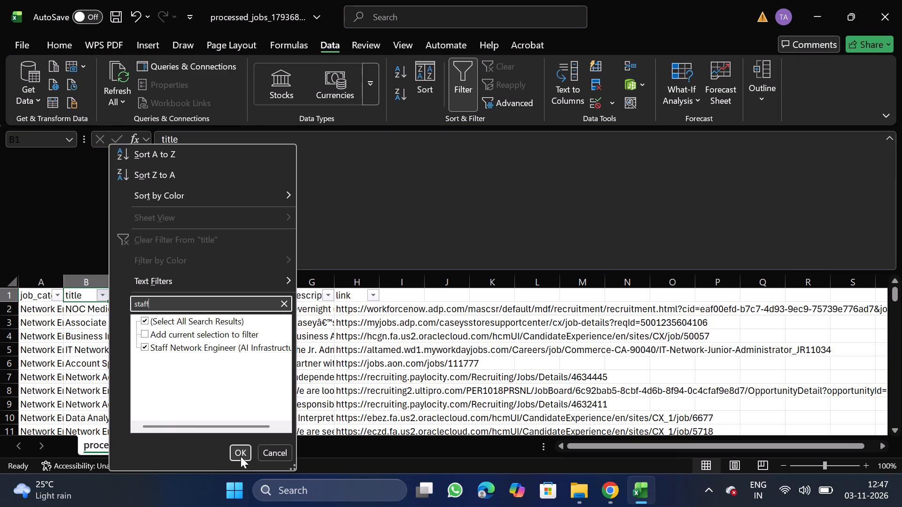
left_click(241, 456)
left_click(14, 309)
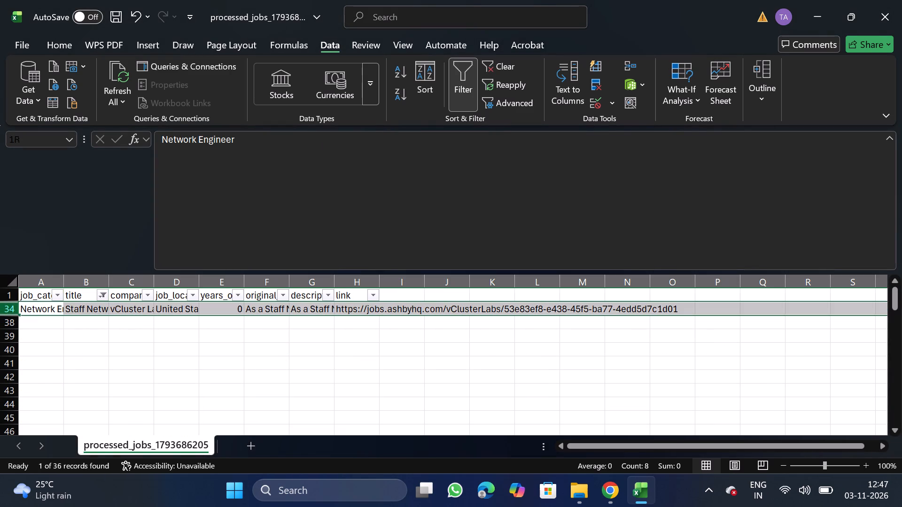
right_click(31, 309)
left_click(93, 190)
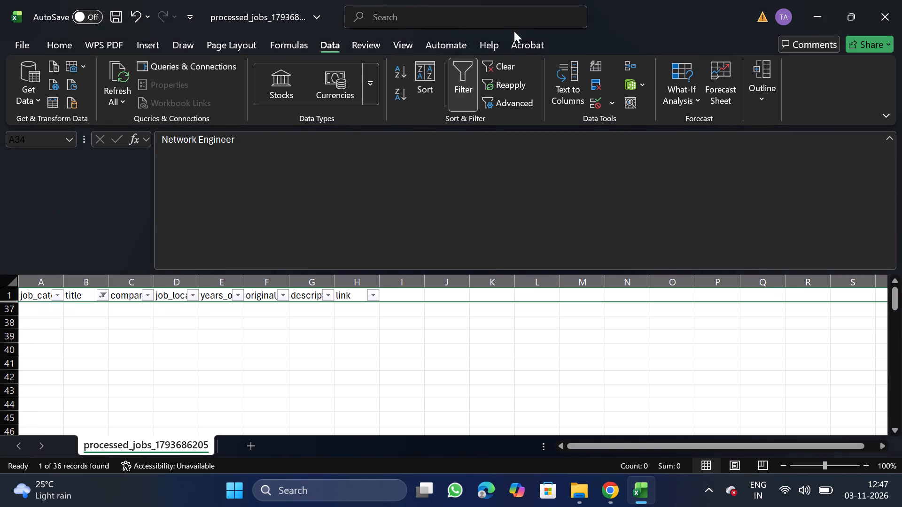
left_click(463, 94)
Turn on filtering for the company column and search its values for "walmart".
left_click(147, 282)
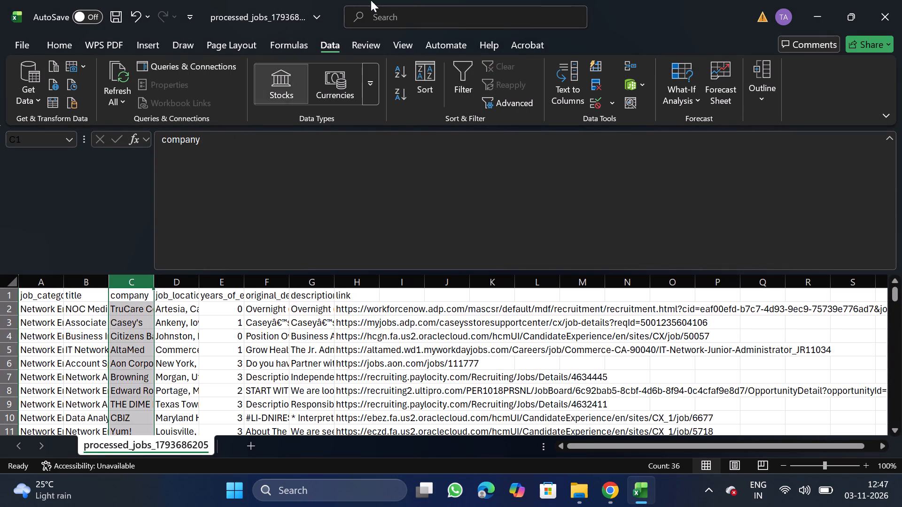
left_click(464, 77)
left_click(145, 294)
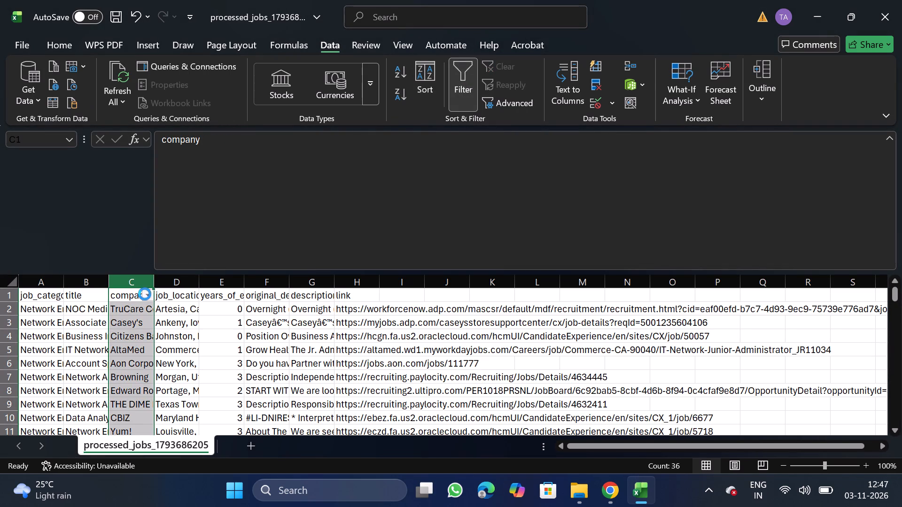
left_click(183, 299)
type("walmart")
key("BackSpace")
key("BackSpace")
key("BackSpace")
key("BackSpace")
key("BackSpace")
key("BackSpace")
key("BackSpace")
key("BackSpace")
key("BackSpace")
key("BackSpace")
key("BackSpace")
key("BackSpace")
key("BackSpace")
key("BackSpace")
key("BackSpace")
key("BackSpace")
key("BackSpace")
key("BackSpace")
key("BackSpace")
key("BackSpace")
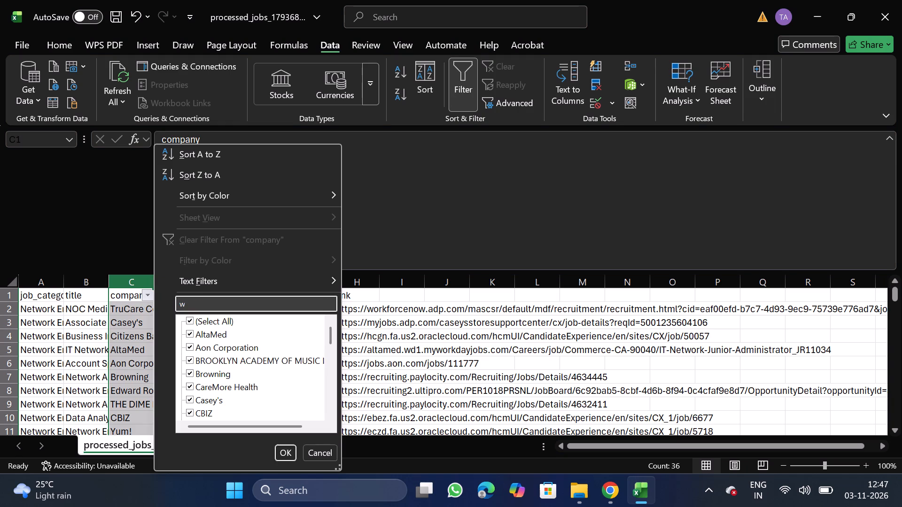
Search the company column's filter values for "dried".
type("dried")
key("BackSpace")
key("BackSpace")
key("BackSpace")
key("BackSpace")
key("BackSpace")
key("BackSpace")
key("BackSpace")
key("BackSpace")
key("BackSpace")
key("BackSpace")
key("BackSpace")
key("BackSpace")
key("BackSpace")
key("BackSpace")
key("BackSpace")
key("BackSpace")
key("BackSpace")
key("BackSpace")
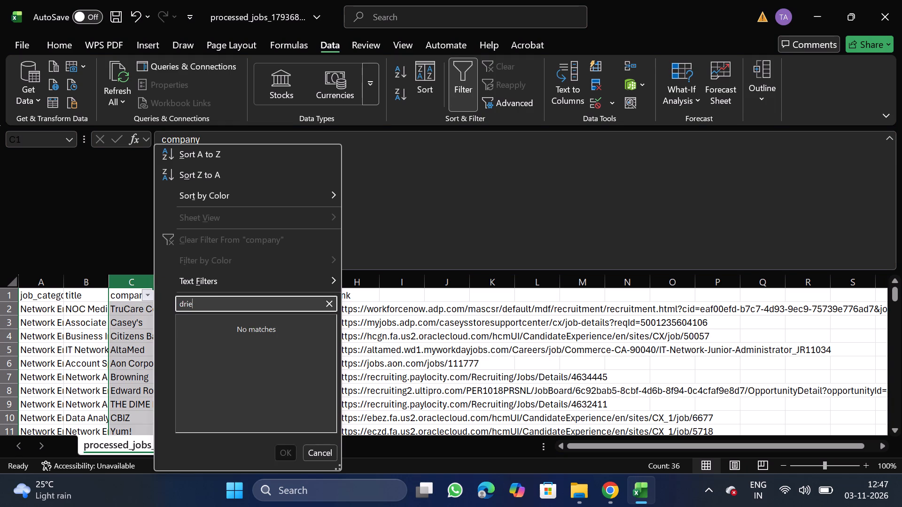
Search the company column's filter values for "capital".
type("capital")
key("BackSpace")
key("BackSpace")
key("BackSpace")
key("BackSpace")
key("BackSpace")
key("BackSpace")
key("BackSpace")
key("BackSpace")
key("BackSpace")
key("BackSpace")
key("BackSpace")
key("BackSpace")
key("BackSpace")
key("BackSpace")
key("BackSpace")
Search the company column's filter values for "under".
type("under")
key("BackSpace")
key("BackSpace")
key("BackSpace")
key("BackSpace")
key("BackSpace")
key("BackSpace")
key("BackSpace")
key("BackSpace")
key("BackSpace")
key("BackSpace")
key("BackSpace")
key("BackSpace")
key("BackSpace")
Search the company column's filter values for "hunt".
type("hunt")
key("BackSpace")
key("BackSpace")
key("BackSpace")
key("BackSpace")
key("BackSpace")
key("BackSpace")
key("BackSpace")
key("BackSpace")
key("BackSpace")
key("BackSpace")
key("BackSpace")
key("BackSpace")
key("BackSpace")
key("BackSpace")
key("BackSpace")
key("BackSpace")
key("BackSpace")
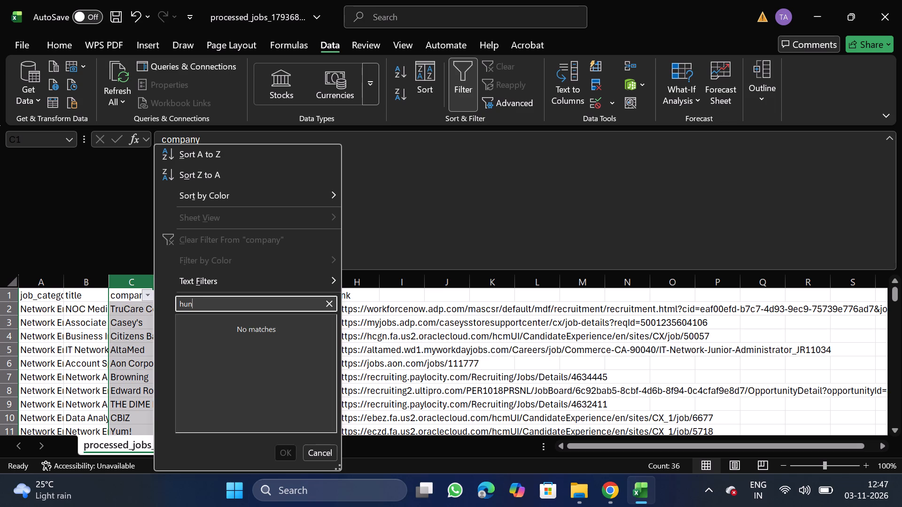
Search the company column's filter values for "skim".
type("skim")
key("BackSpace")
key("BackSpace")
key("BackSpace")
key("BackSpace")
key("BackSpace")
key("BackSpace")
key("BackSpace")
key("BackSpace")
key("BackSpace")
key("BackSpace")
key("BackSpace")
key("BackSpace")
key("BackSpace")
key("BackSpace")
key("BackSpace")
Search the company column's filter values for "ape".
type("ape")
key("BackSpace")
key("BackSpace")
key("BackSpace")
key("BackSpace")
key("BackSpace")
key("BackSpace")
key("BackSpace")
key("BackSpace")
key("BackSpace")
key("BackSpace")
key("BackSpace")
Search the company column's filter values for "in landem" and close the filter without applying it.
type("in lane")
key("BackSpace")
type("dem")
left_click(321, 457)
Turn off filtering on the company column and save the processed jobs CSV.
left_click(461, 87)
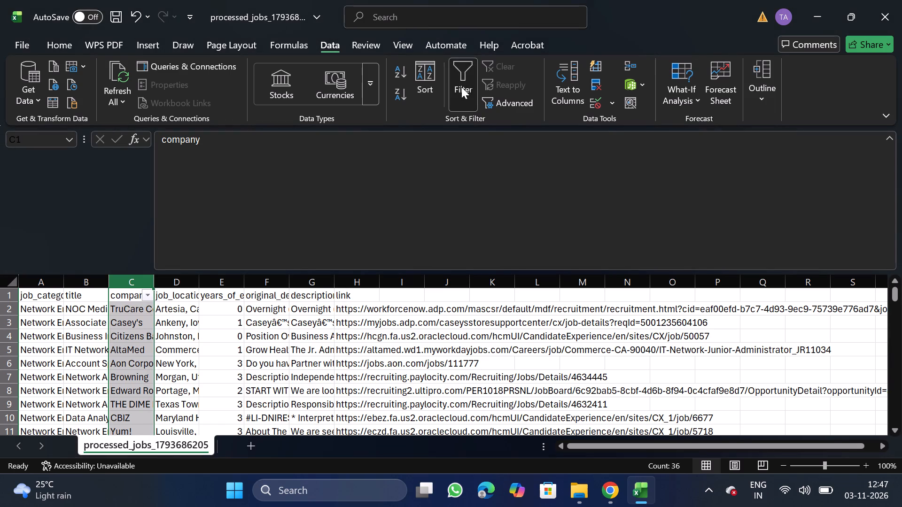
left_click(10, 43)
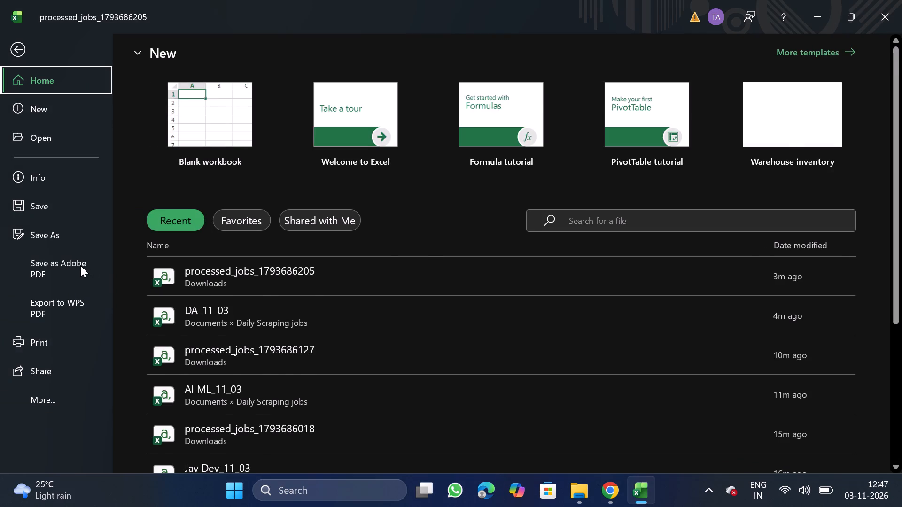
double_click(56, 218)
Save a copy of the CSV as NE_11_03 in the Daily Scraping jobs folder under Documents.
left_click(23, 41)
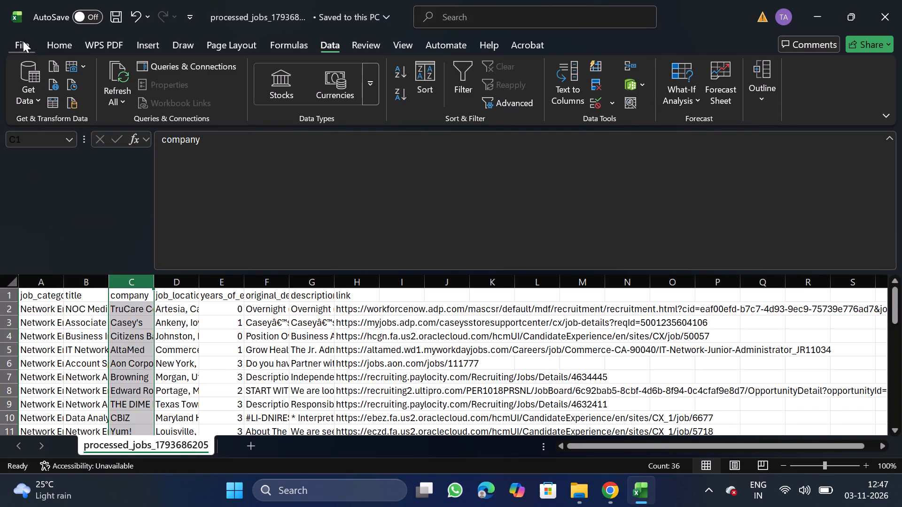
triple_click(43, 243)
double_click(43, 243)
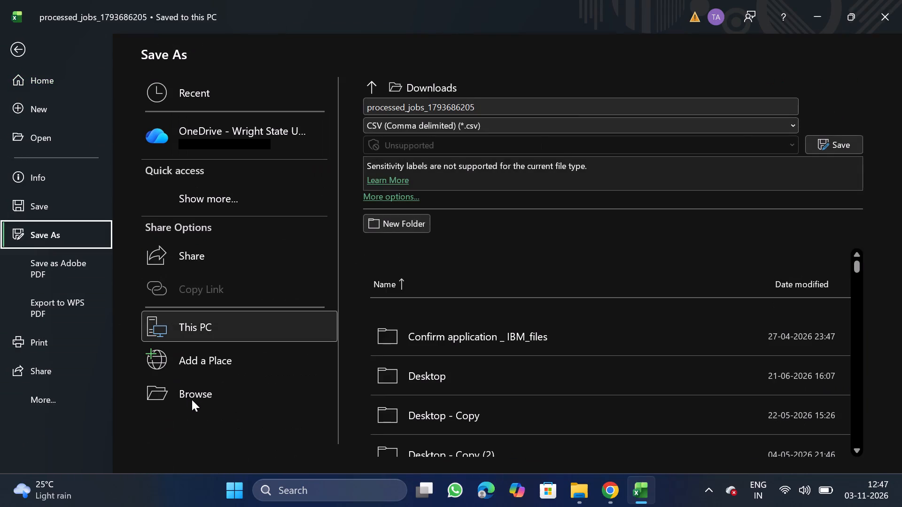
triple_click(193, 400)
triple_click(193, 400)
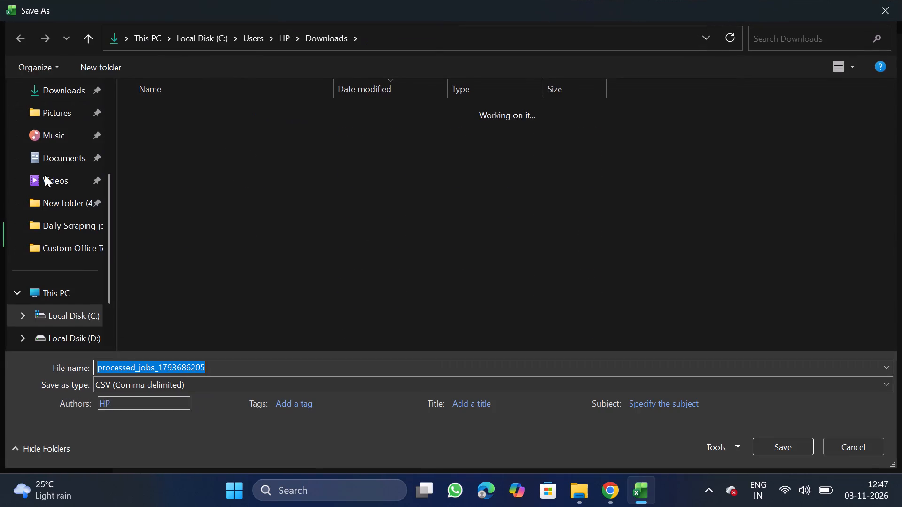
double_click(62, 156)
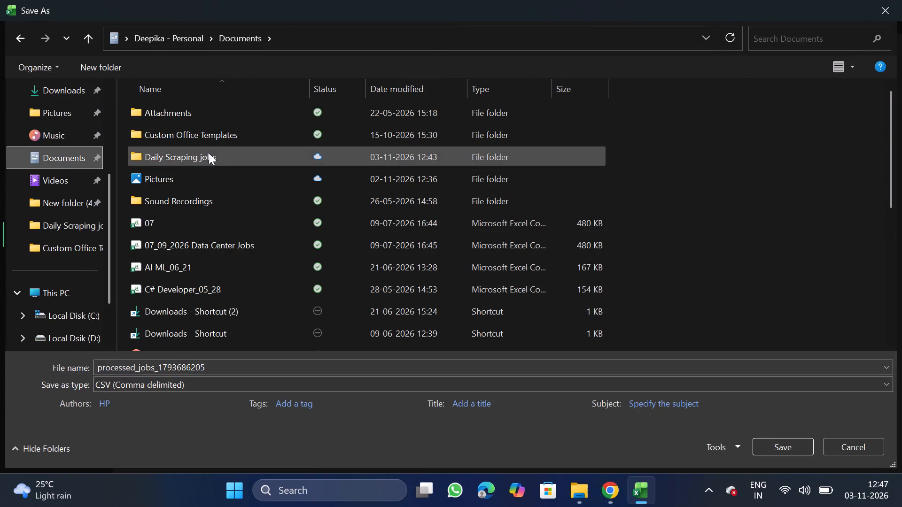
double_click(209, 153)
left_click(278, 363)
key("BackSpace")
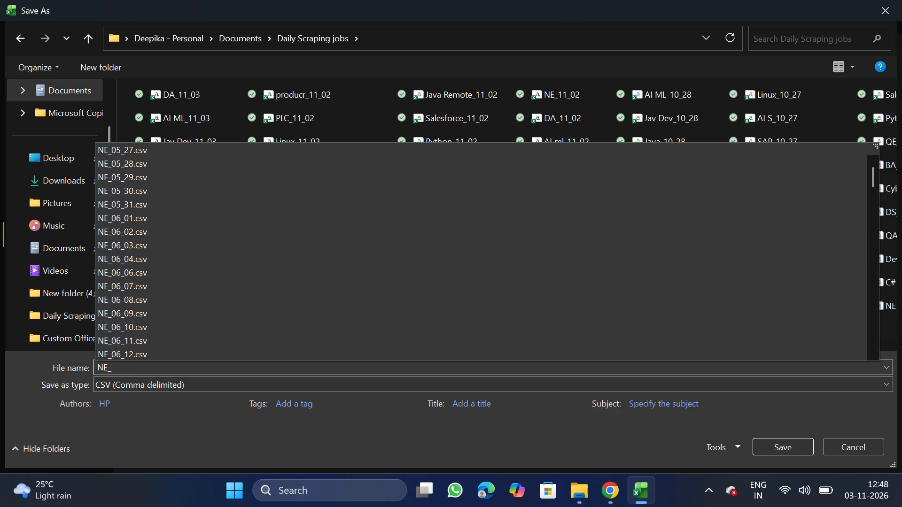
type("11")
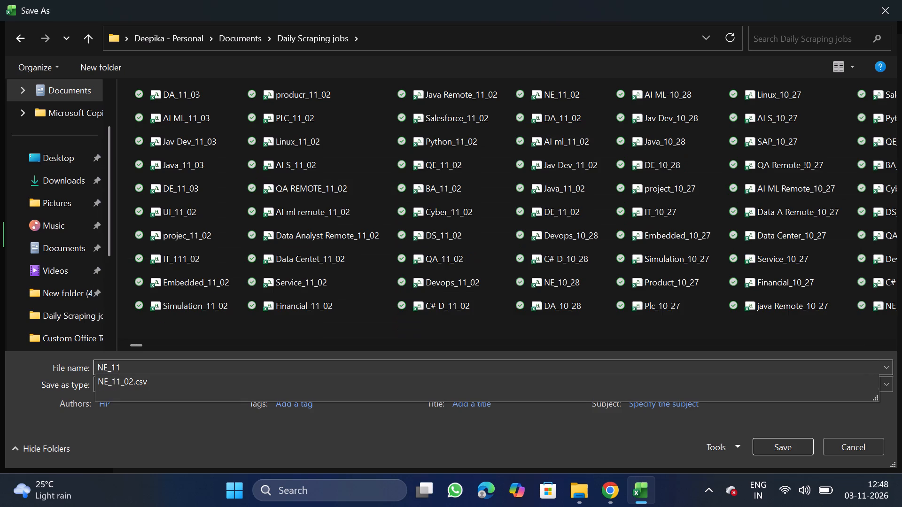
type("_03")
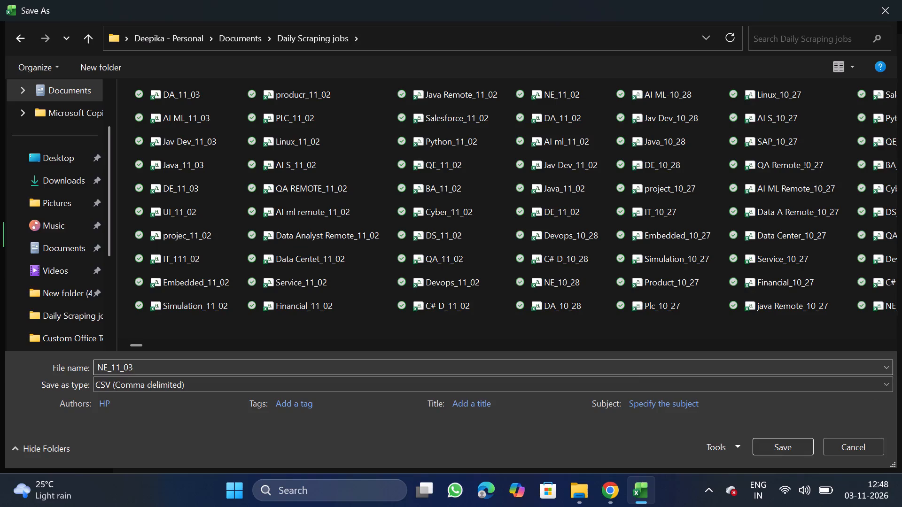
left_click(775, 451)
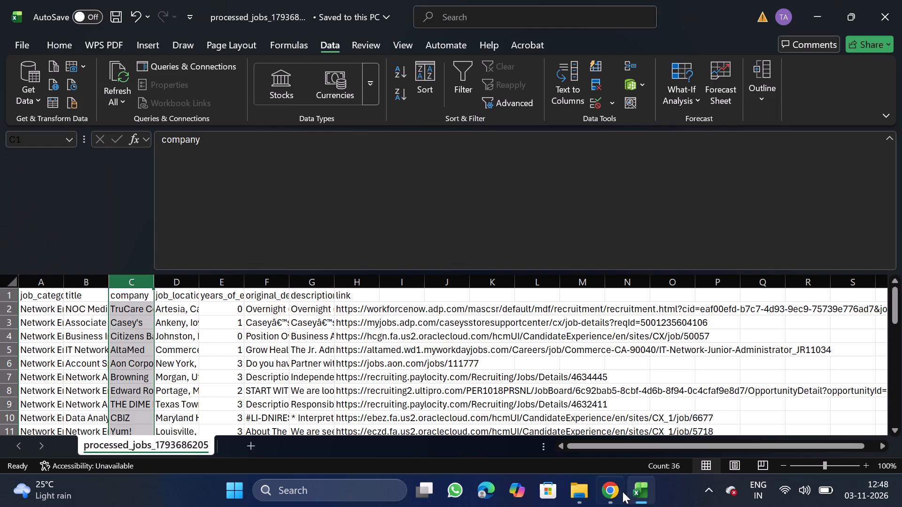
Switch to Chrome and bulk upload NE_11_03.csv on the NextGenApply job creation page.
left_click(622, 492)
scroll(526, 401, "down", 1)
left_click(367, 422)
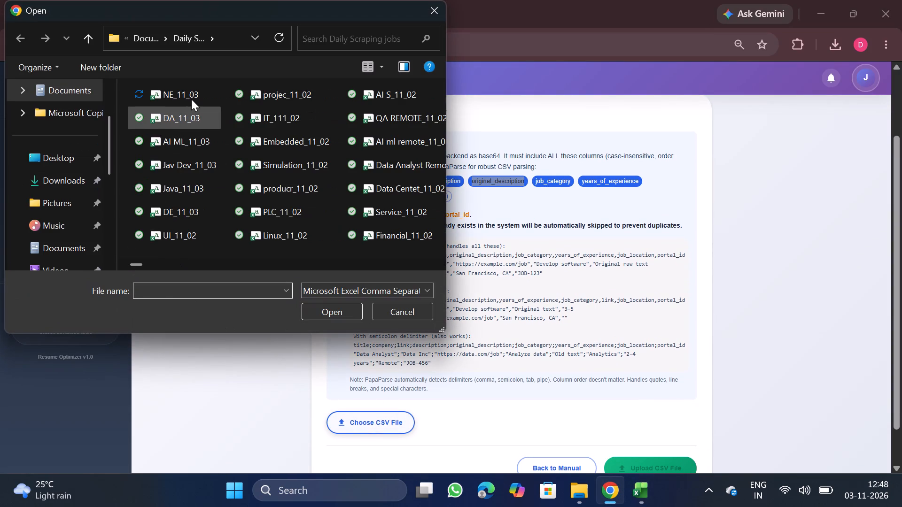
left_click(191, 99)
left_click(328, 311)
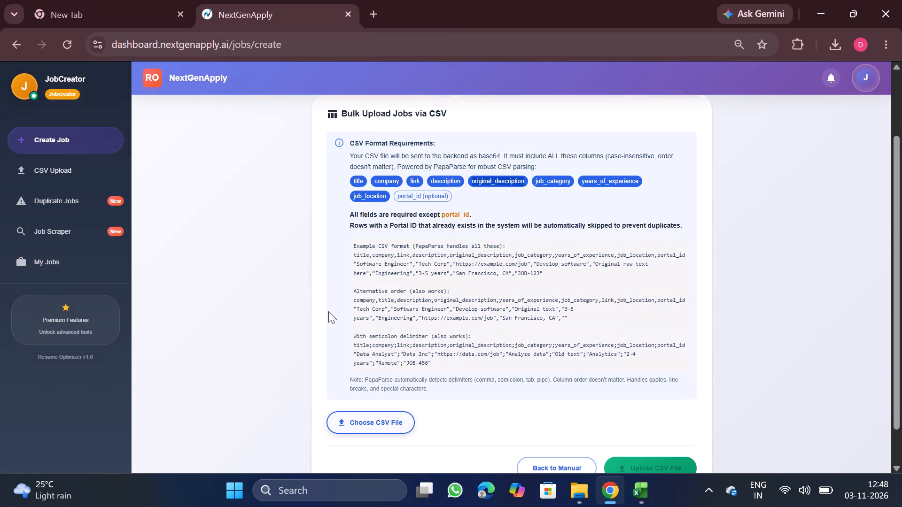
scroll(551, 397, "down", 5)
scroll(599, 373, "down", 1)
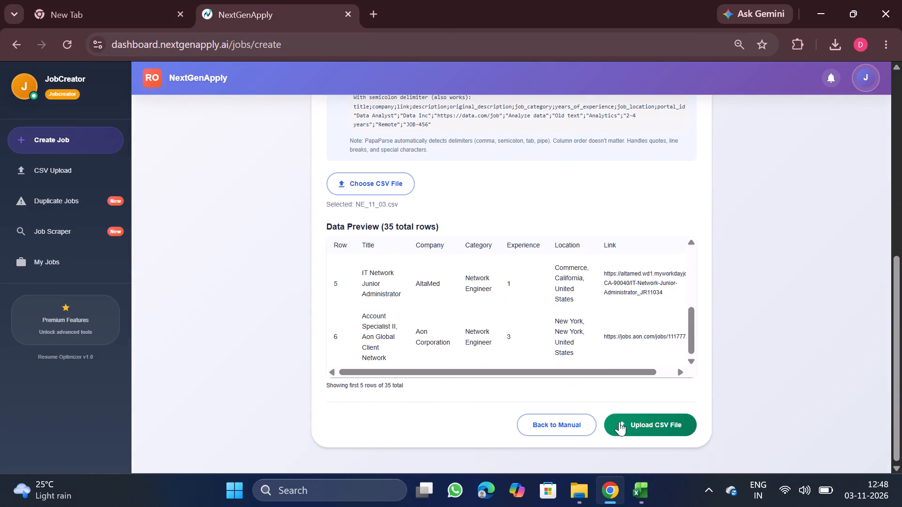
left_click(634, 433)
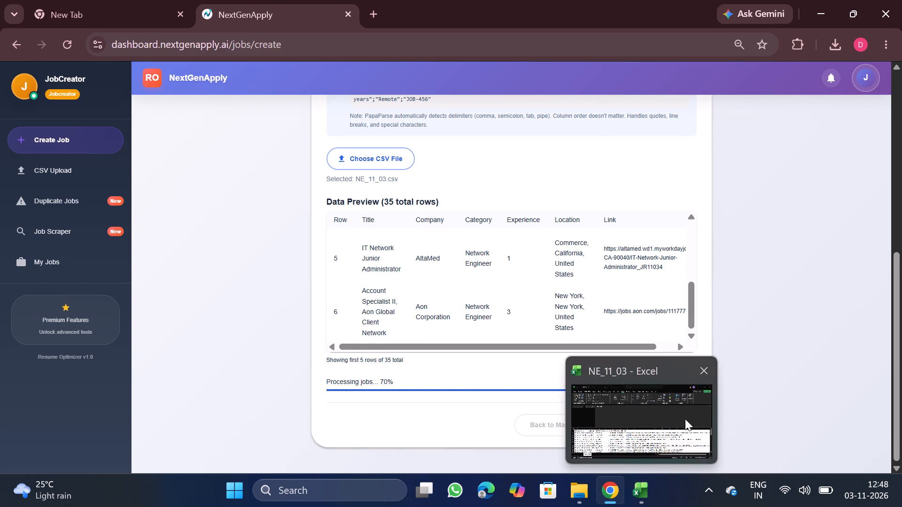
Close the NE_11_03 workbook in Excel.
left_click(709, 362)
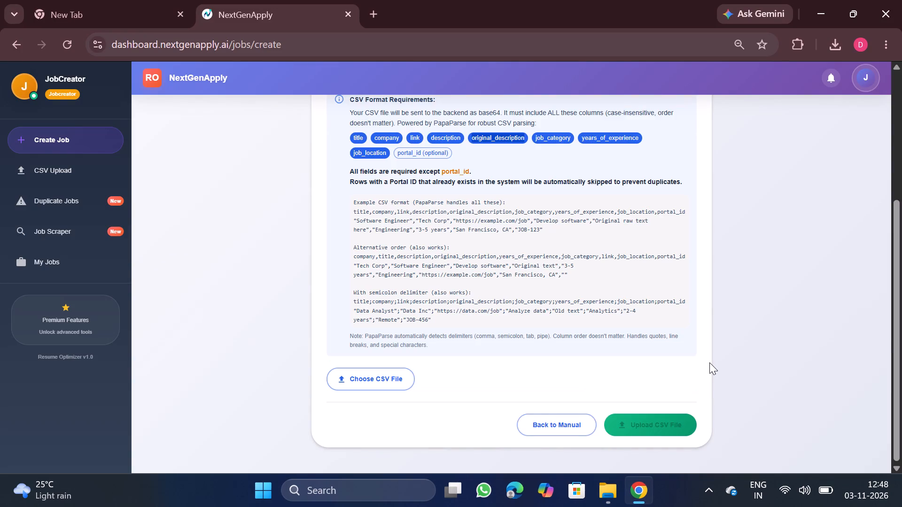
Open the CSV Upload page and look through the Nov 3, 2026 upload history for the next job listing.
scroll(695, 343, "up", 5)
left_click(86, 169)
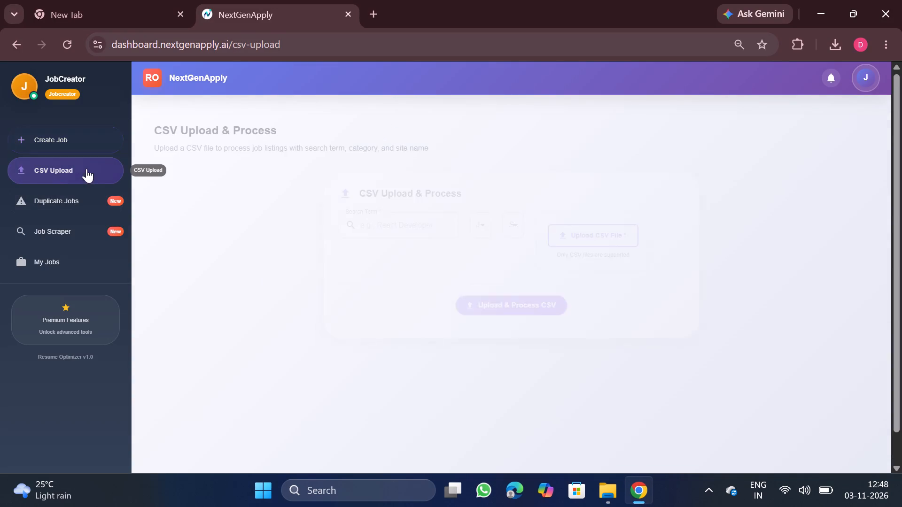
scroll(383, 214, "up", 2)
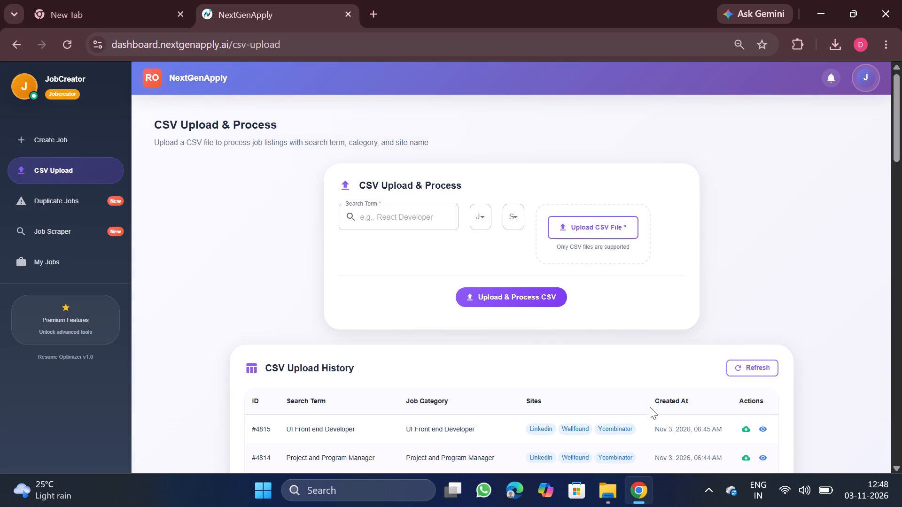
scroll(651, 408, "down", 4)
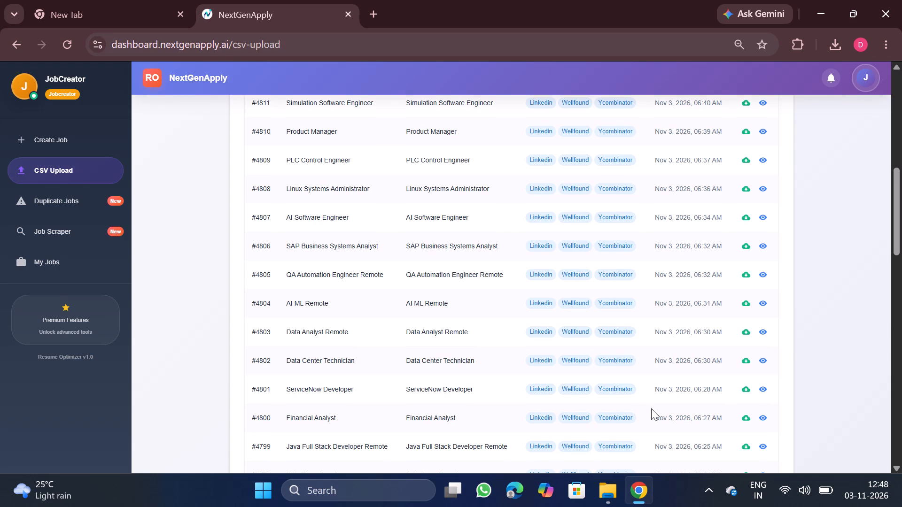
scroll(651, 408, "down", 2)
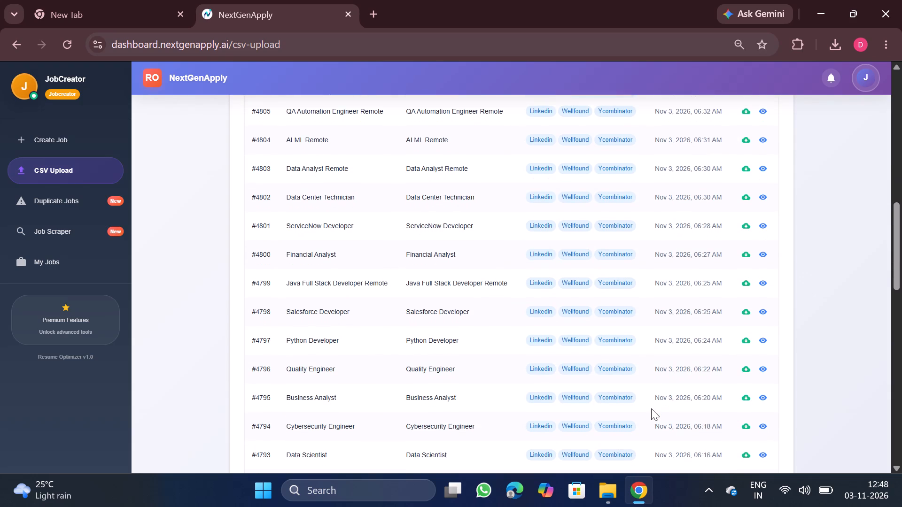
scroll(651, 408, "down", 1)
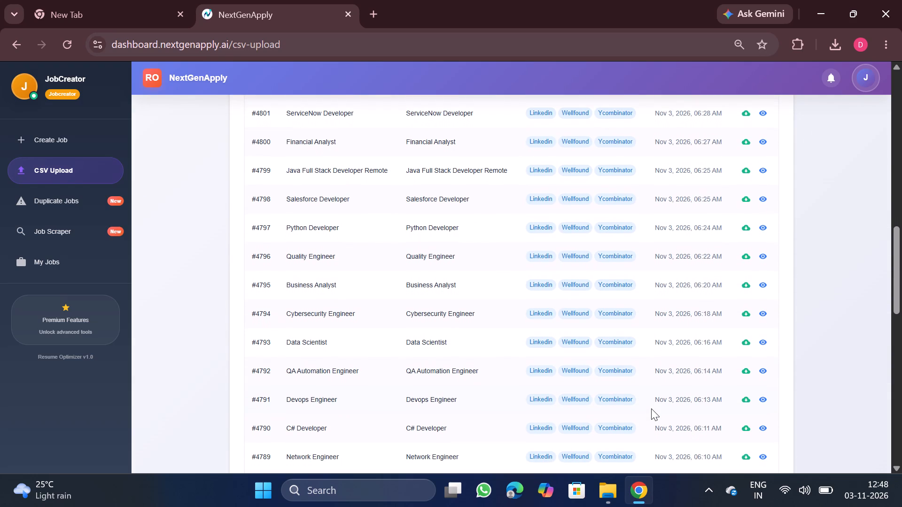
scroll(746, 423, "up", 1)
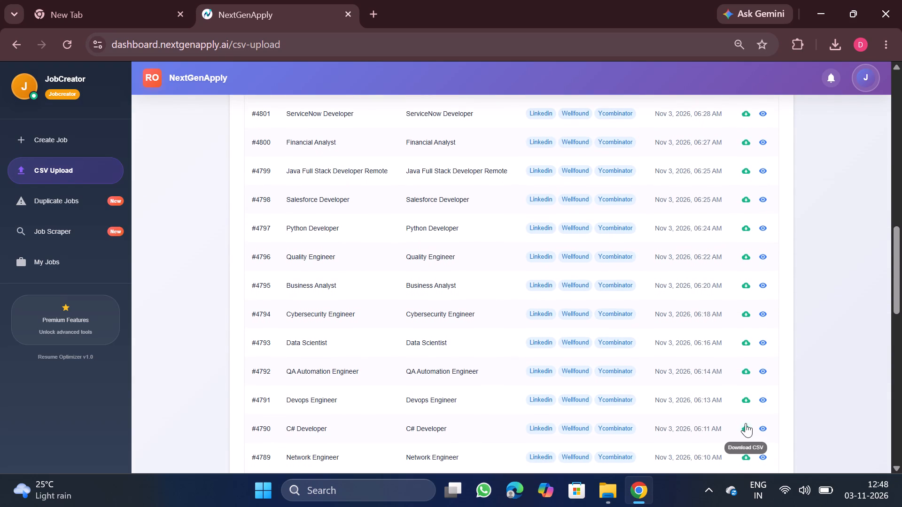
scroll(746, 423, "up", 4)
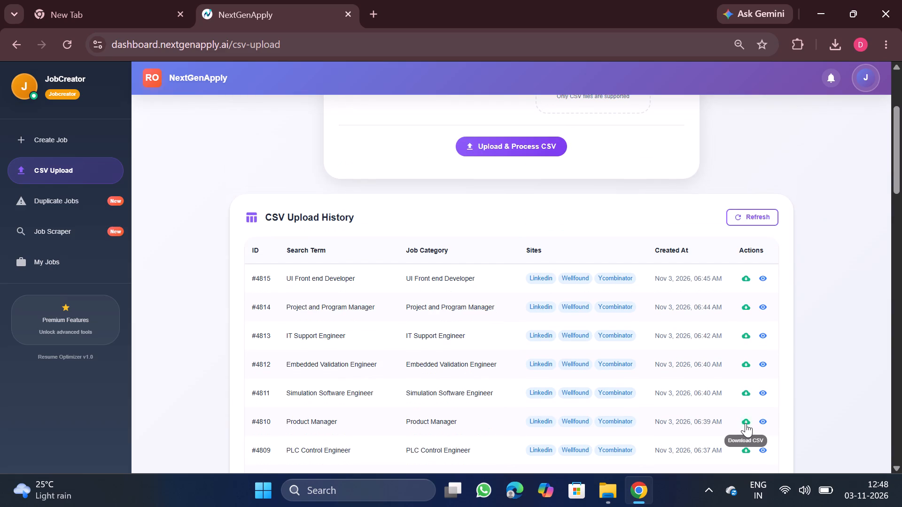